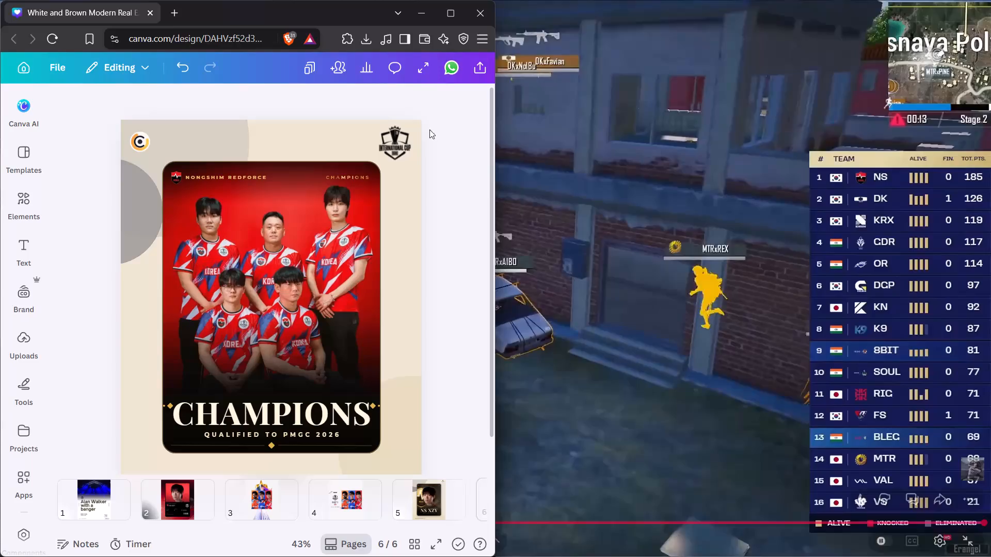
Switch from the livestream to the two Canva design windows shown side by side.
key("alt+Tab")
key("alt+Tab")
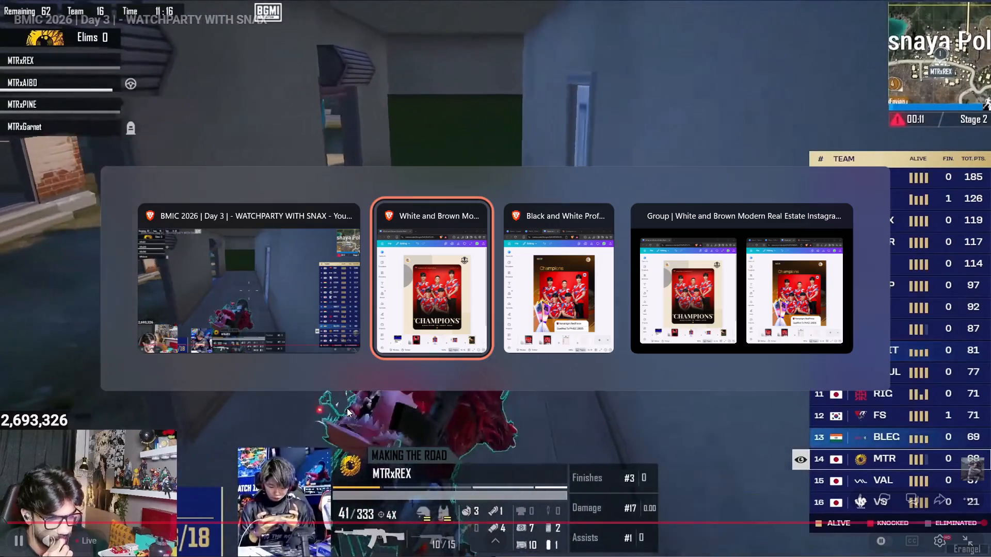
key("alt+Tab")
key("alt+Tab")
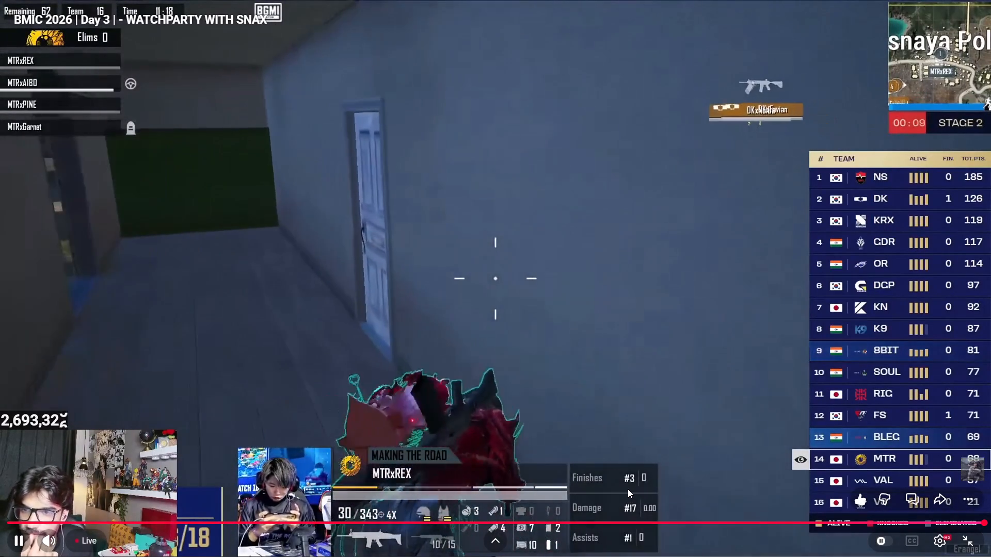
key("alt+Tab")
key("alt+Tab")
key("alt+Tab")
key("alt+Tab")
key("alt+Tab")
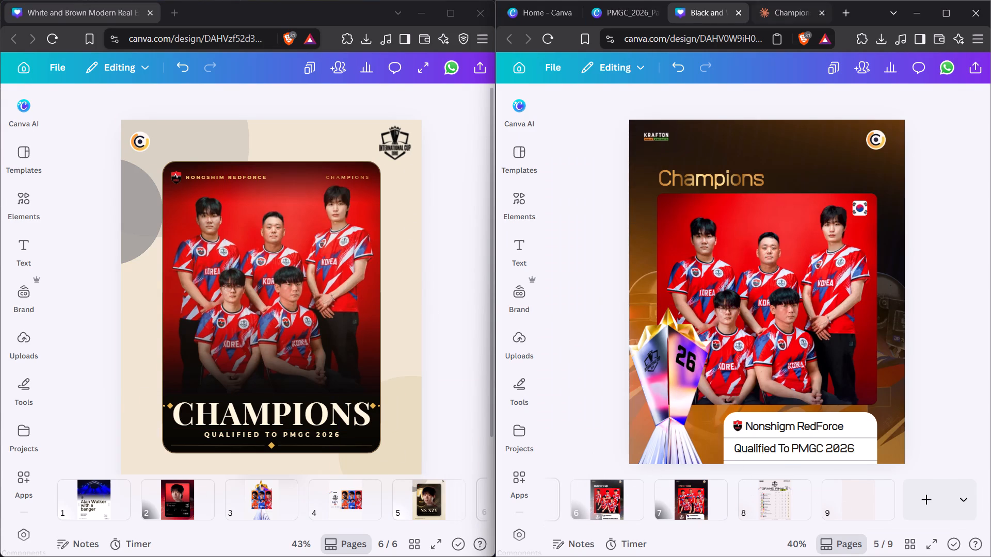
Replace the DK team's logo image in the PMGC 2026 participants grid with the uploaded Dplus KIA logo.
left_click(625, 4)
left_click(740, 419)
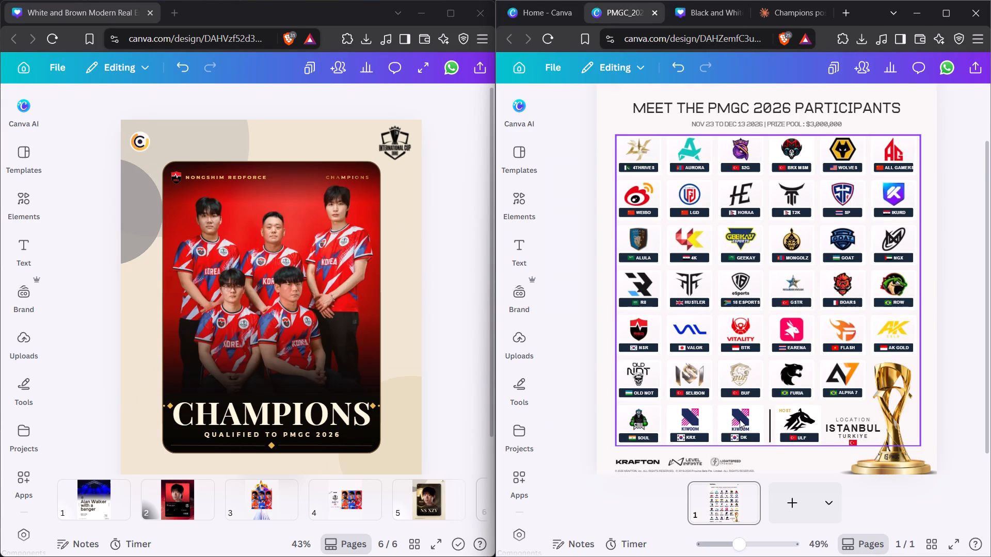
left_click(740, 419)
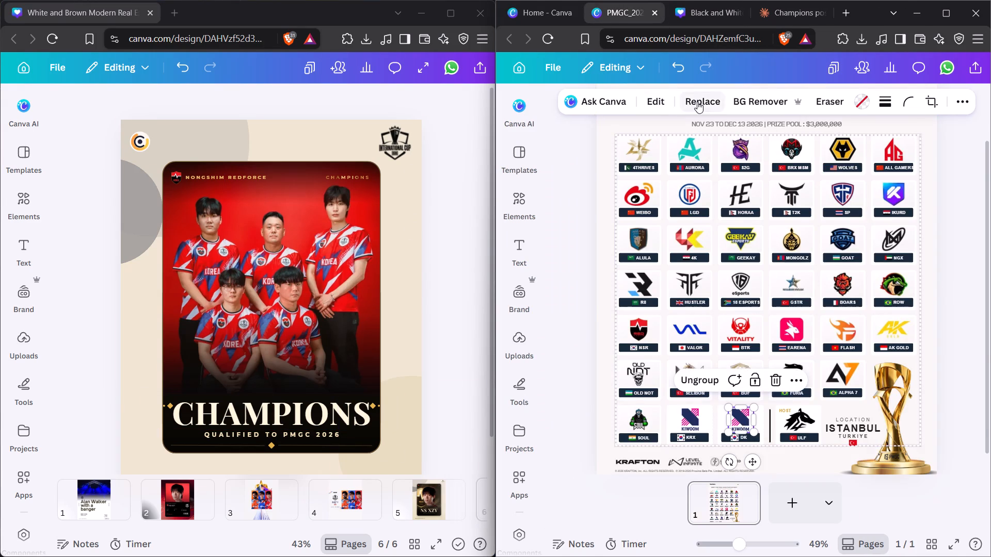
left_click(697, 102)
left_click(513, 104)
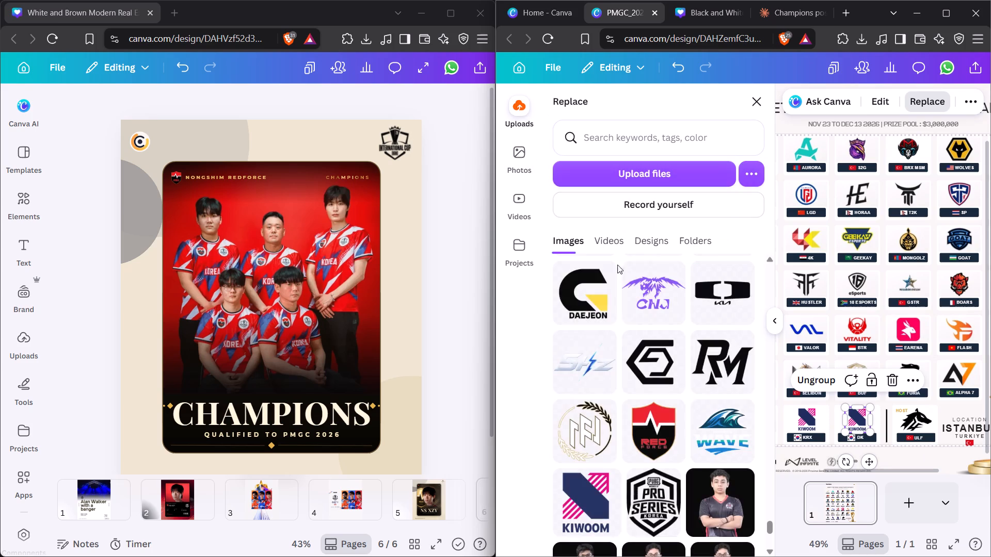
scroll(617, 345, "up", 2)
scroll(656, 371, "down", 1)
left_click(732, 356)
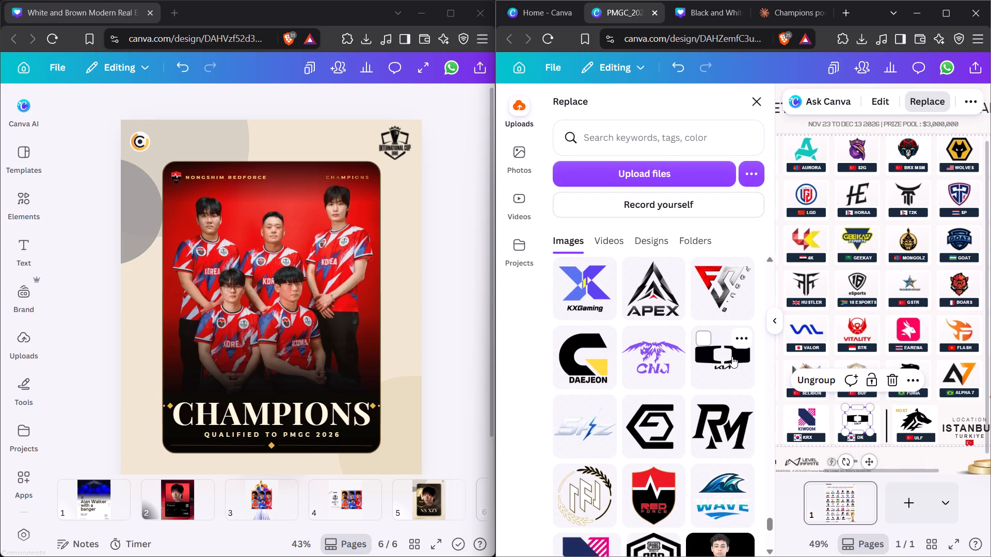
left_click(963, 354)
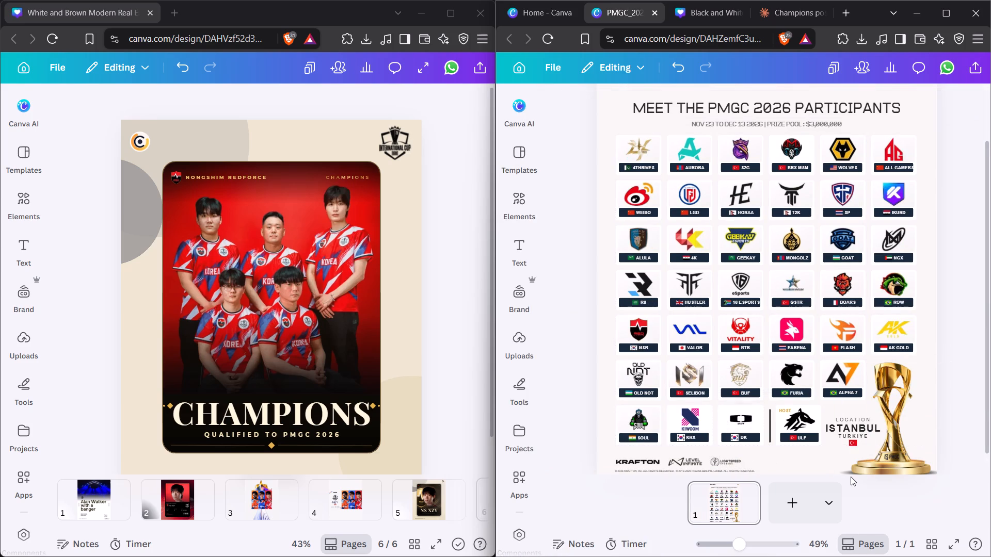
Compare the Champions and Runner's up posters with the other design's beige Champions poster, viewing both designs at 25%.
left_click(713, 7)
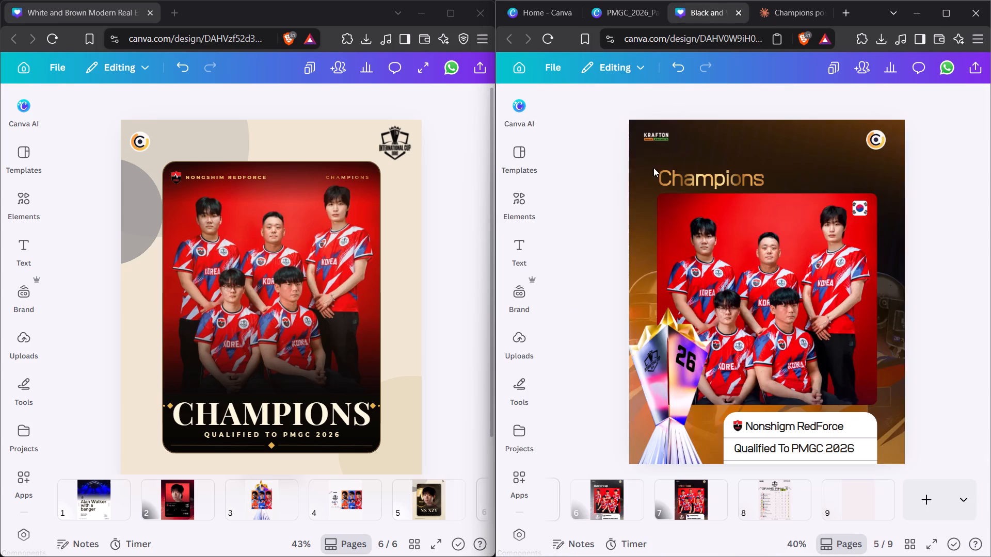
left_click(937, 341)
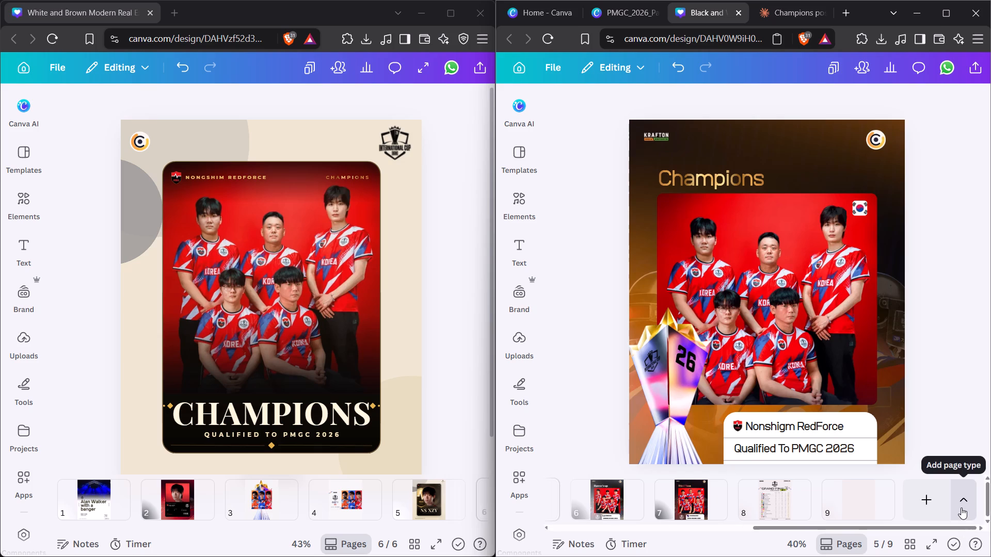
left_click(963, 497)
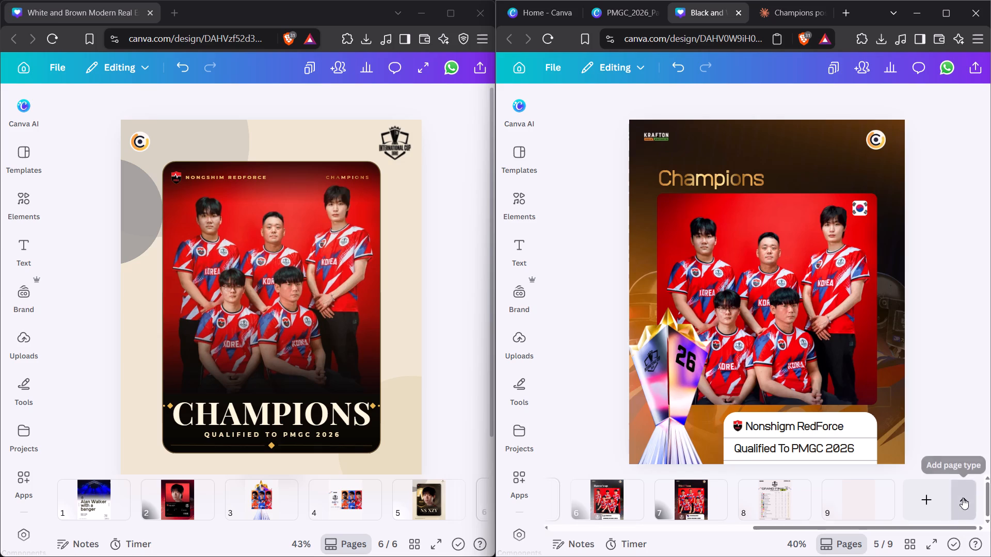
left_click(962, 497)
left_click(916, 398)
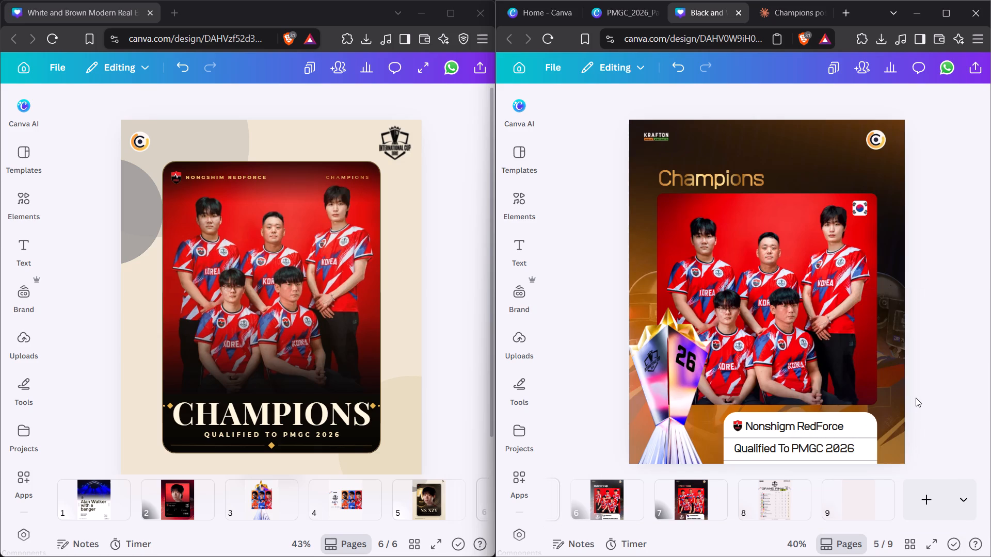
scroll(939, 359, "down", 1)
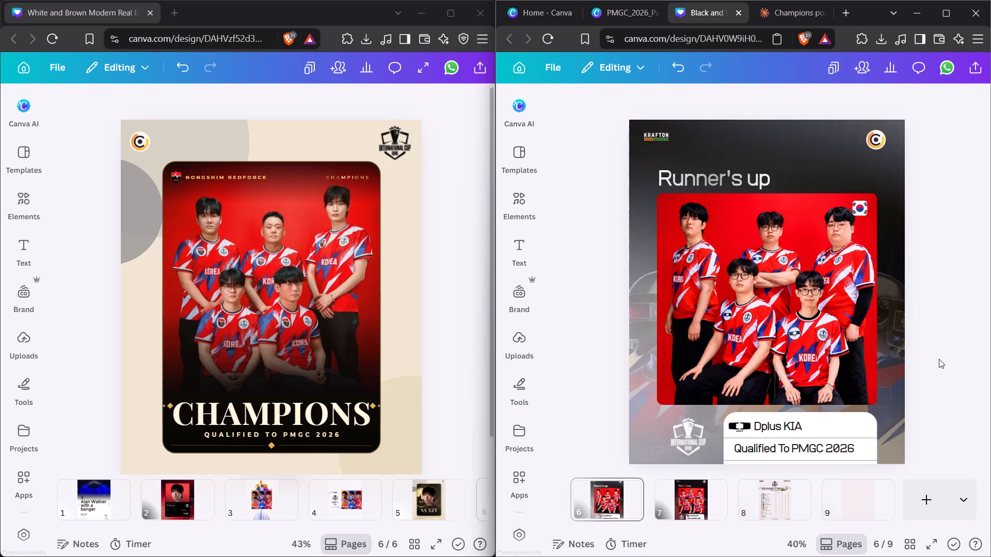
scroll(939, 359, "up", 1)
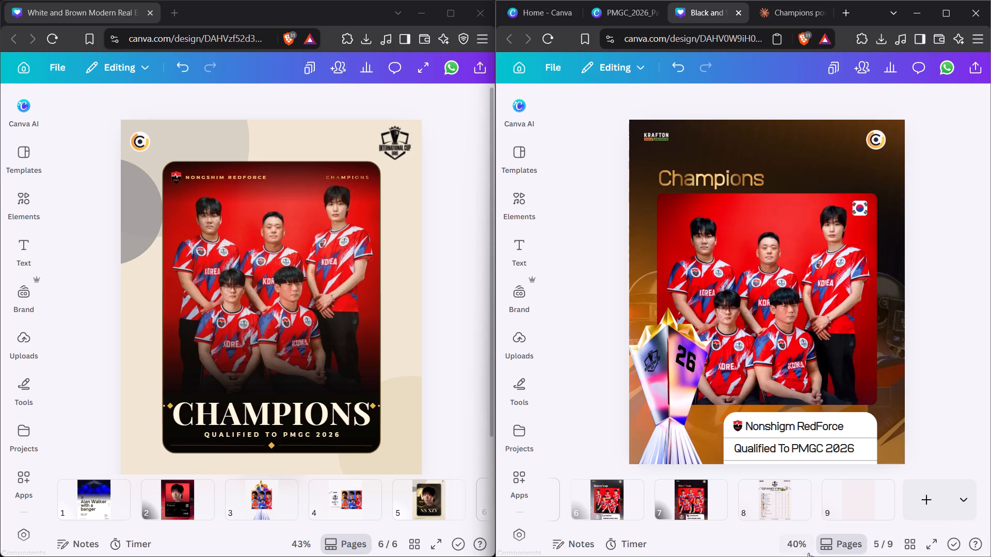
scroll(452, 374, "down", 1)
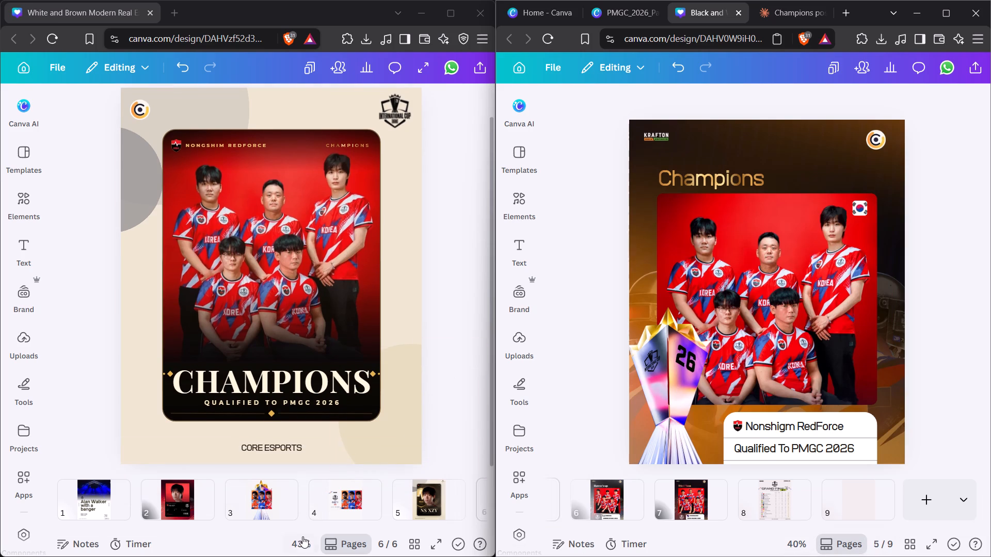
left_click(298, 547)
left_click(319, 416)
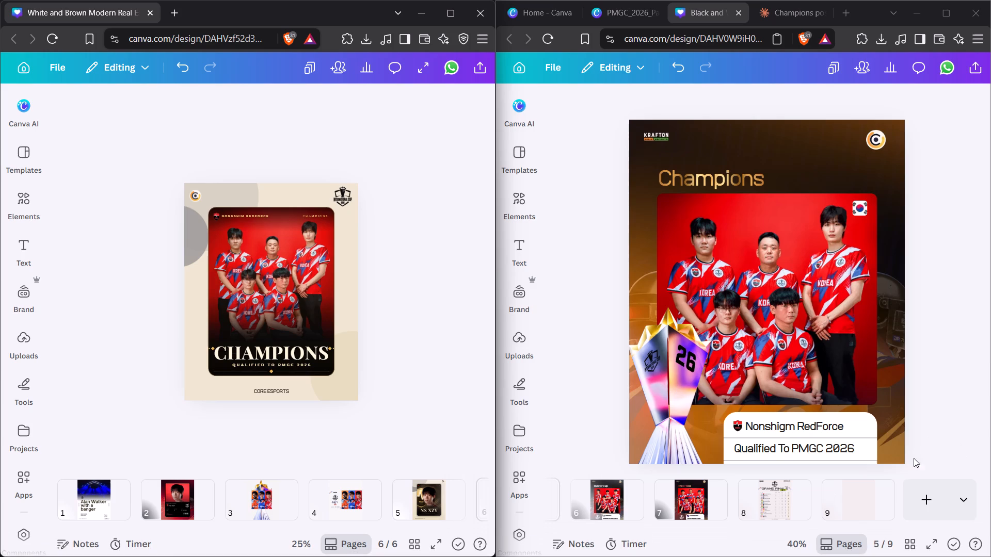
left_click(803, 545)
left_click(815, 422)
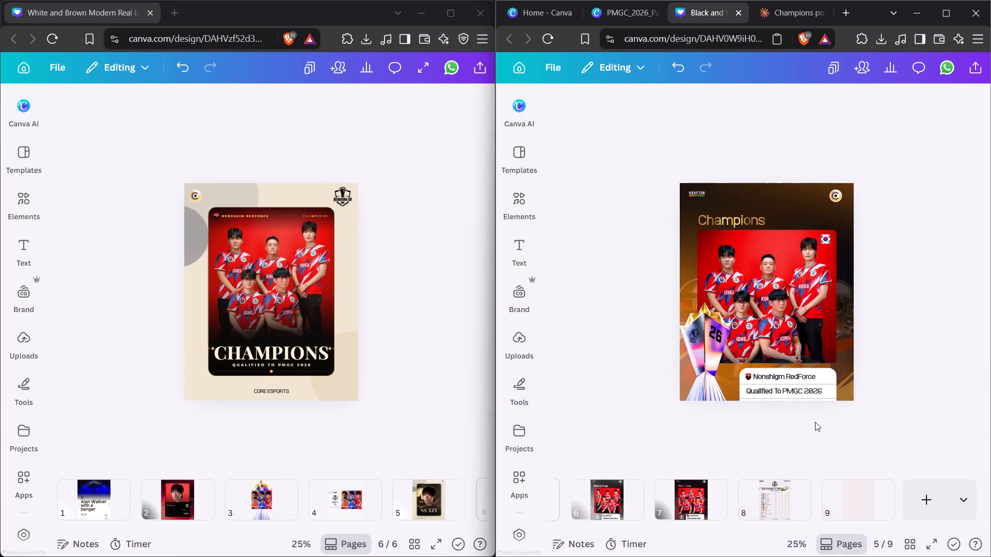
left_click(948, 347)
Recolour the background image of the Champions poster on page 5 to white.
left_click(845, 388)
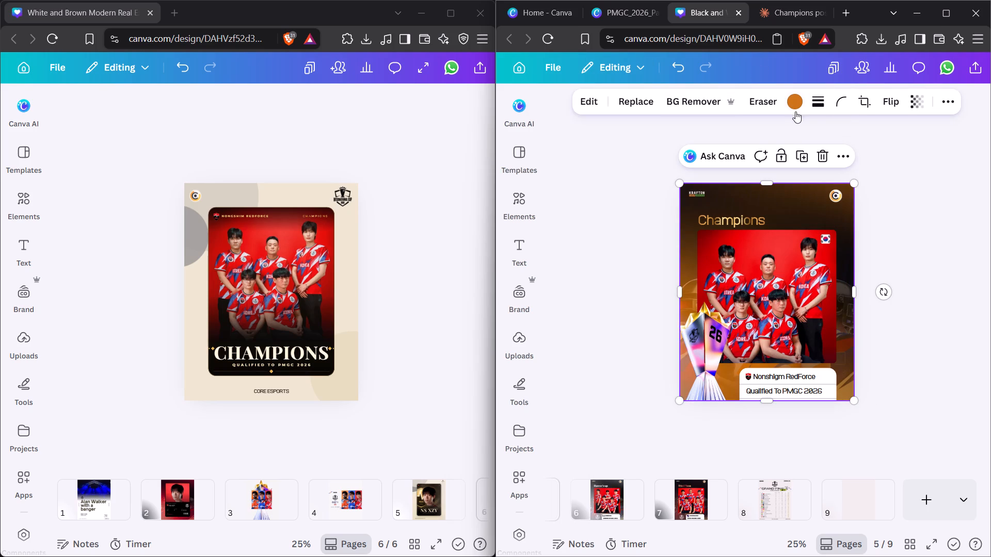
left_click(794, 109)
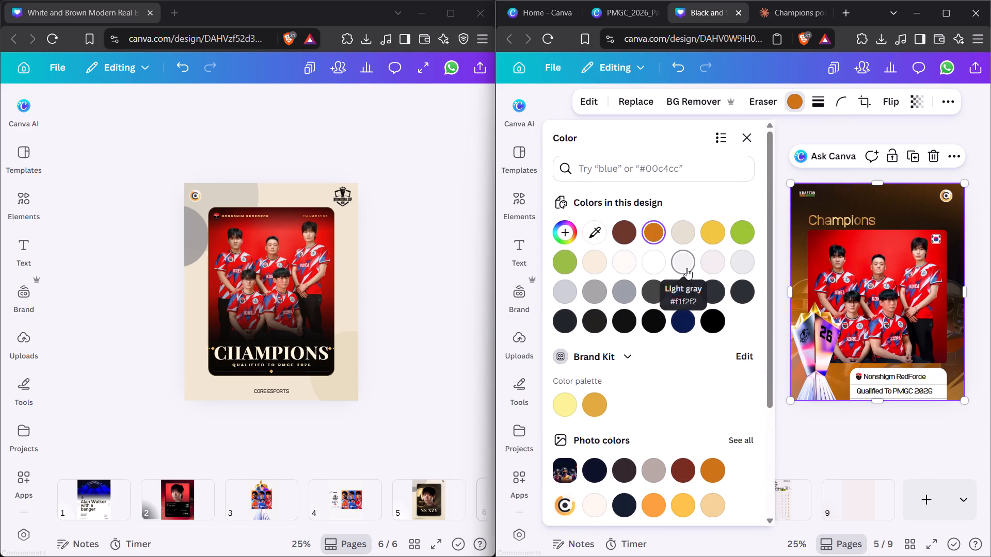
left_click(686, 268)
left_click(646, 260)
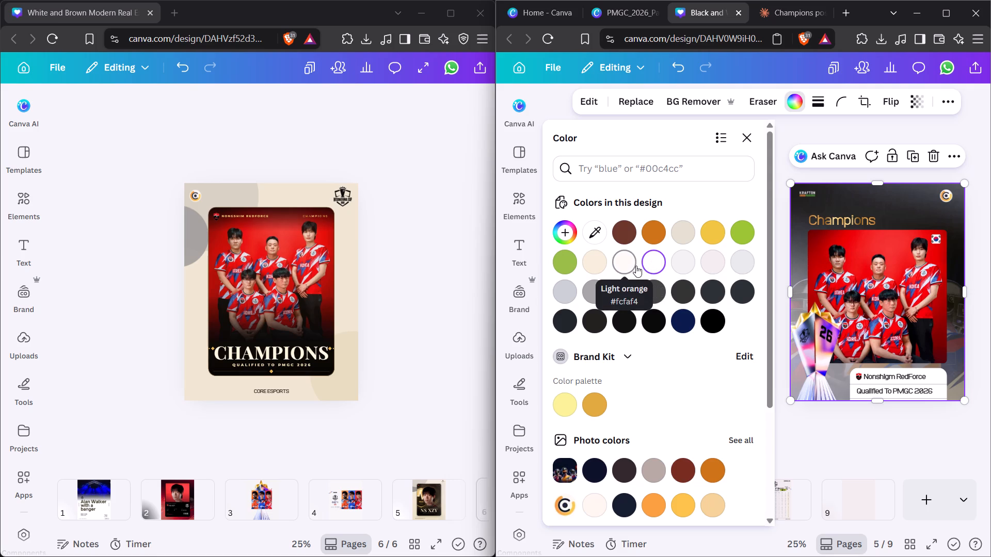
left_click(888, 419)
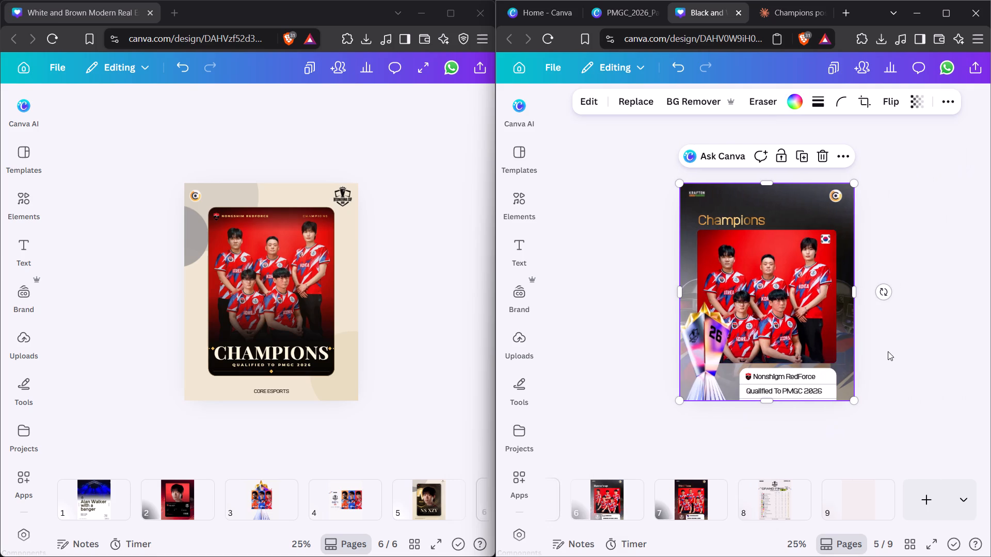
Recolour the background image of the Third Place poster on page 7 to light gray.
key("Right")
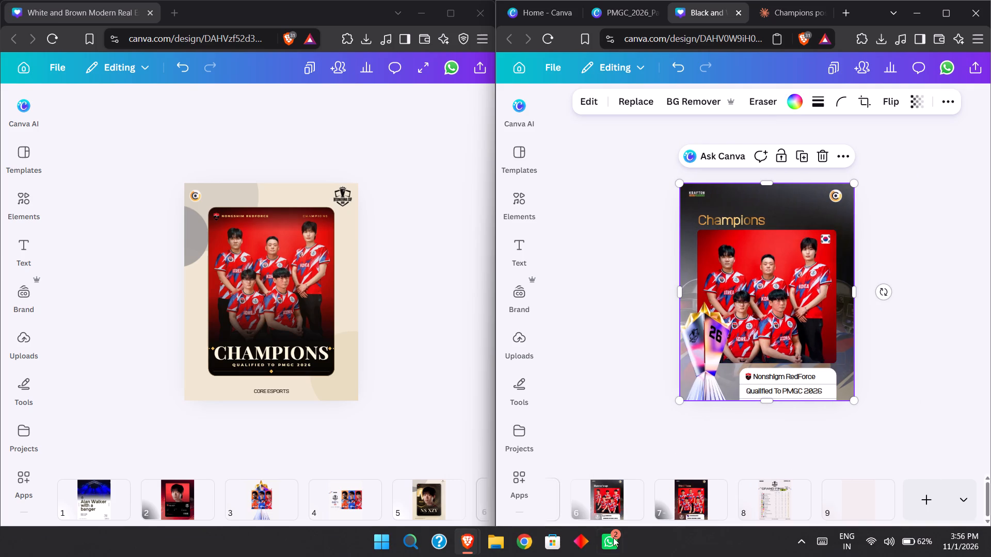
left_click(603, 496)
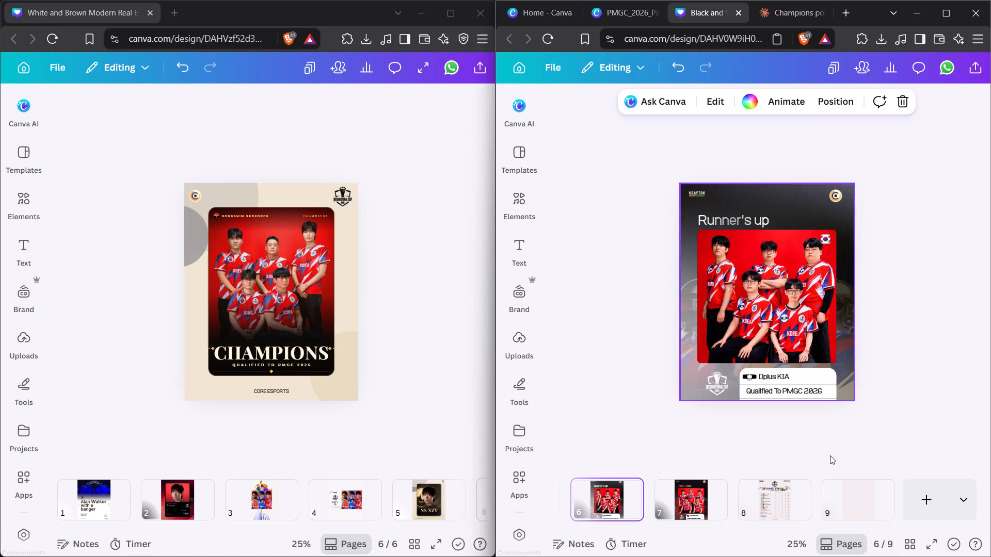
left_click(684, 516)
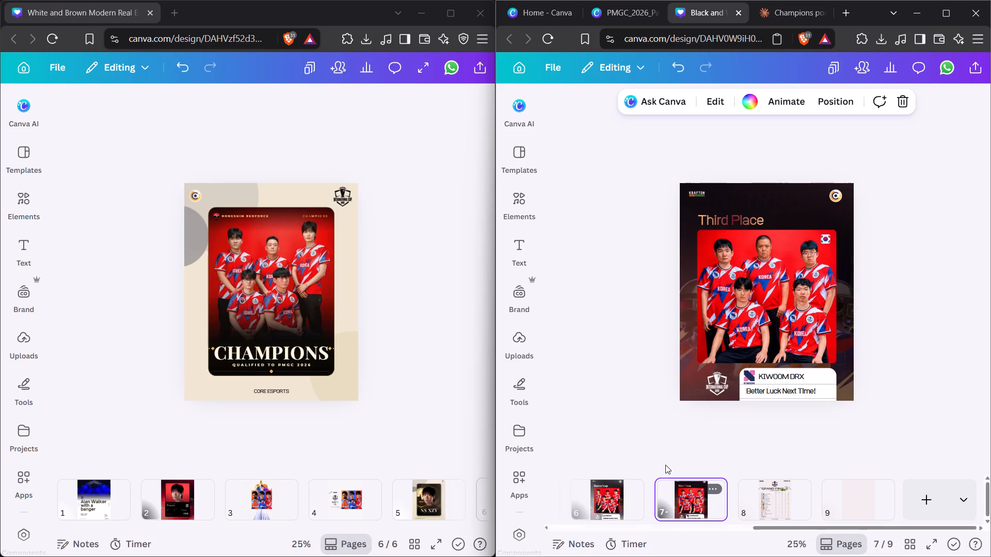
left_click(696, 380)
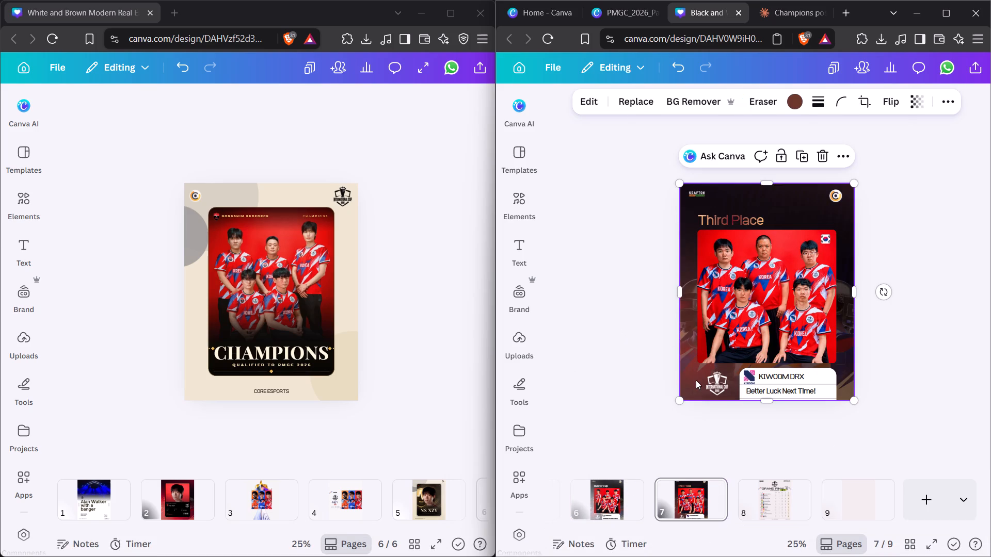
left_click(794, 107)
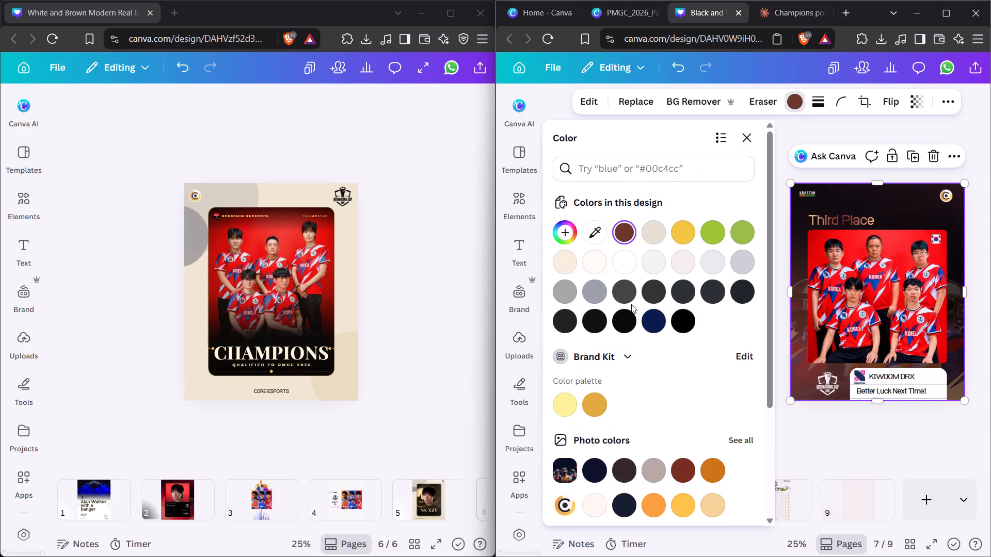
left_click(659, 258)
left_click(832, 440)
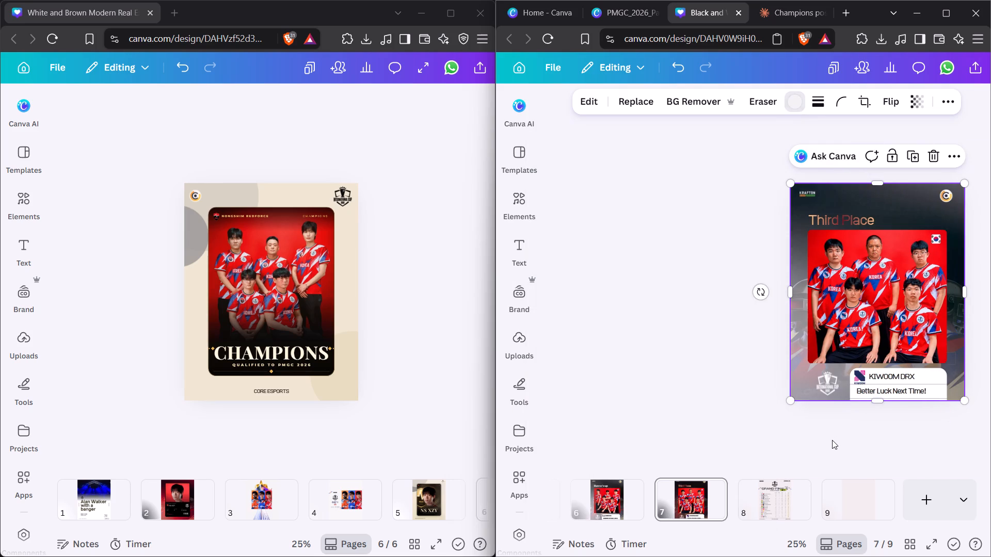
left_click(900, 324)
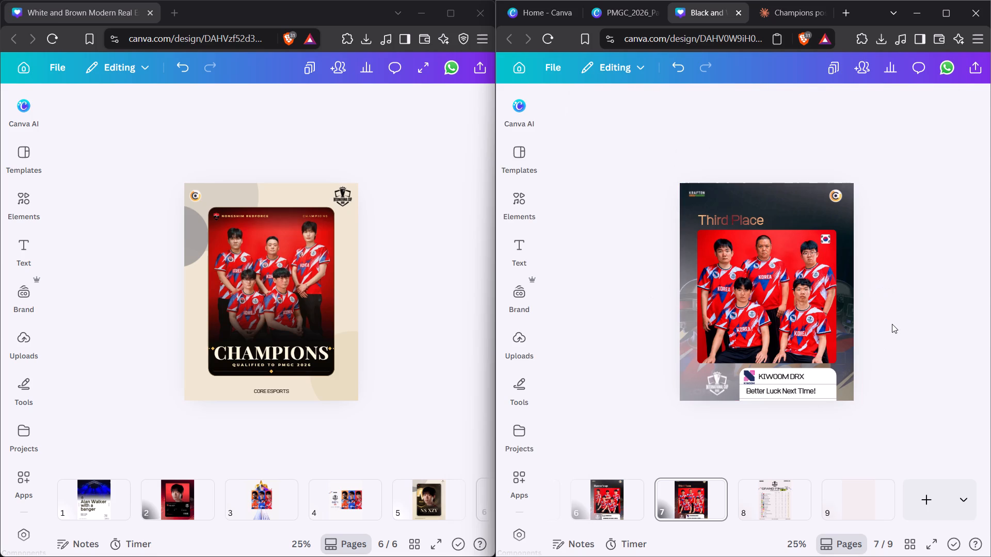
Review the Champions, Runner's up and Third Place pages to compare their backgrounds.
key("Left")
key("Left")
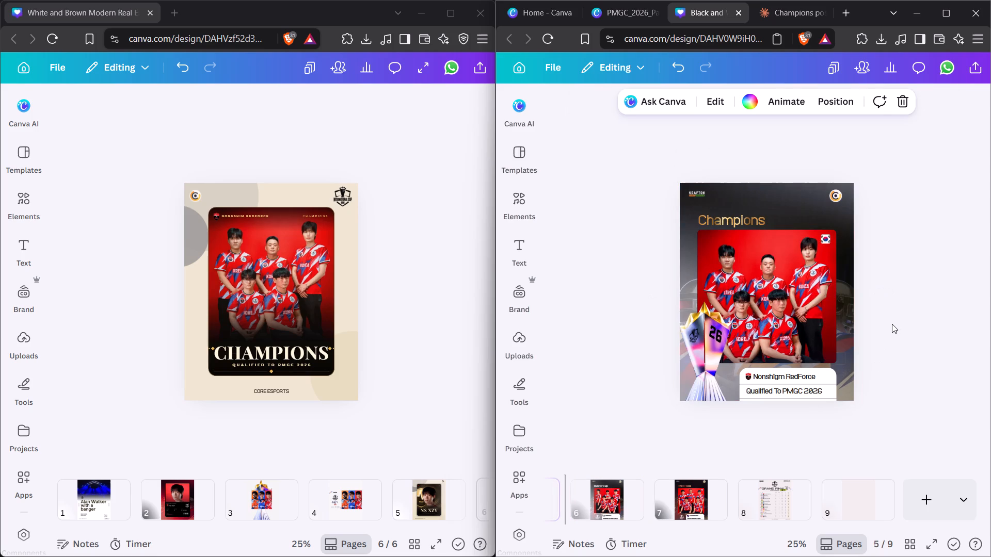
key("Right")
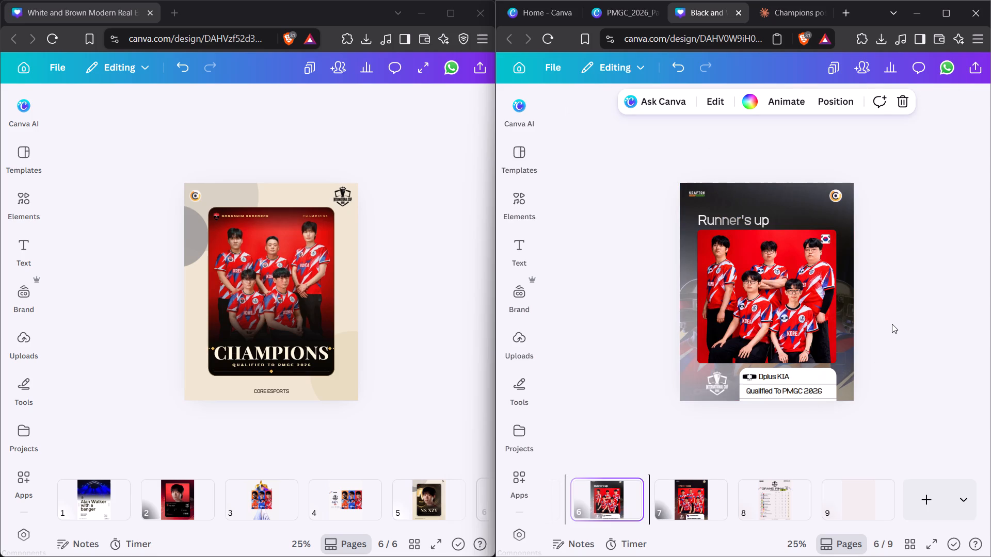
key("Right")
key("Left")
key("Left")
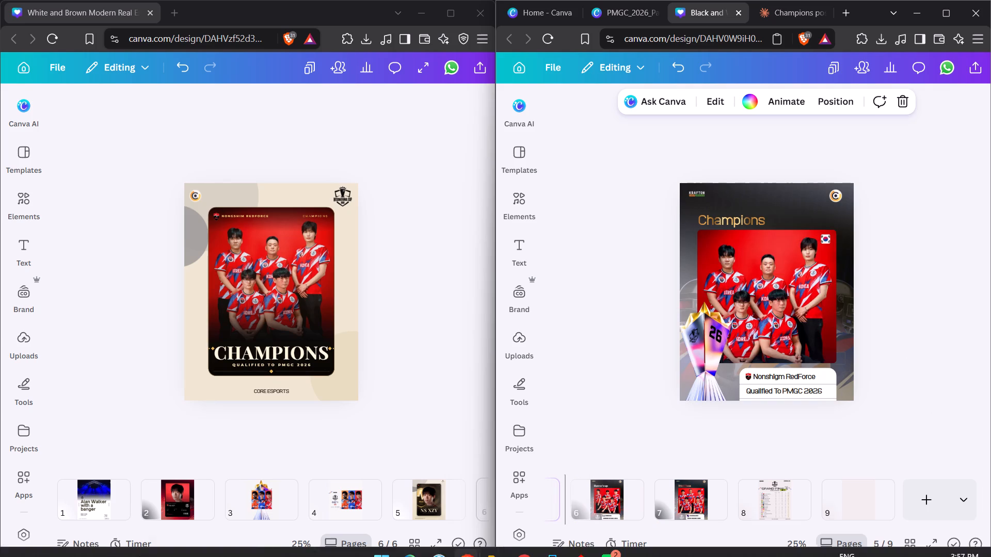
View the NS XZY most valuable player posters on pages 5 and 2 of the other design.
left_click(431, 505)
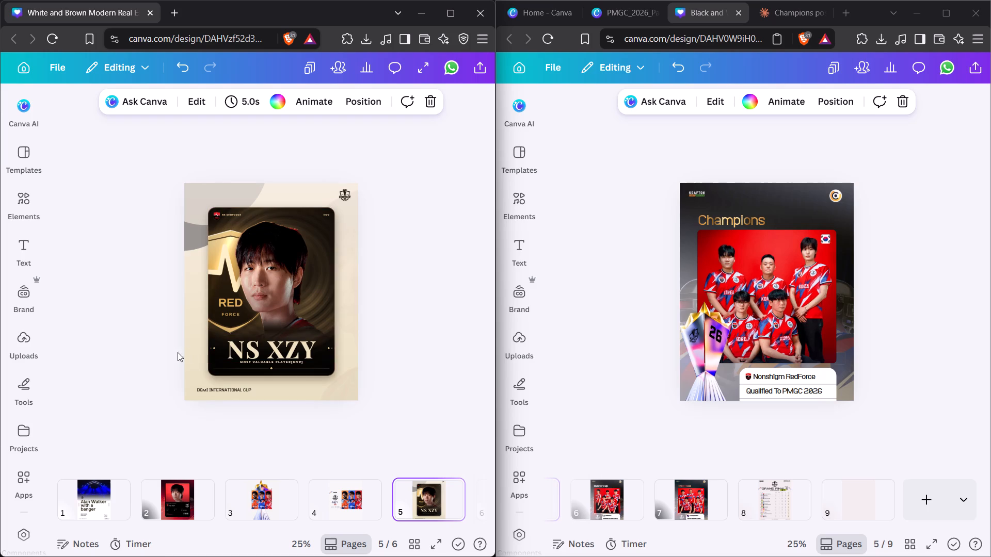
left_click(186, 497)
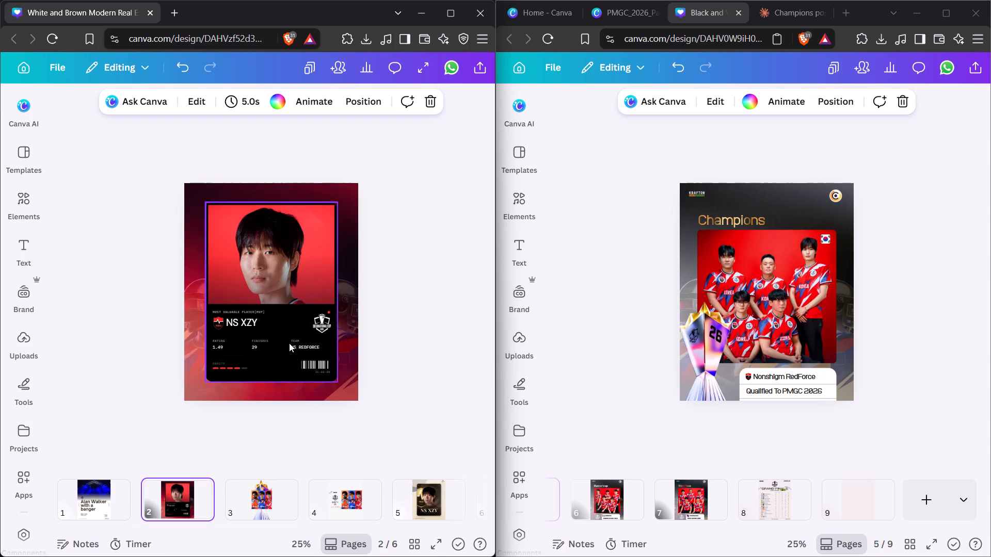
left_click(392, 347)
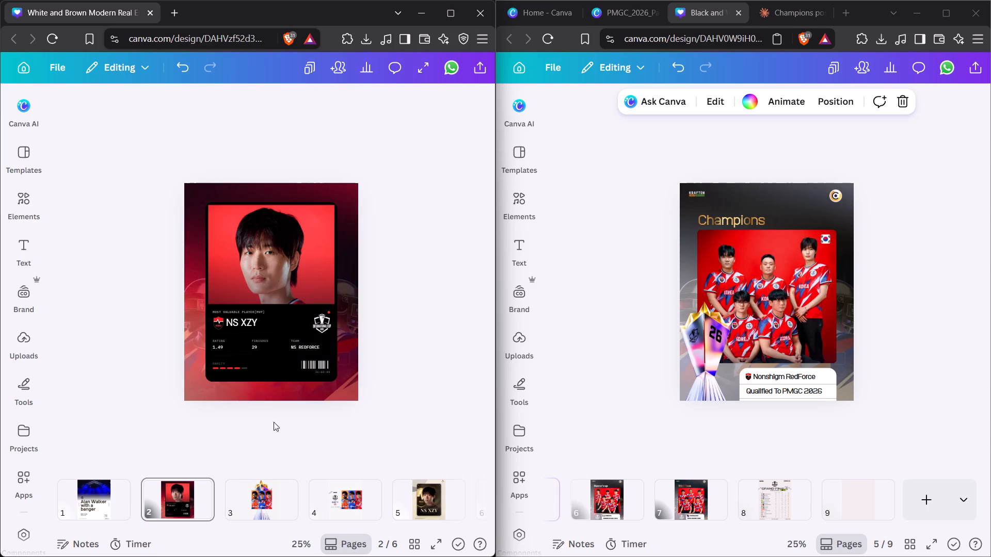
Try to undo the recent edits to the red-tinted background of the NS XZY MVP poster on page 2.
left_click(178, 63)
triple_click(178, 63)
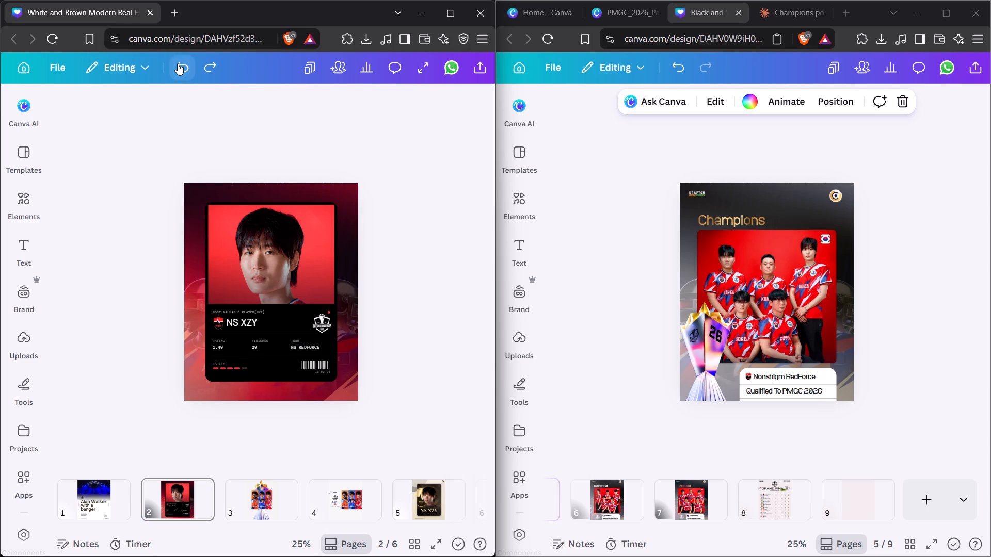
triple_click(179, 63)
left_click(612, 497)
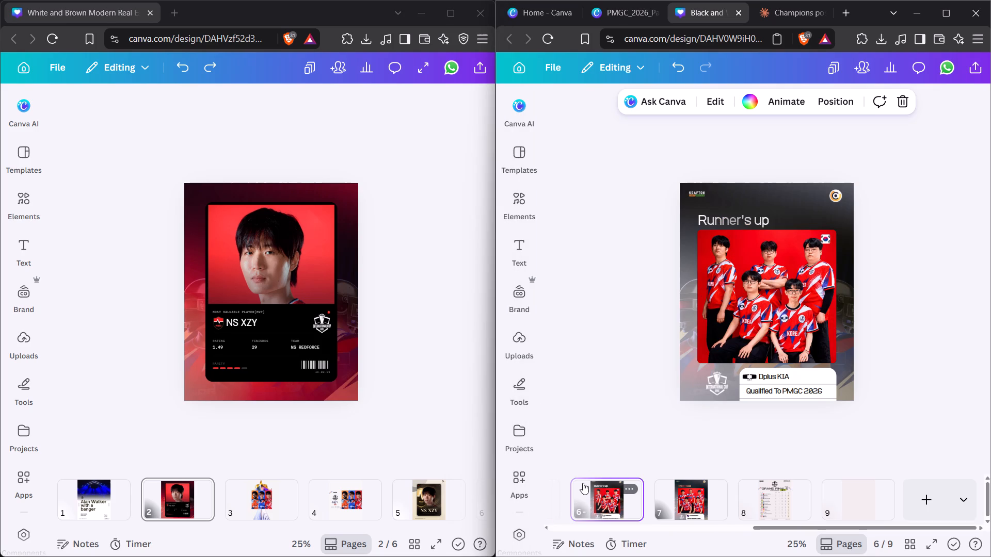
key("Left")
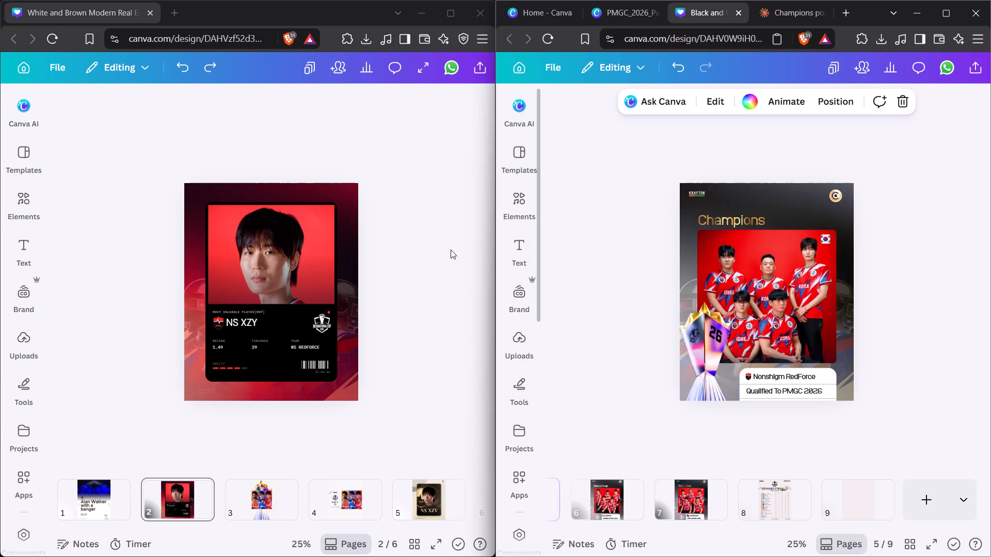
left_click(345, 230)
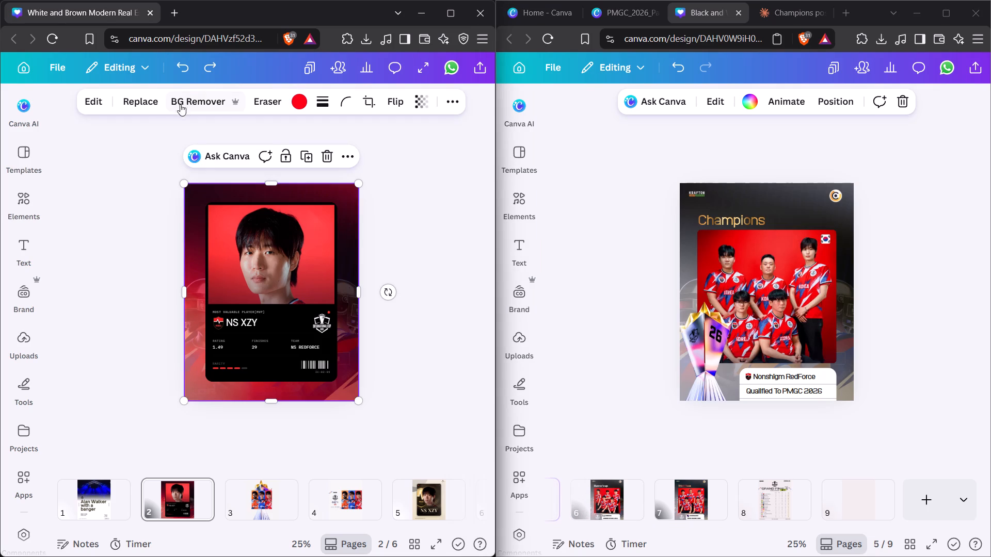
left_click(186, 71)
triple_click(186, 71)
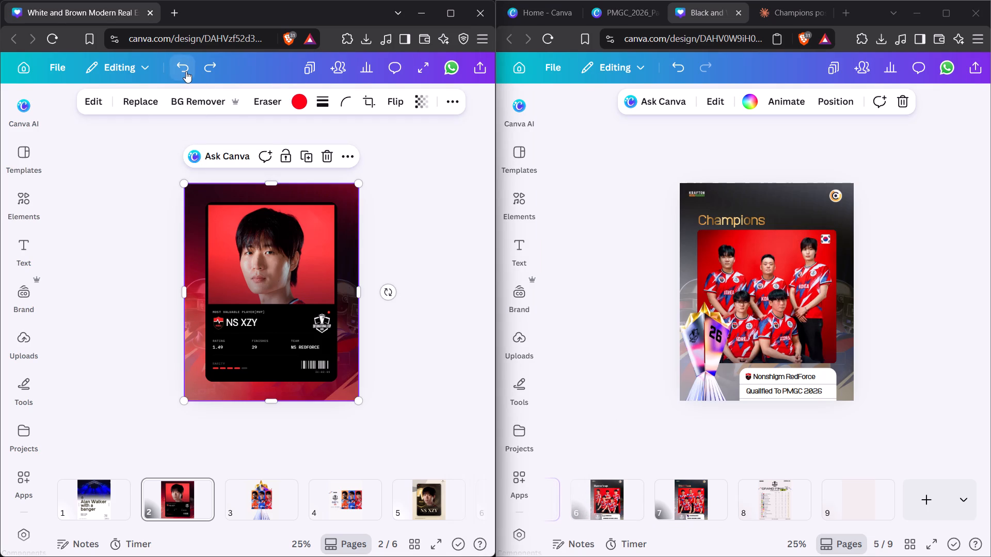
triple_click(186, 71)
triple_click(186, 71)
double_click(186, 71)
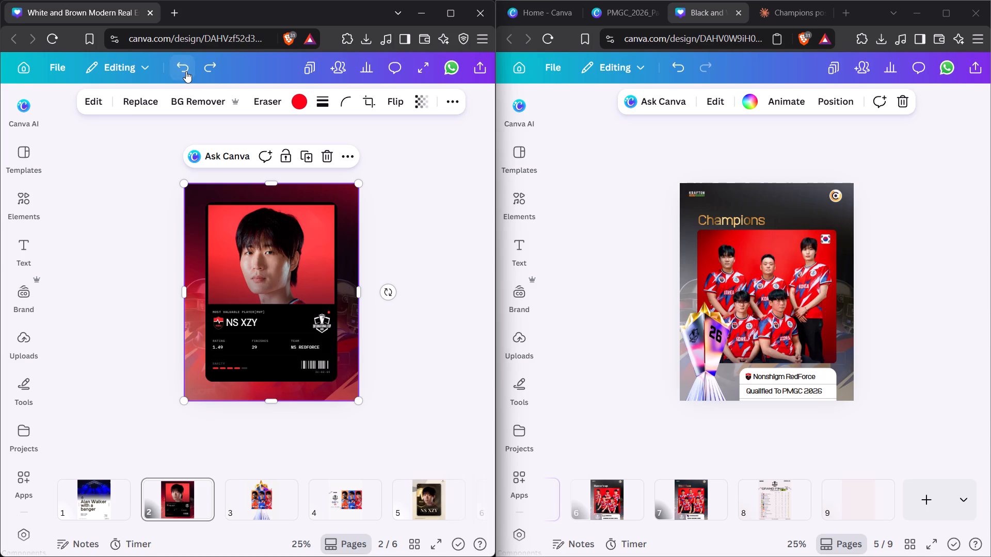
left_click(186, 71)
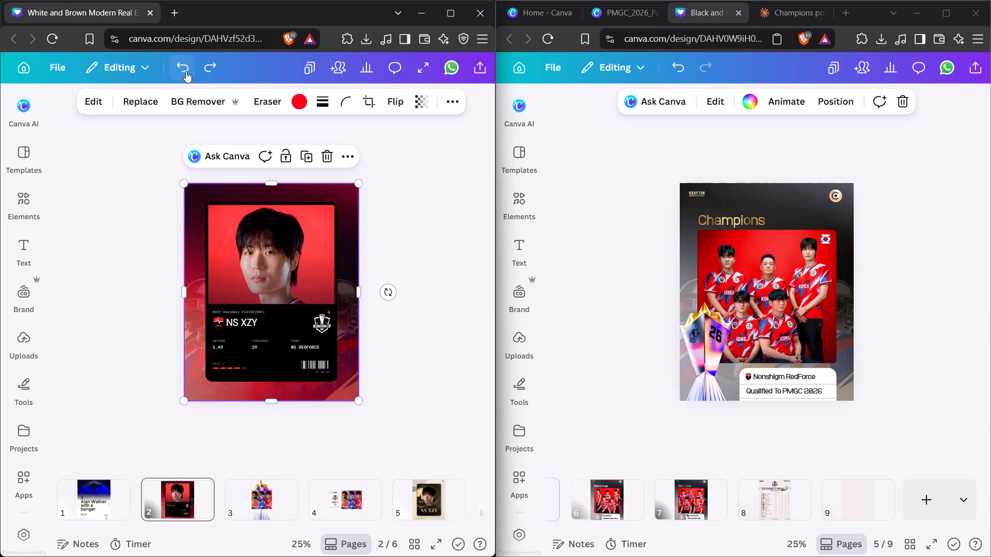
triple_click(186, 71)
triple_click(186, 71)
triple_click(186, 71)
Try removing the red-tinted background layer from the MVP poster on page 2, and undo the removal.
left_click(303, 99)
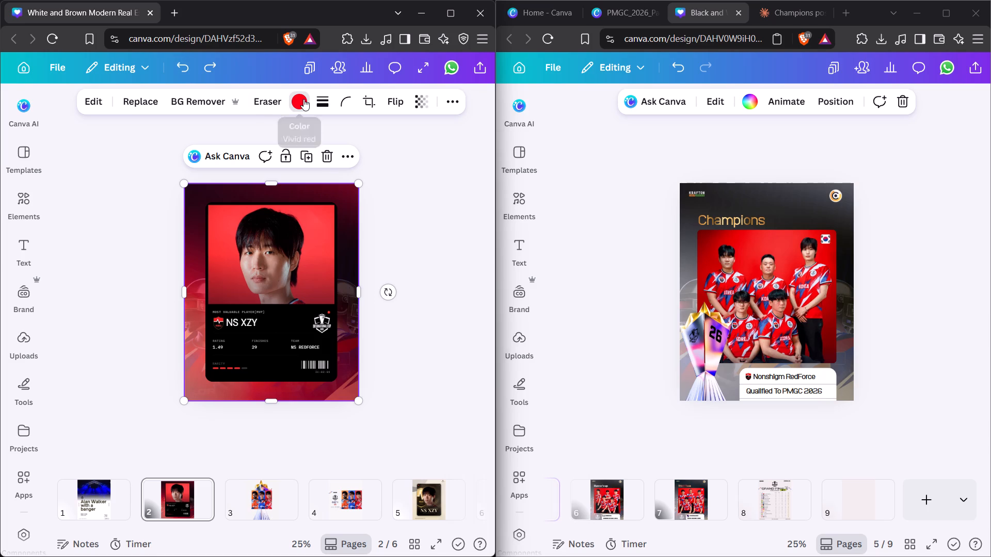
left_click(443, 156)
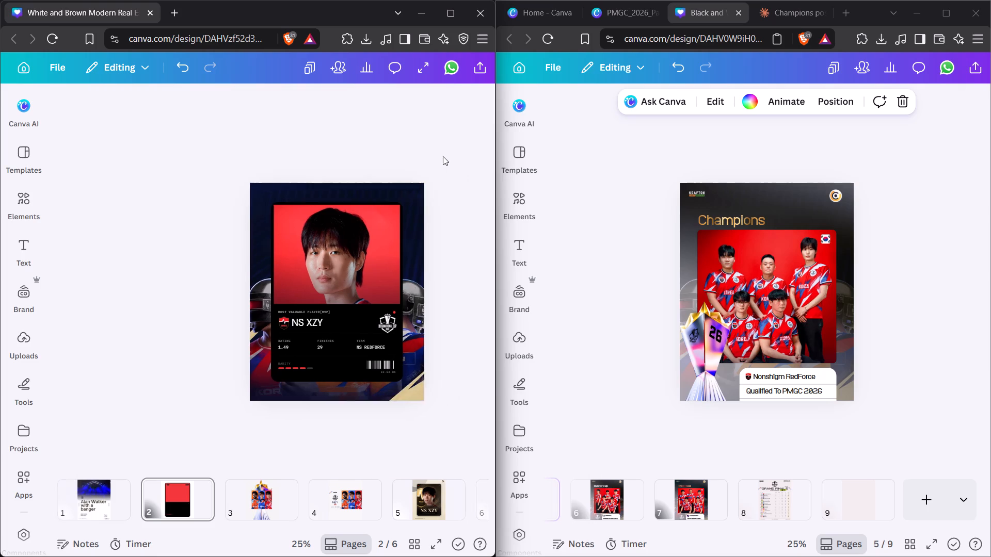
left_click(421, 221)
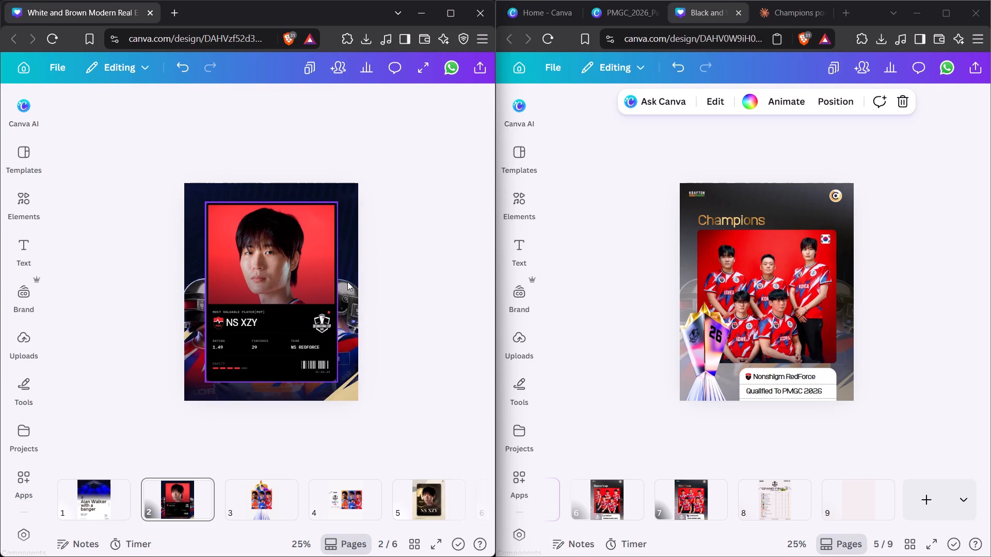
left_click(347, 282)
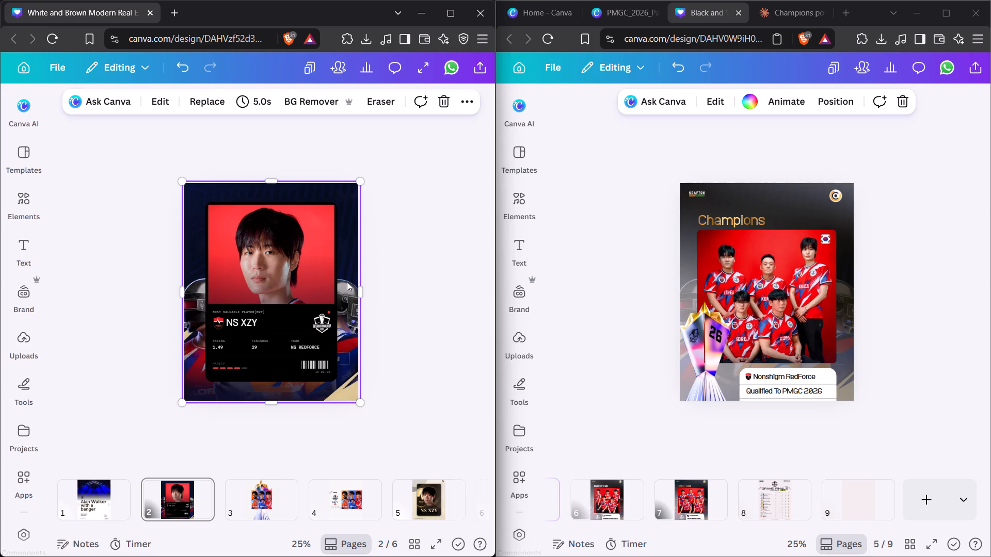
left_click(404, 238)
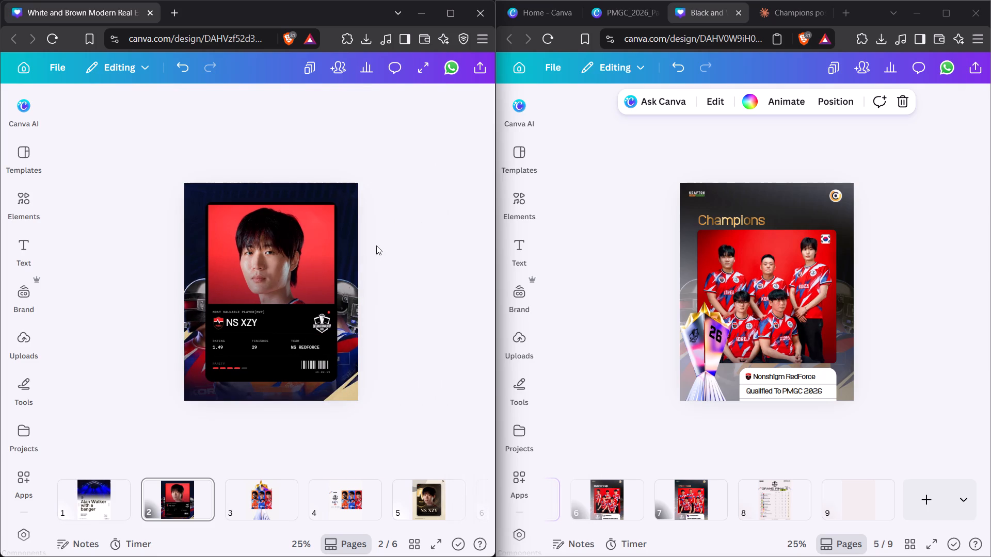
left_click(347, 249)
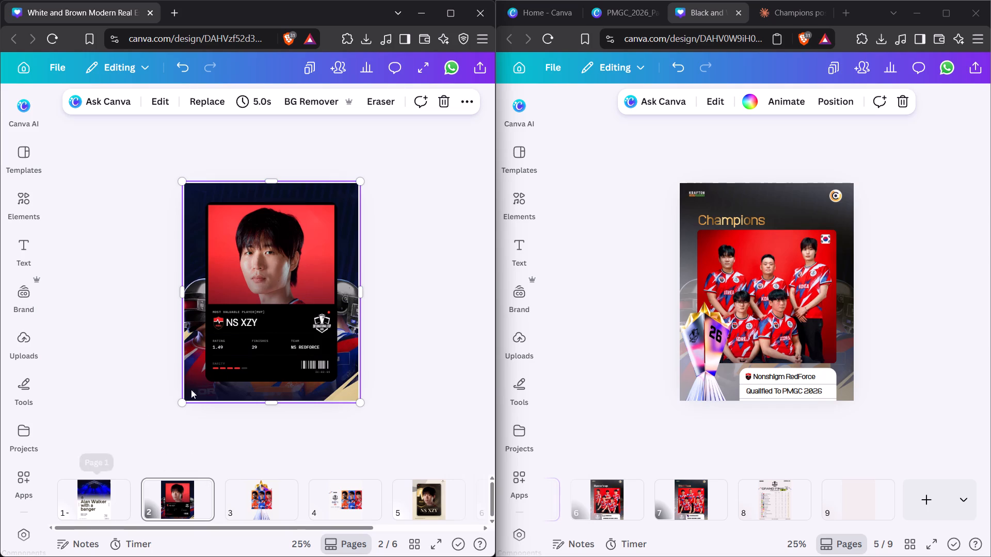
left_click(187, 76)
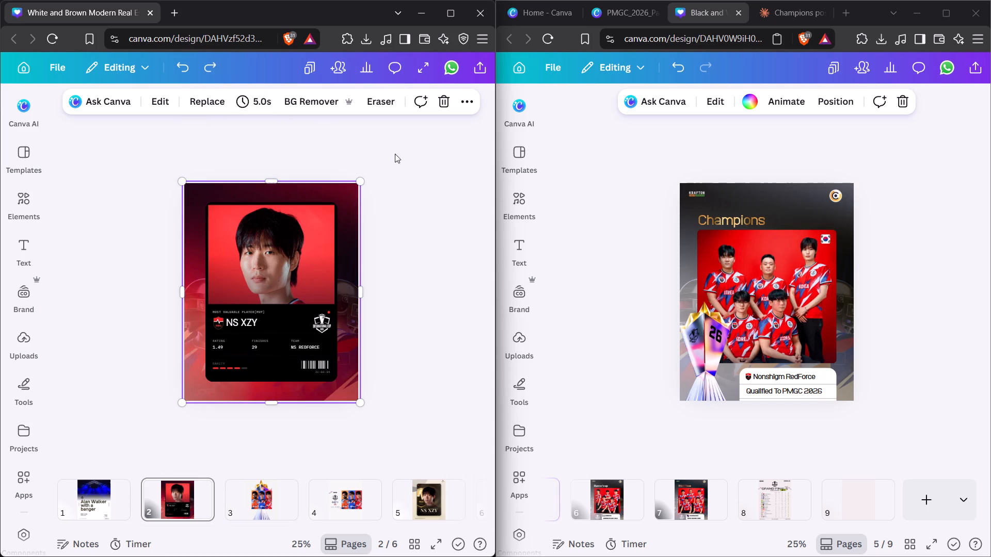
Recolour the red-tinted background image of the page 2 MVP poster to gray #9b9a97.
left_click(348, 197)
left_click(301, 94)
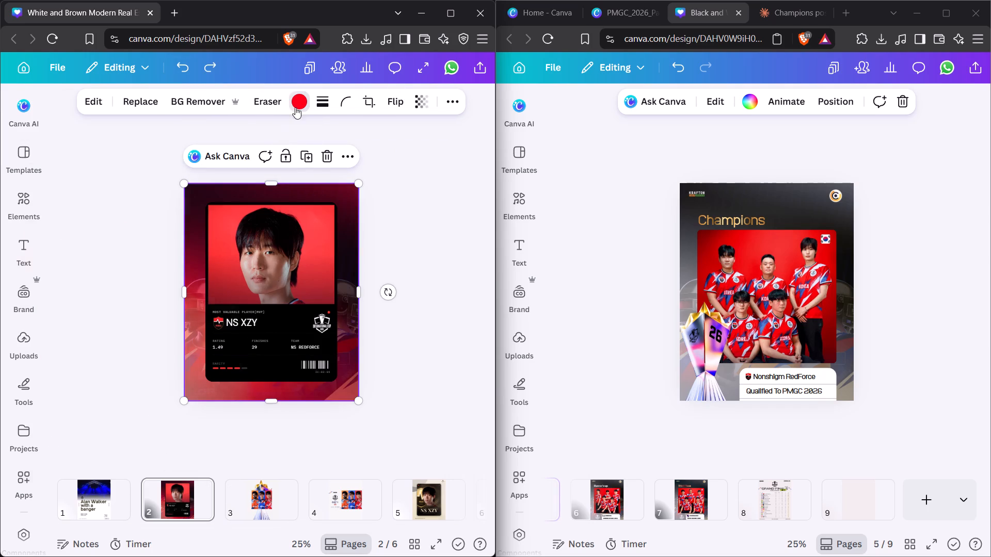
left_click(214, 325)
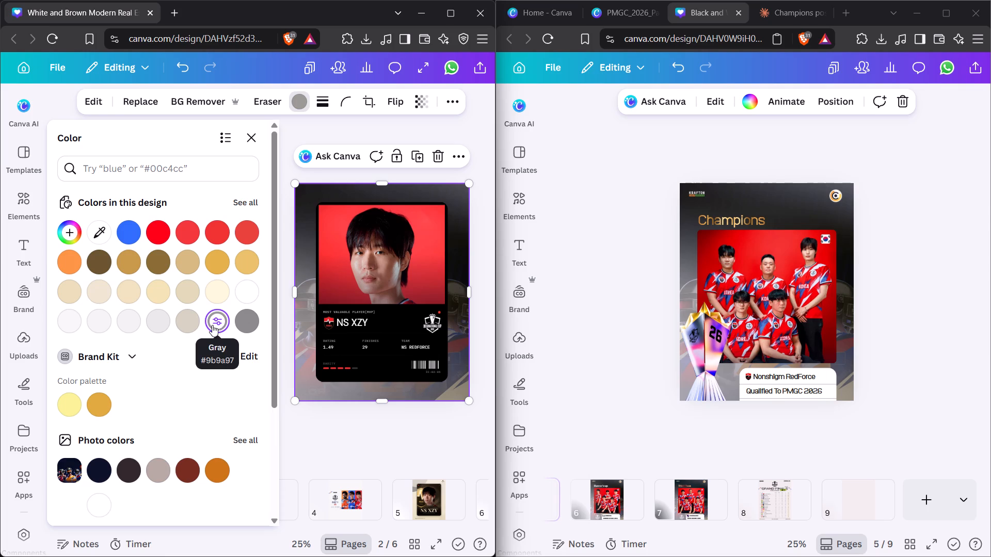
left_click(353, 471)
left_click(364, 476)
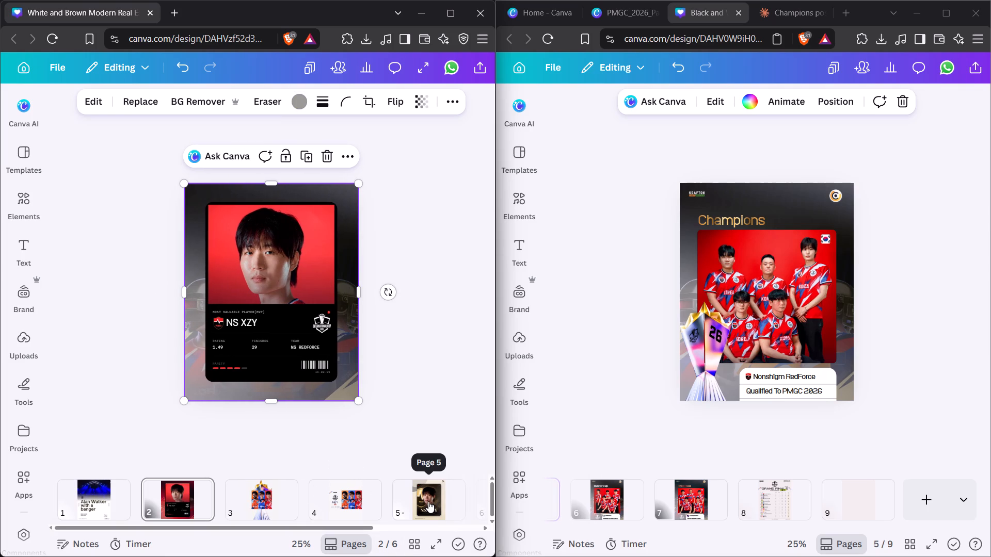
Compare the two NS XZY most valuable player posters on pages 2 and 5.
left_click_drag(428, 501, 391, 515)
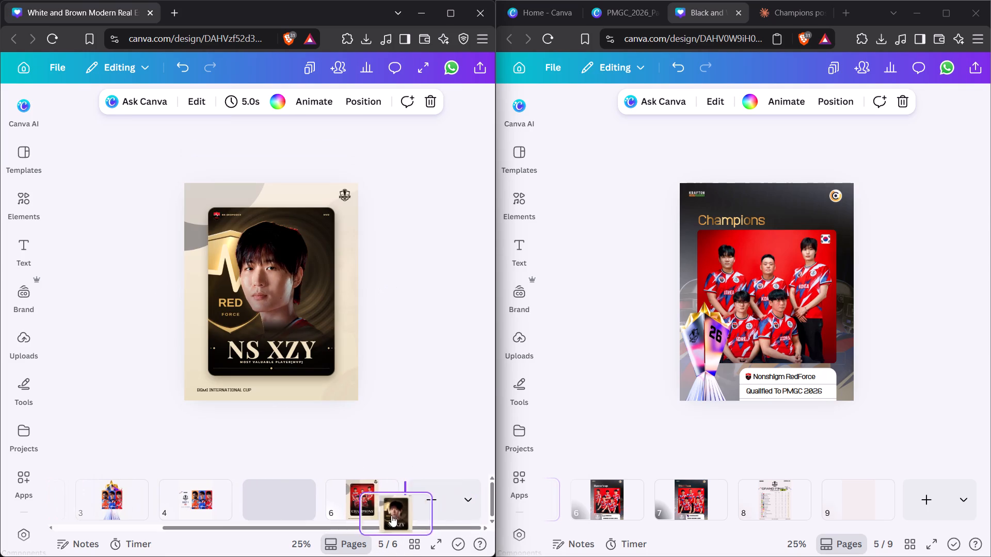
left_click_drag(391, 515, 292, 505)
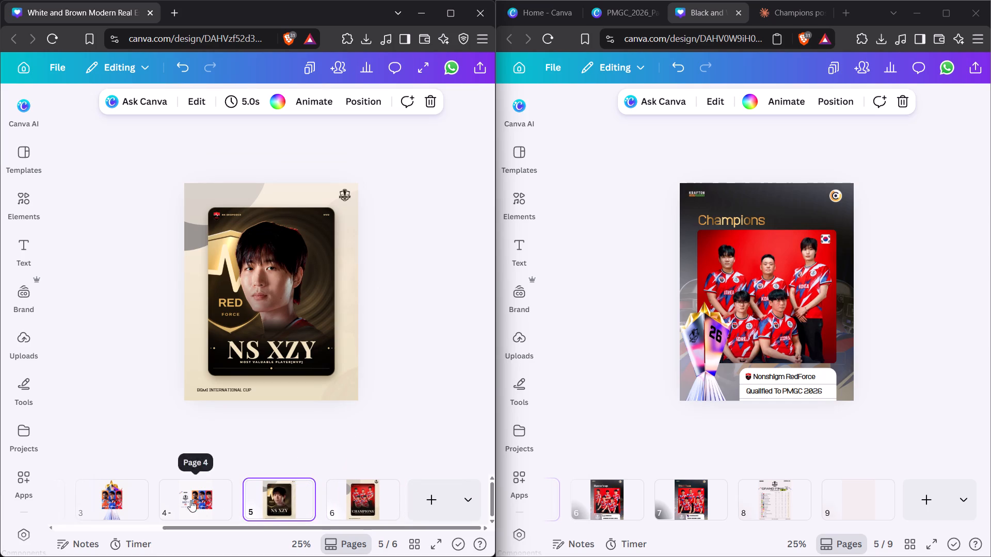
left_click_drag(258, 529, 177, 528)
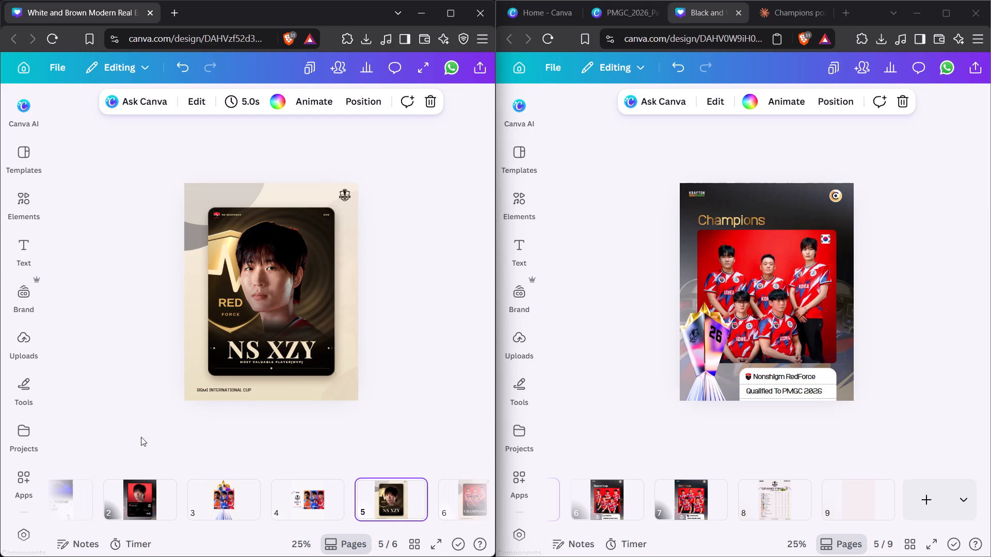
left_click(146, 504)
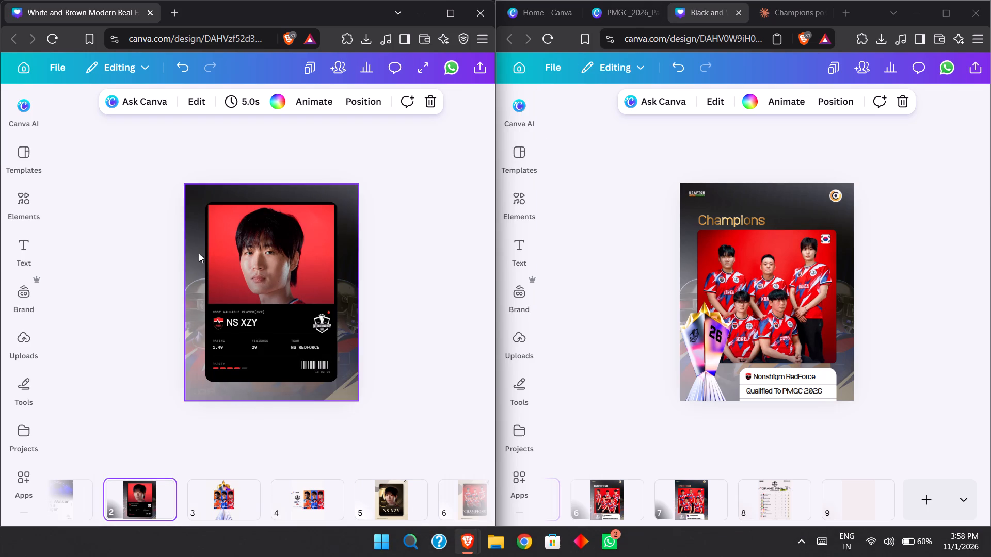
left_click(396, 502)
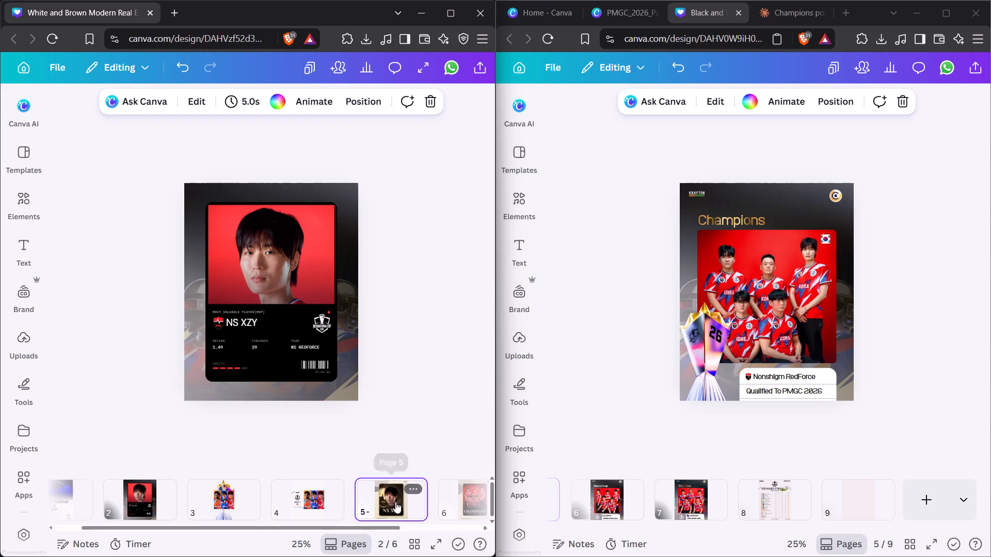
left_click(121, 511)
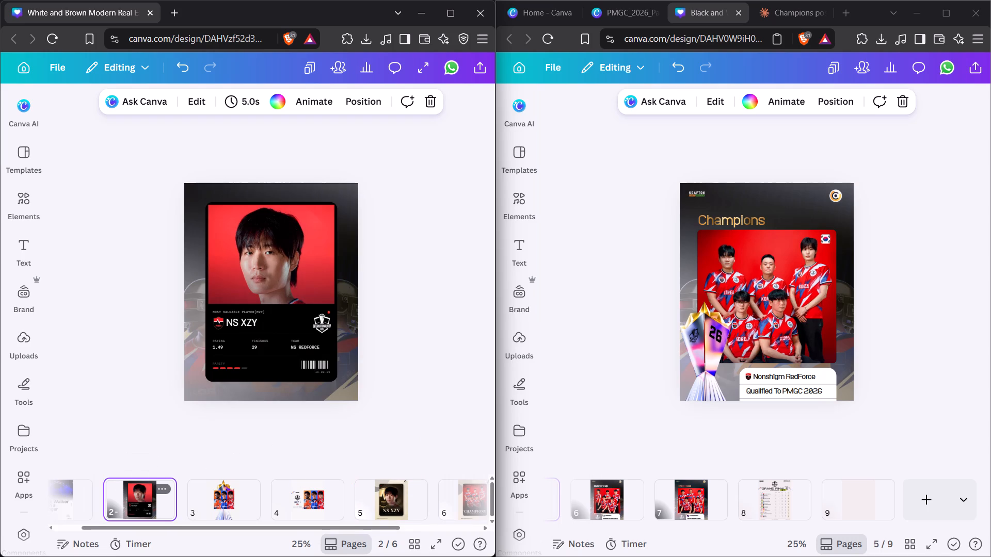
left_click(370, 506)
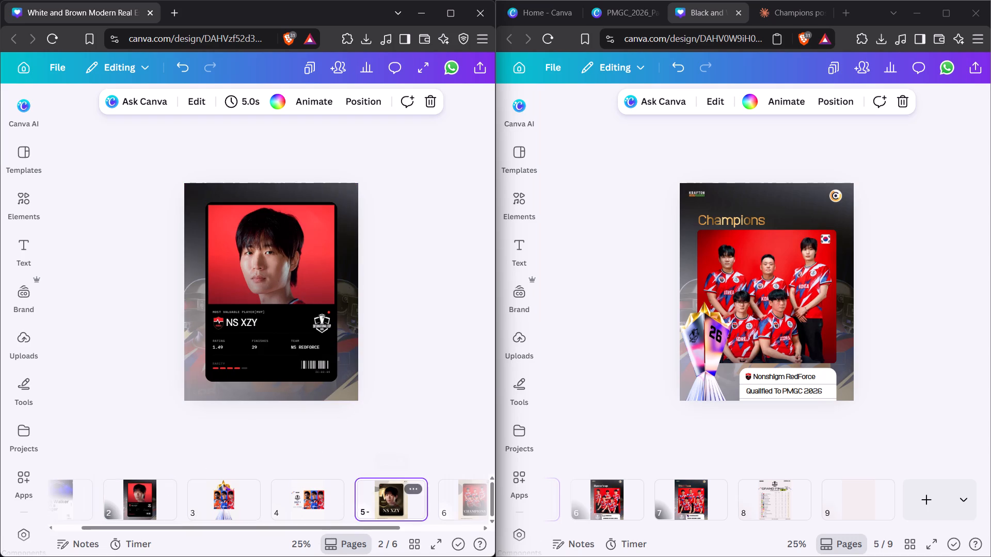
left_click(404, 366)
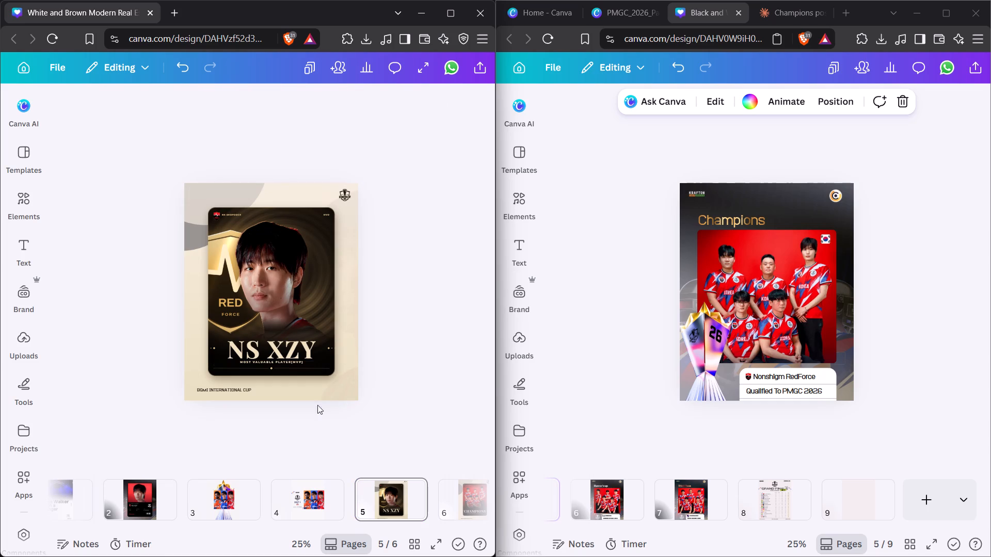
left_click(147, 500)
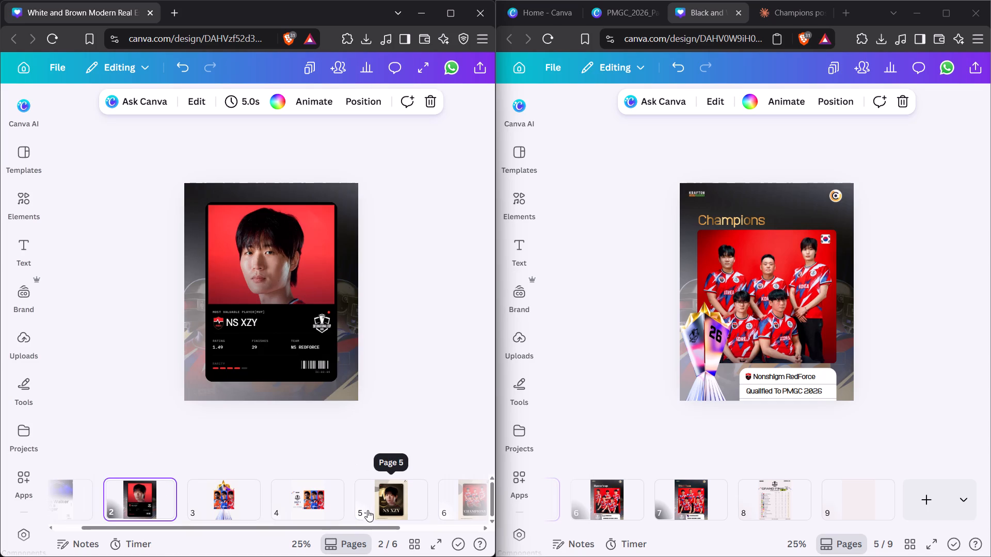
left_click(387, 506)
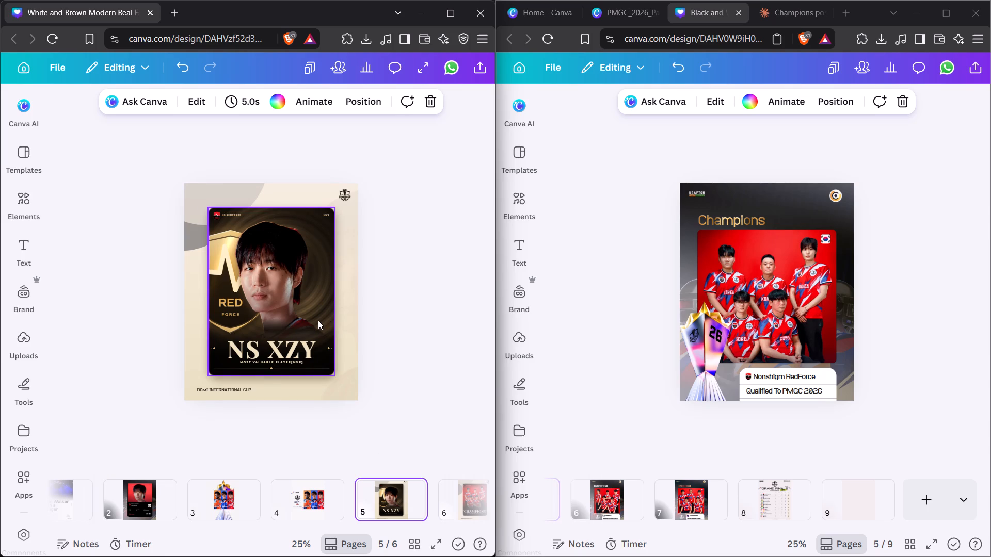
Copy the black and gold NS XZY player card image from page 5.
left_click(318, 320)
key("ctrl+c")
key("ctrl+c")
left_click(420, 320)
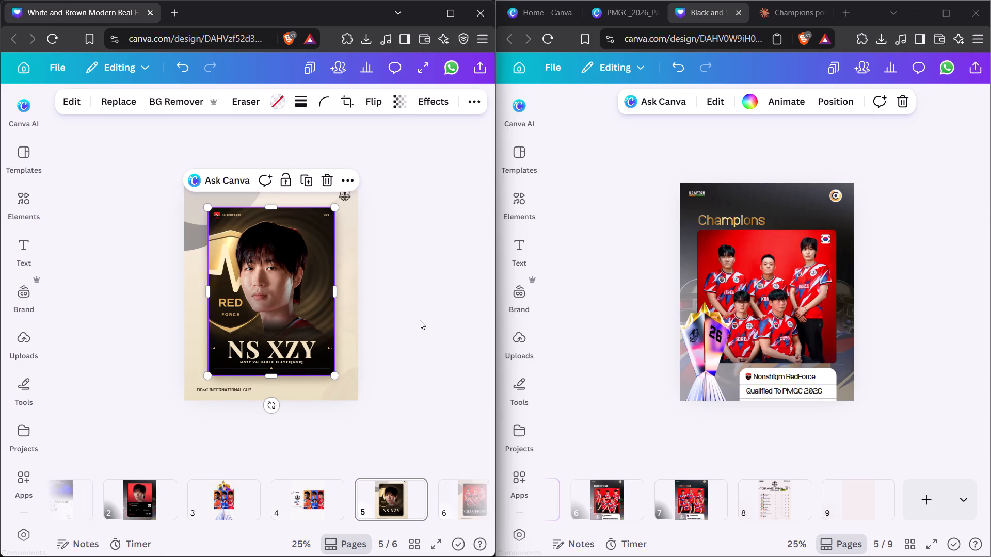
Delete the black card panel behind the player photo and stats on the page 2 MVP poster, keeping the background in place.
left_click(147, 505)
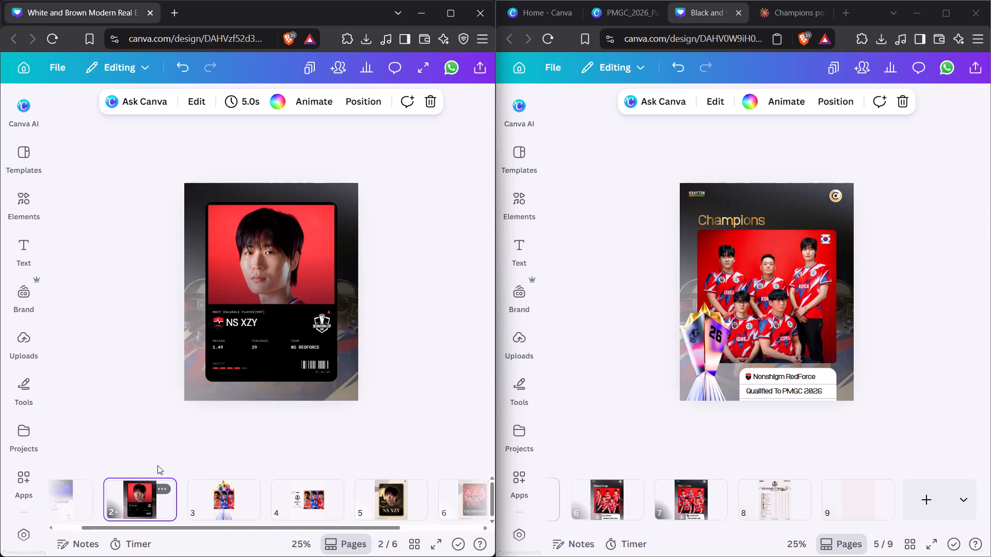
left_click(205, 298)
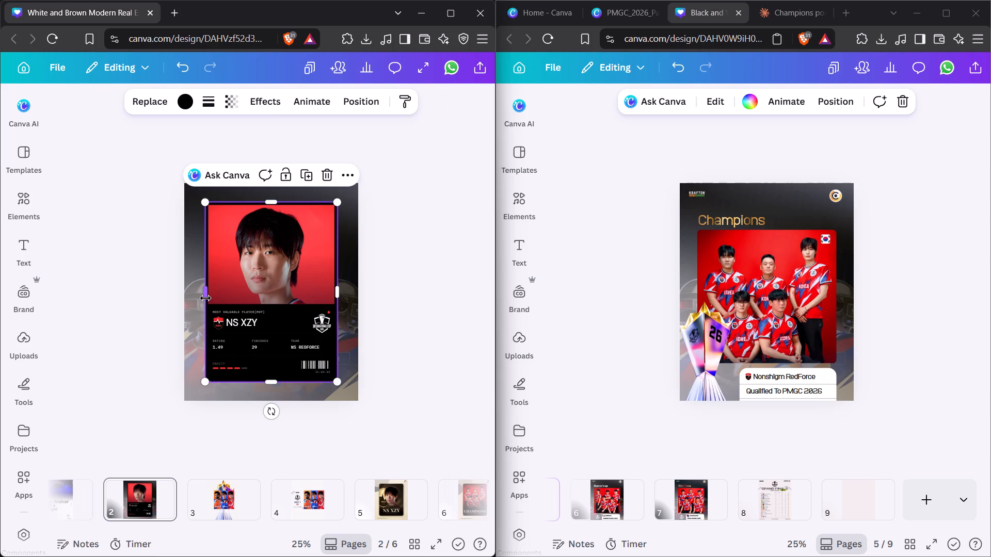
key("Delete")
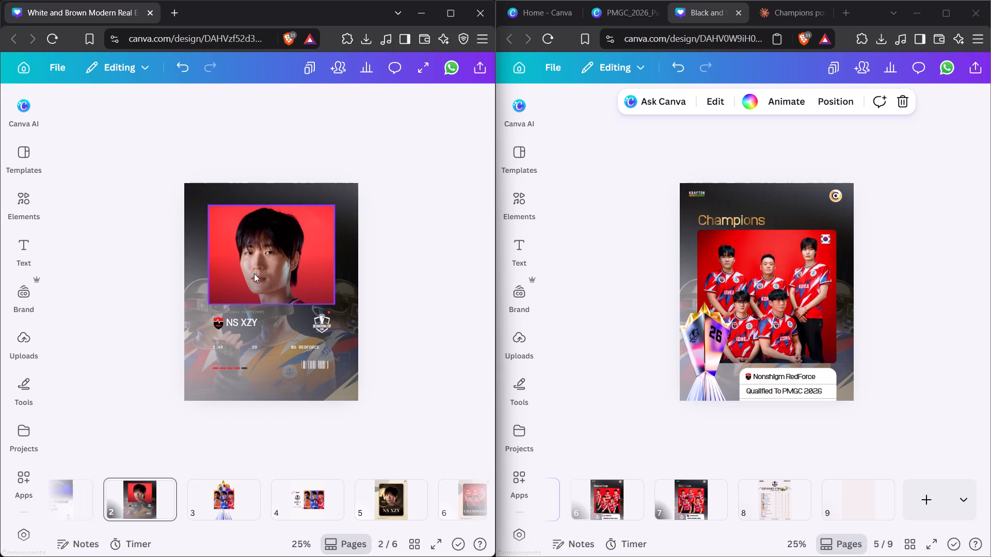
left_click(199, 308)
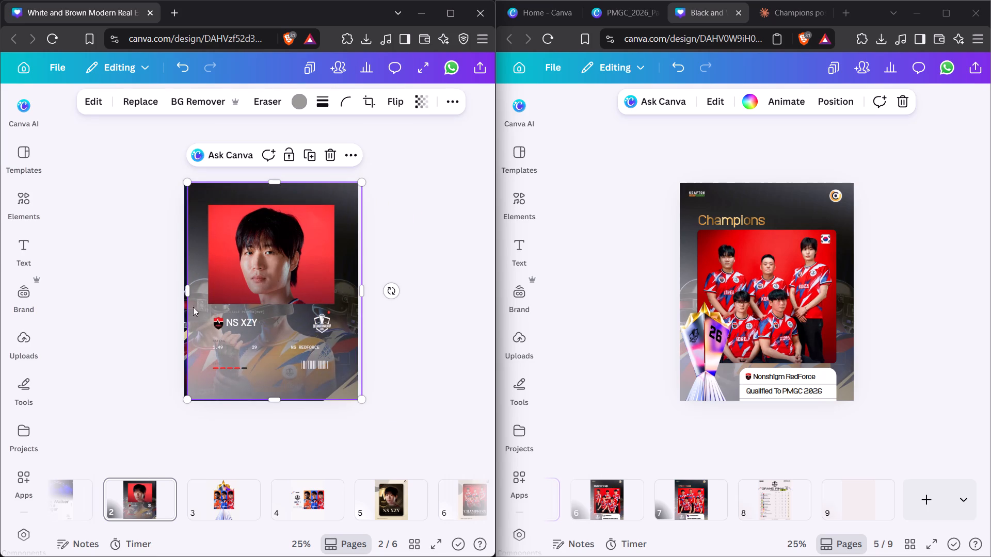
left_click(172, 59)
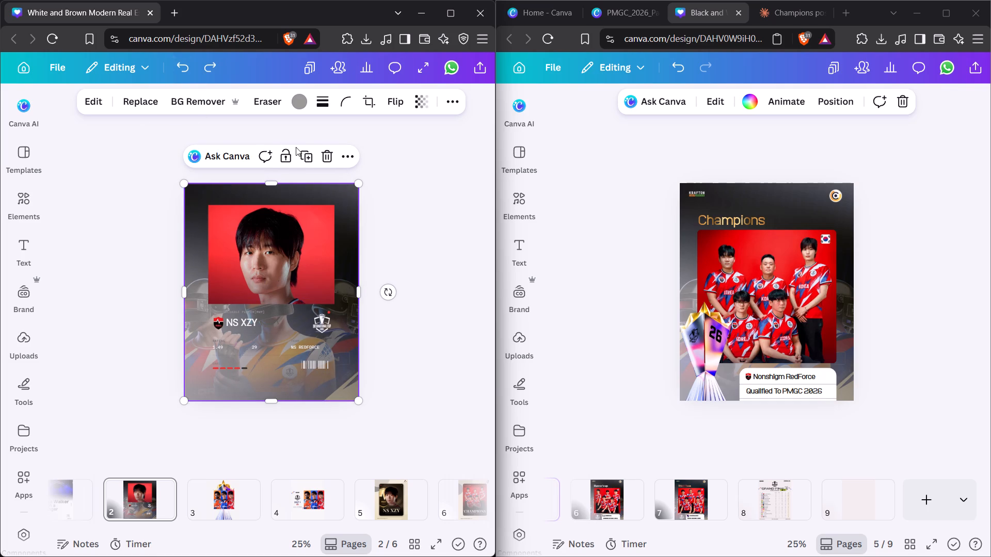
Lock the background image and delete the NS XZY name, stats, logos and barcode from the page 2 MVP poster.
left_click(288, 154)
left_click(428, 264)
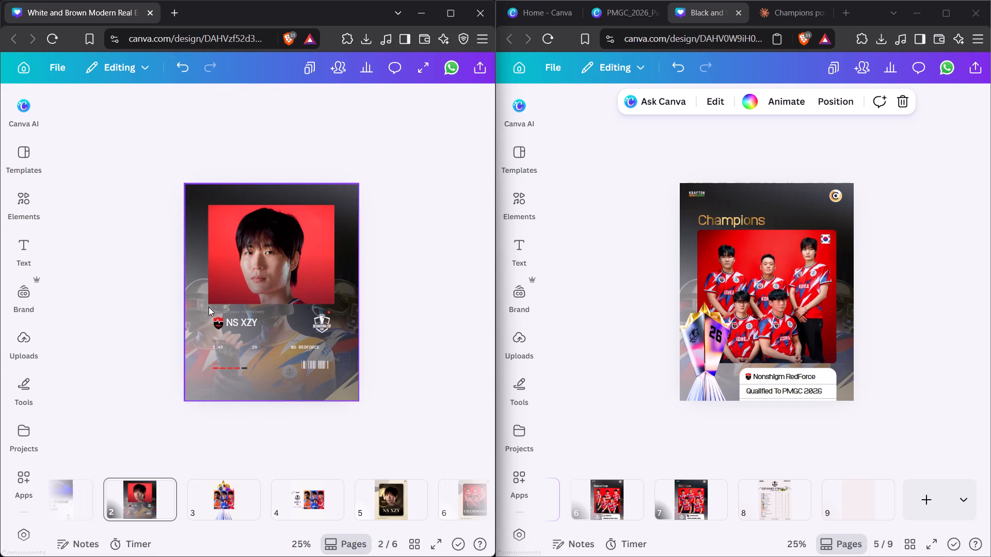
left_click_drag(209, 307, 330, 385)
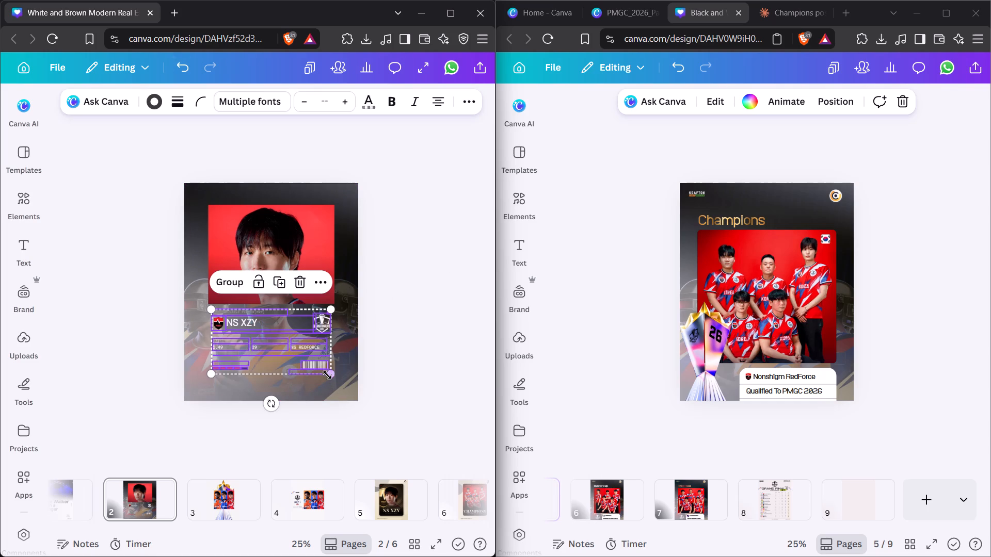
key("Delete")
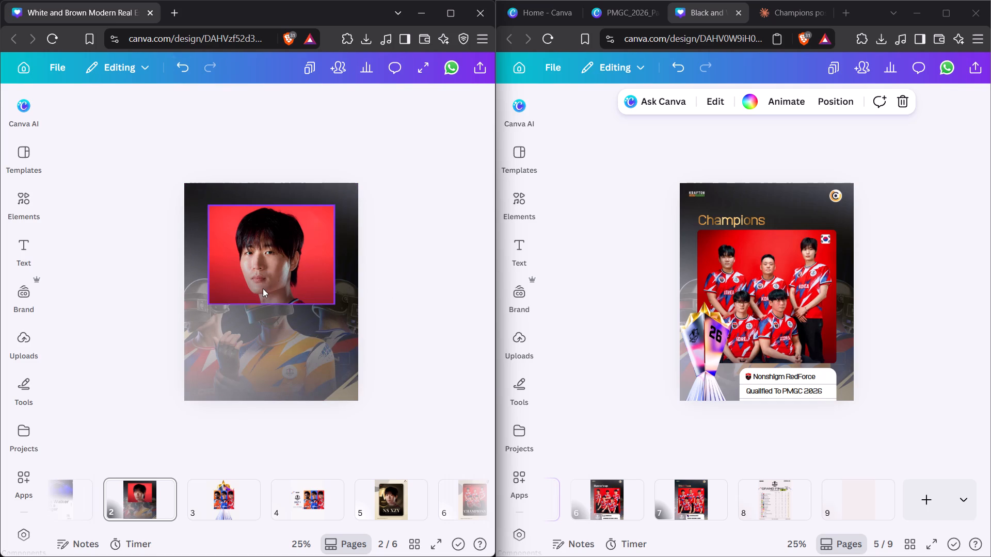
Extend the lower edge of the player photo downward to reveal the jersey, making it about 781 by 929.
left_click(266, 287)
left_click_drag(271, 306, 277, 357)
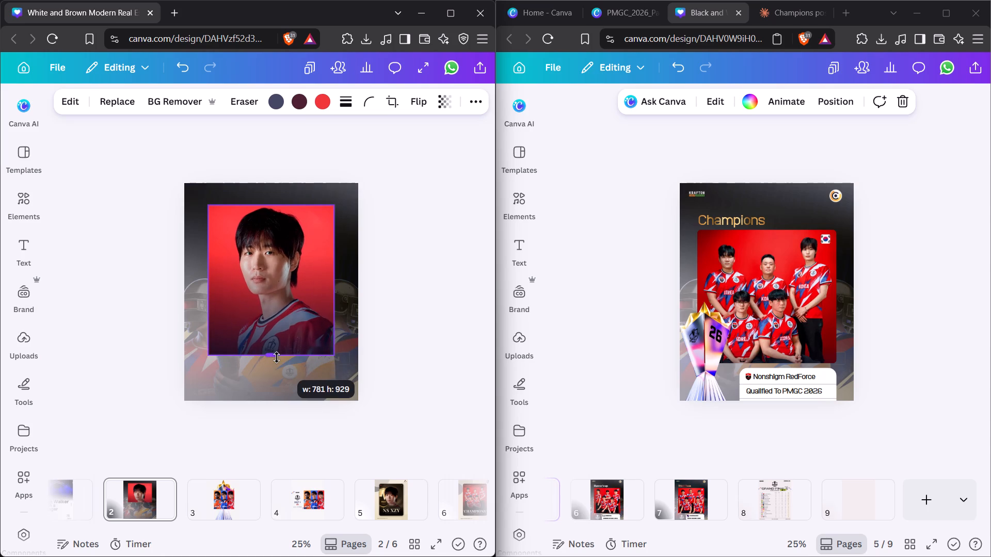
left_click_drag(277, 357, 277, 358)
Paste the copied black fade overlay over the player photo and move it up to the photo's top edge, centred on the page.
key("ctrl+v")
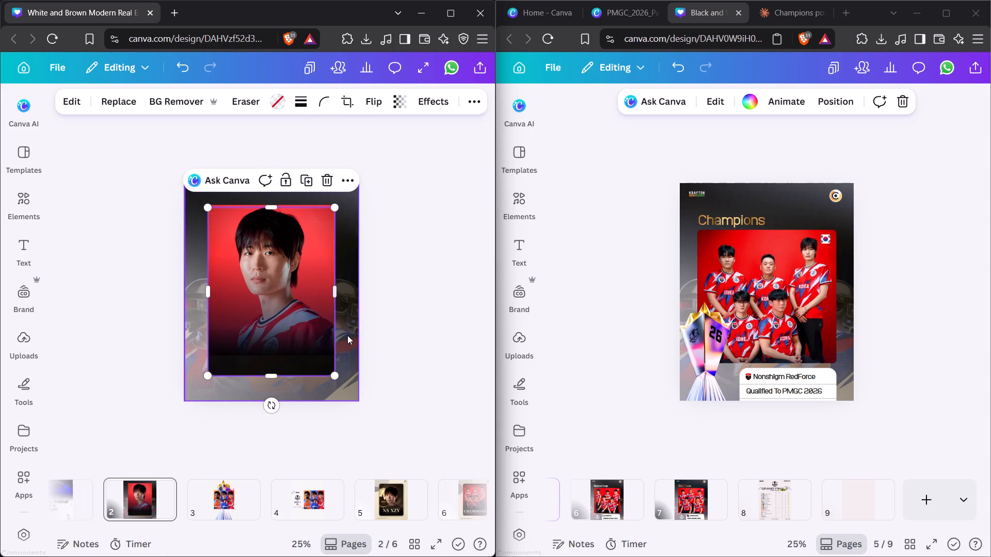
left_click(275, 300)
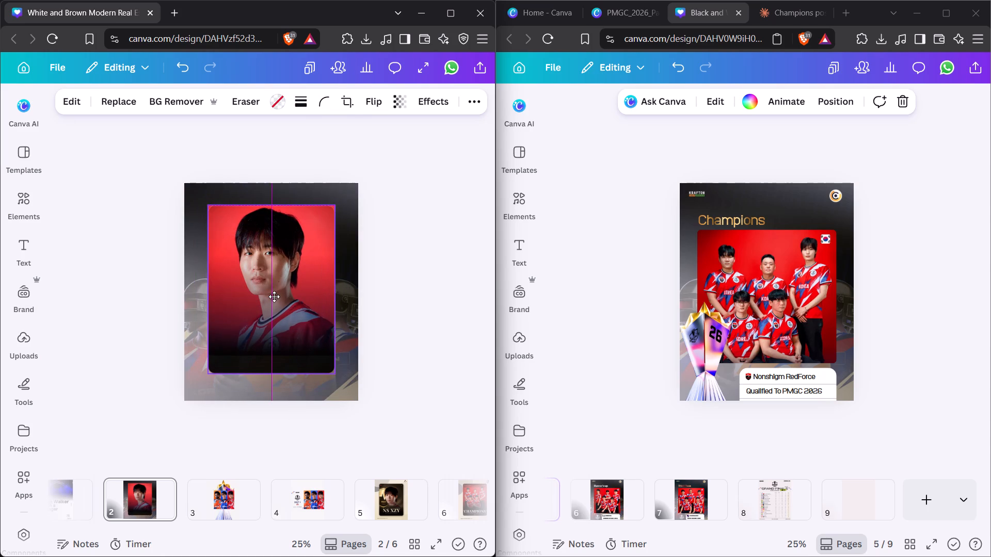
left_click(441, 319)
left_click(451, 320)
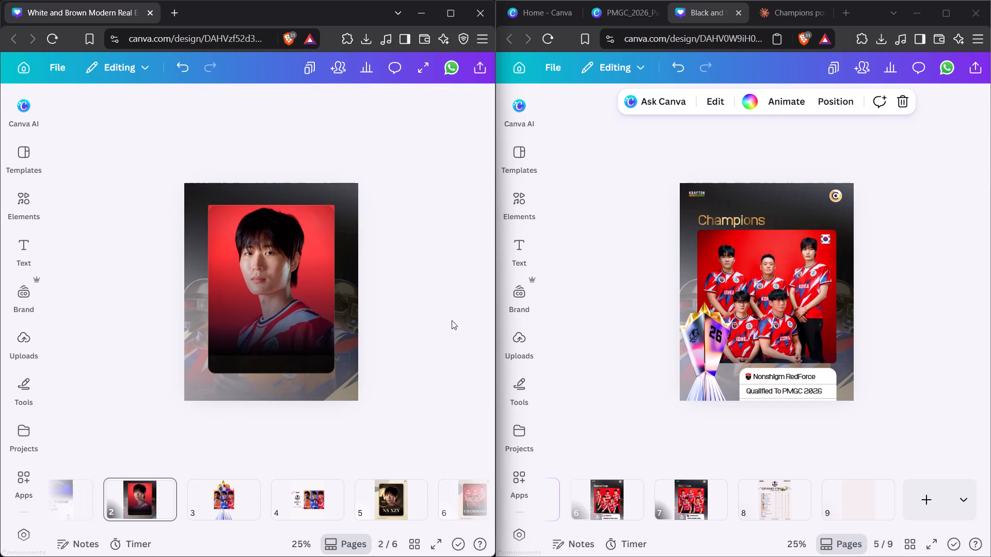
Find the gold Red Force shield among the layers of the page 5 MVP poster and copy it.
left_click(390, 492)
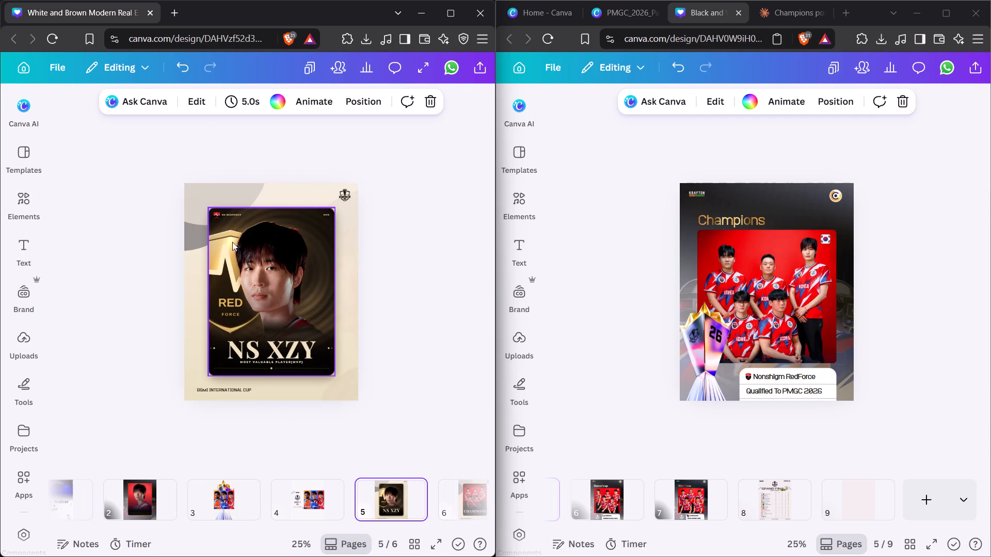
left_click(296, 239)
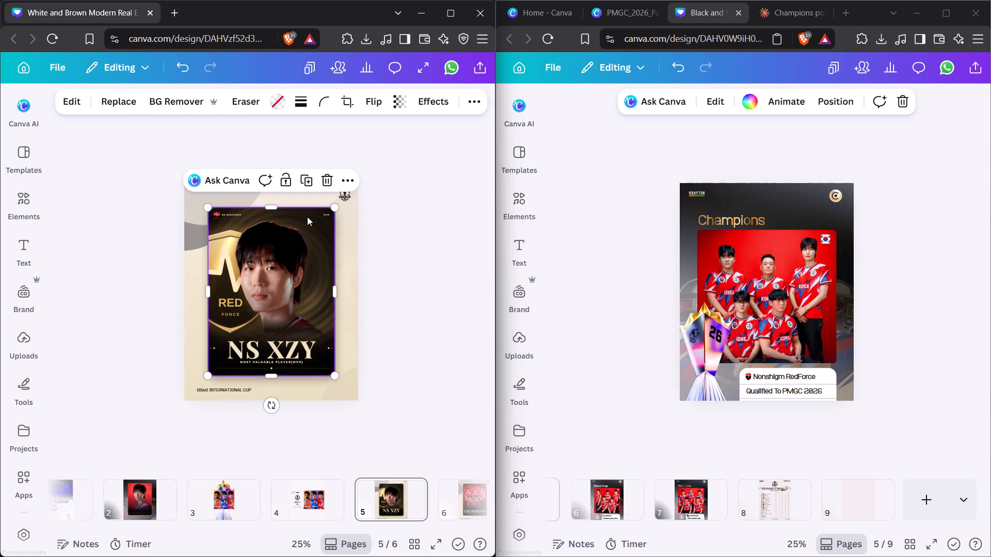
left_click(347, 181)
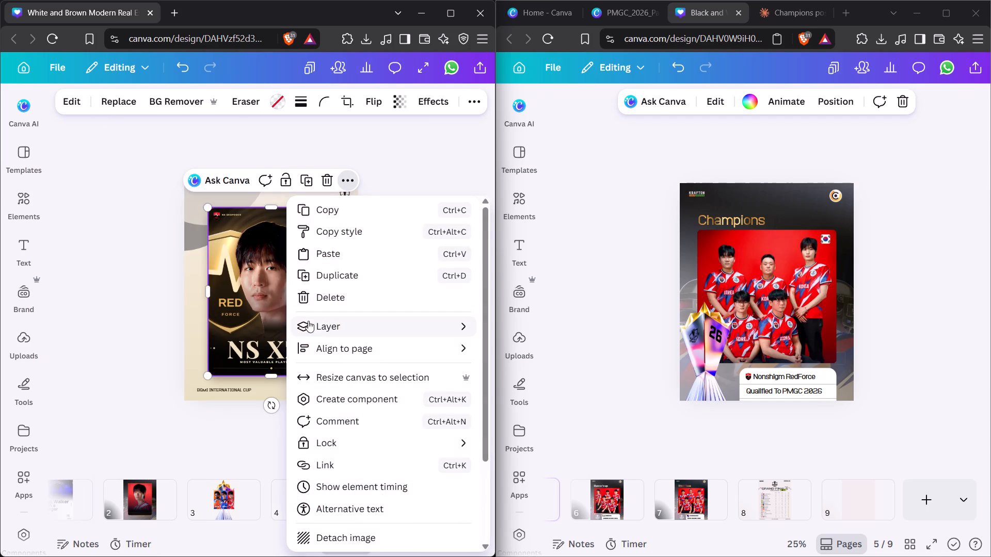
left_click(161, 253)
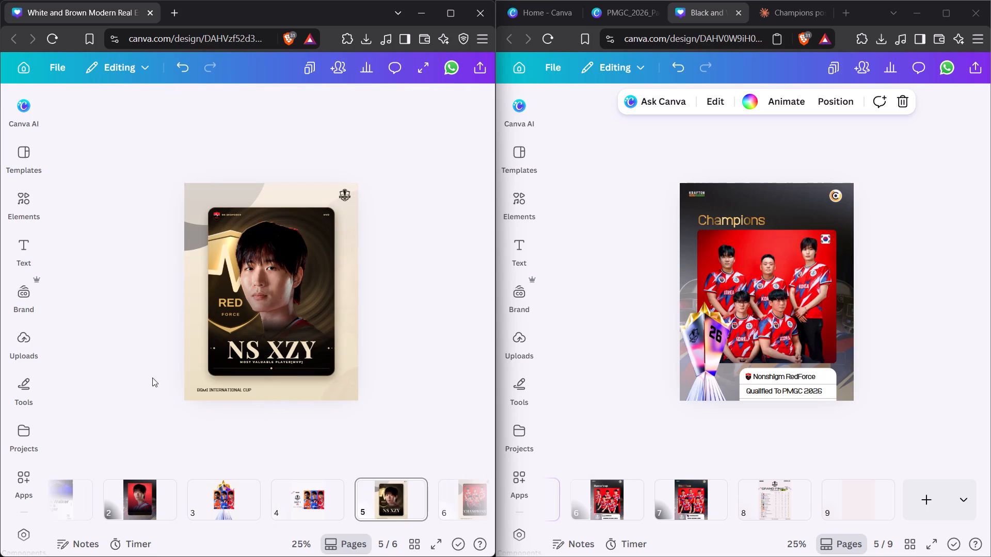
left_click(199, 204)
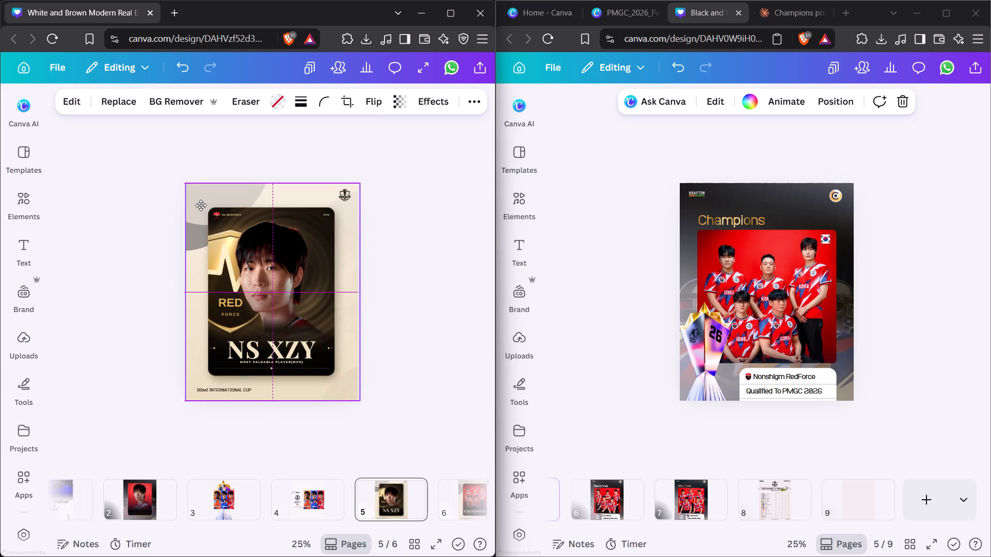
left_click(393, 240)
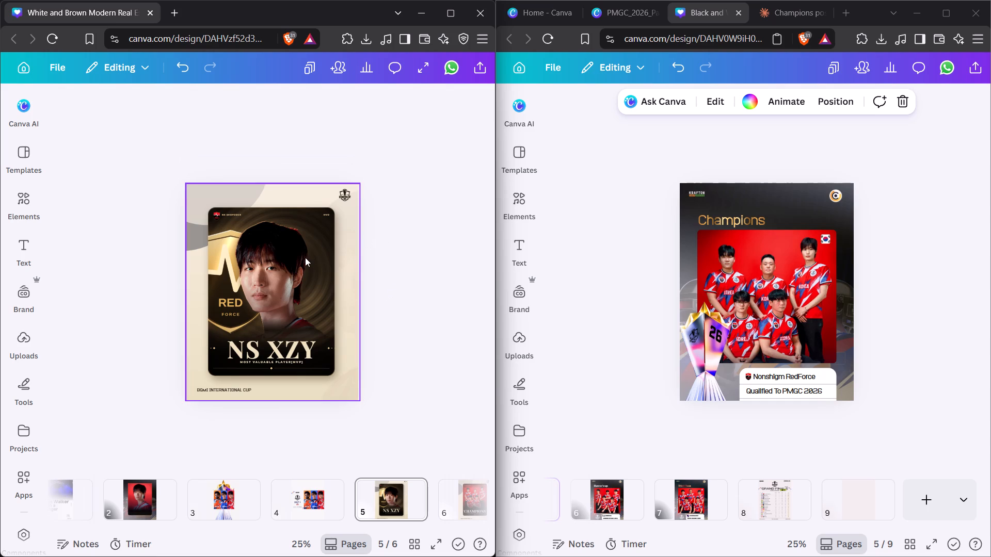
left_click(342, 216)
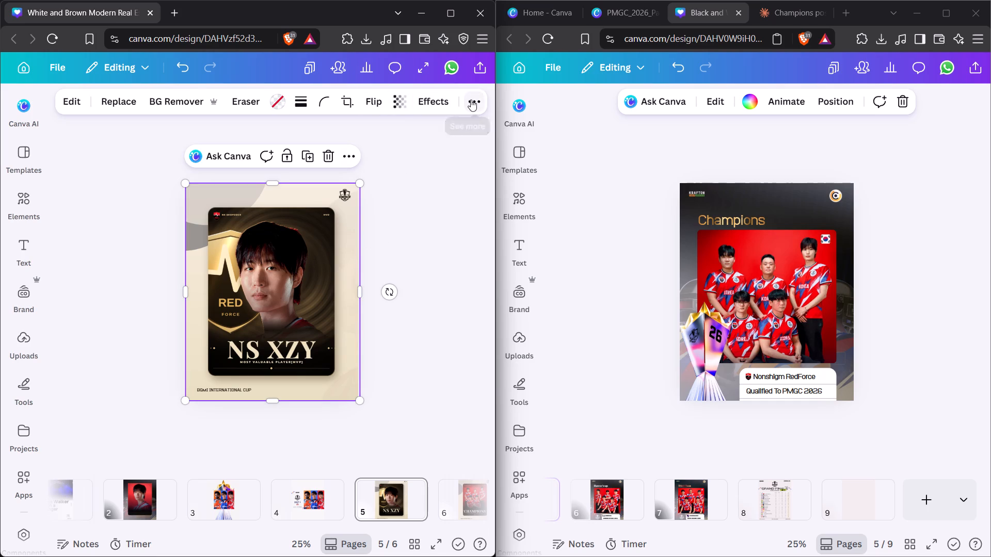
left_click(471, 100)
left_click(399, 127)
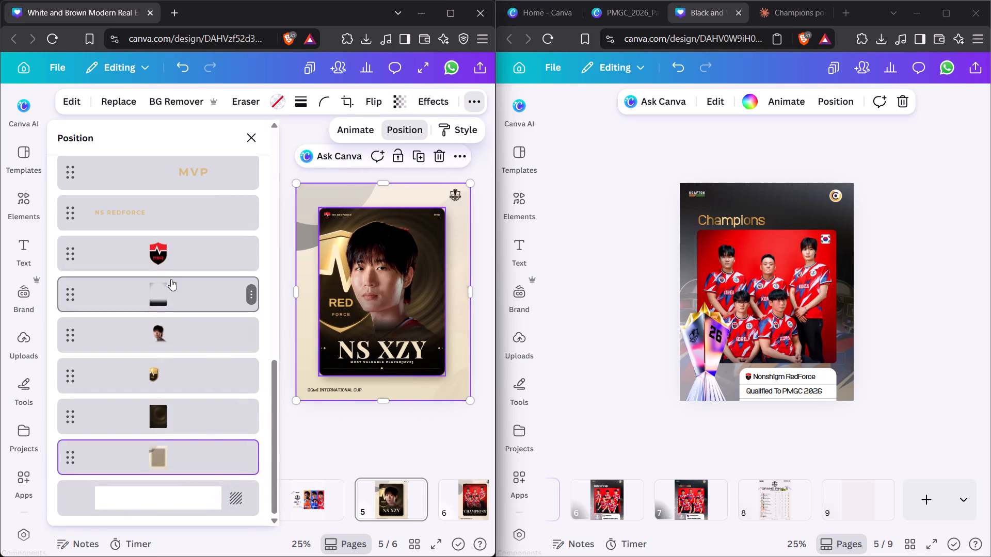
left_click(161, 339)
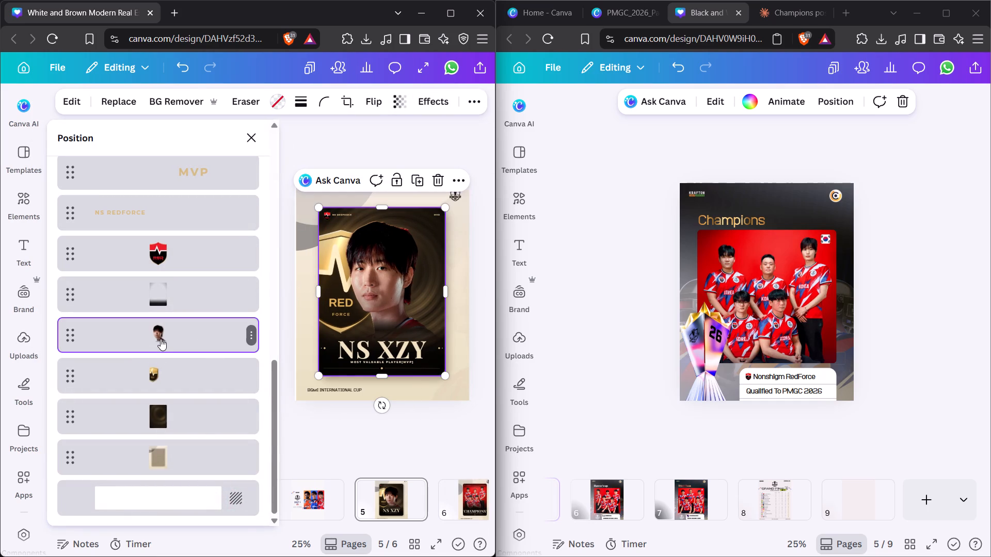
left_click(162, 373)
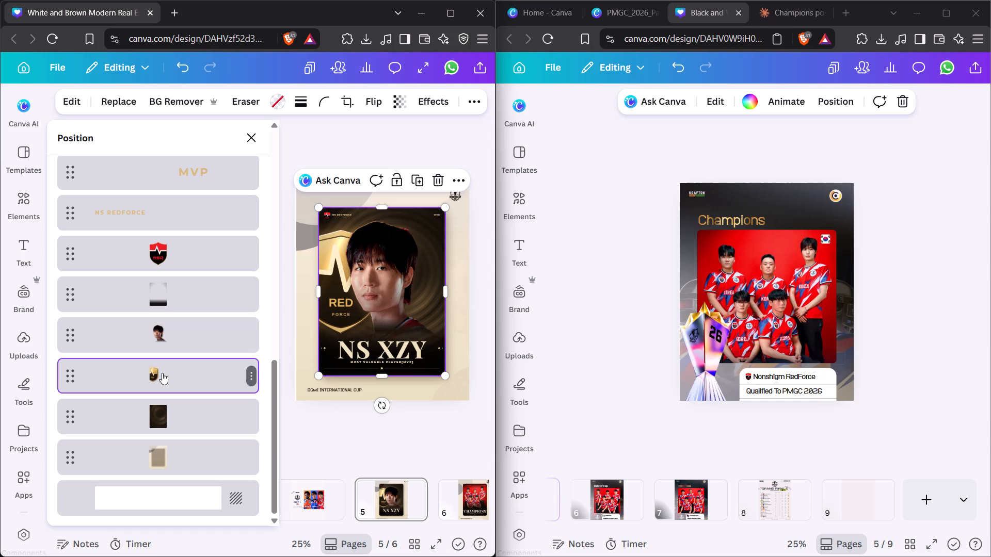
left_click(162, 373)
left_click(250, 382)
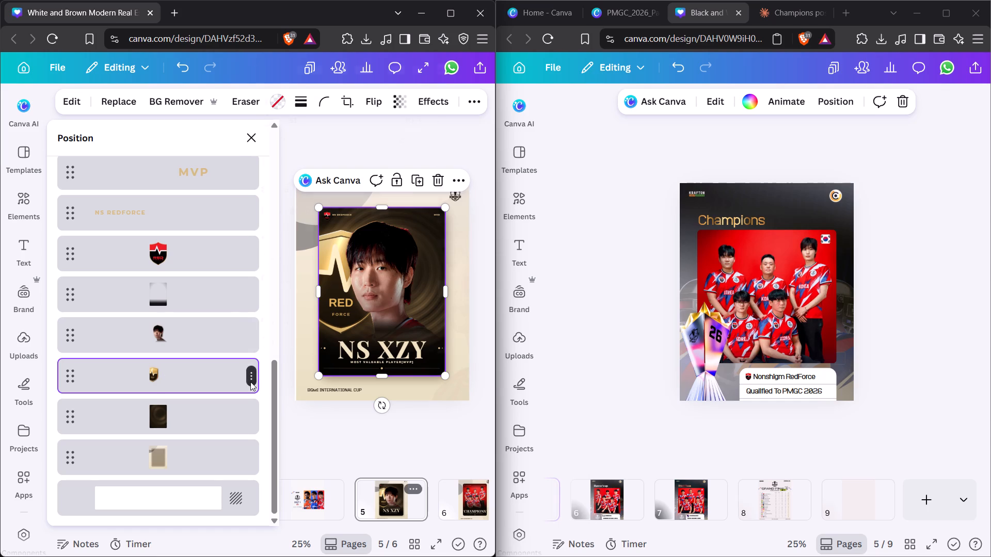
left_click(310, 71)
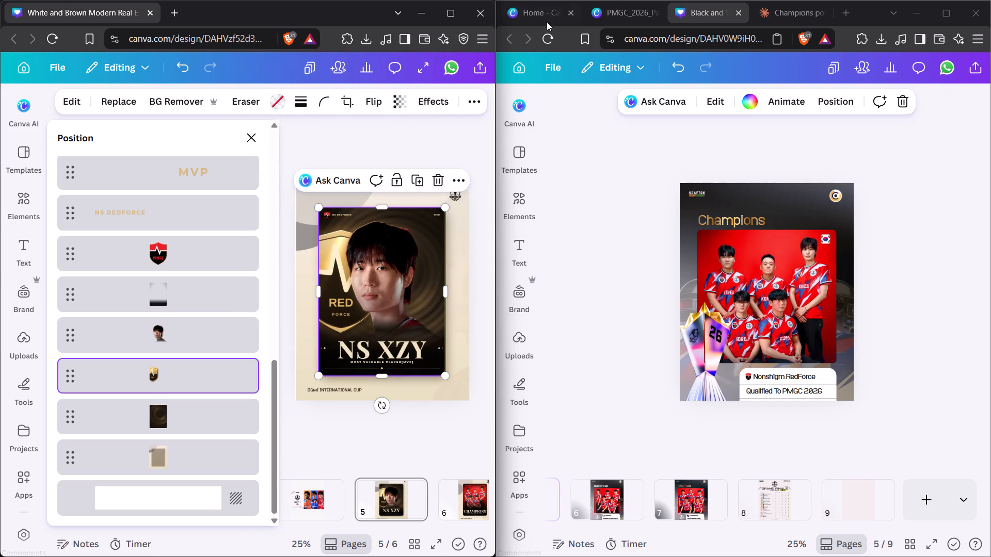
left_click(739, 13)
left_click(628, 6)
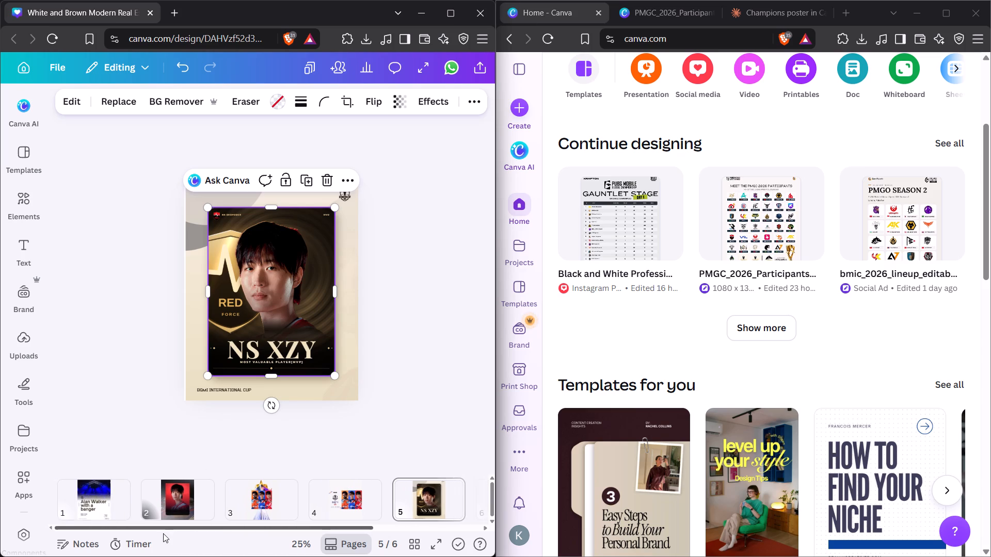
left_click_drag(163, 533, 411, 536)
left_click(944, 145)
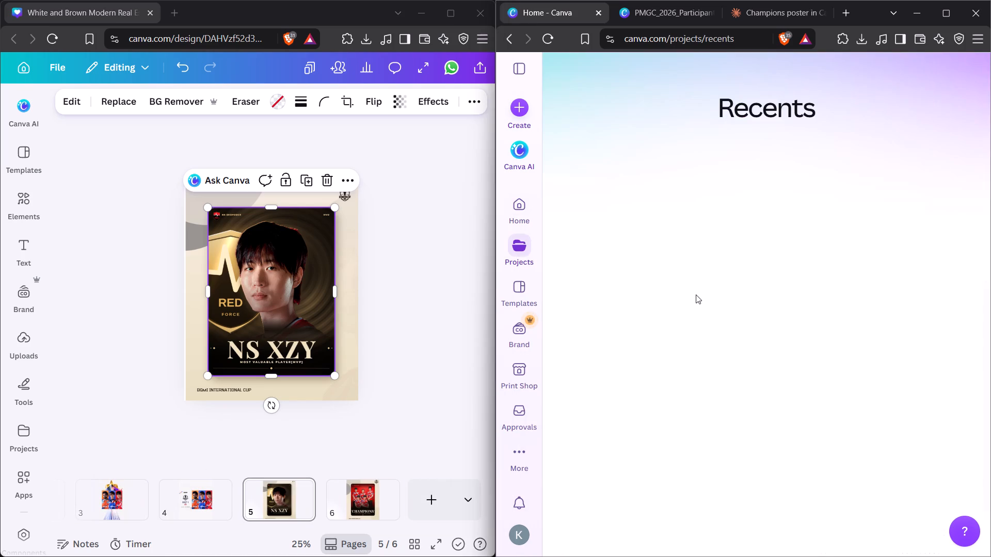
left_click(621, 379)
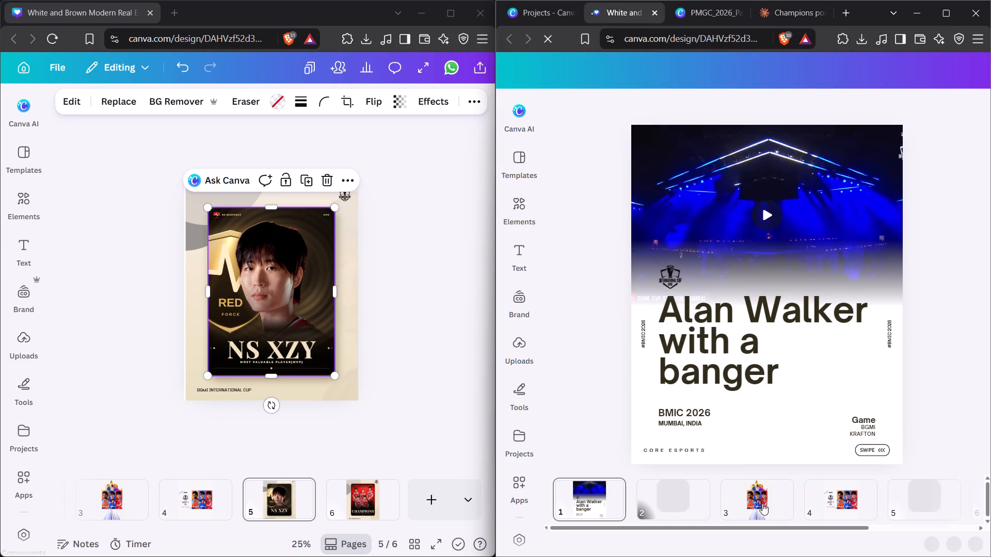
left_click(674, 506)
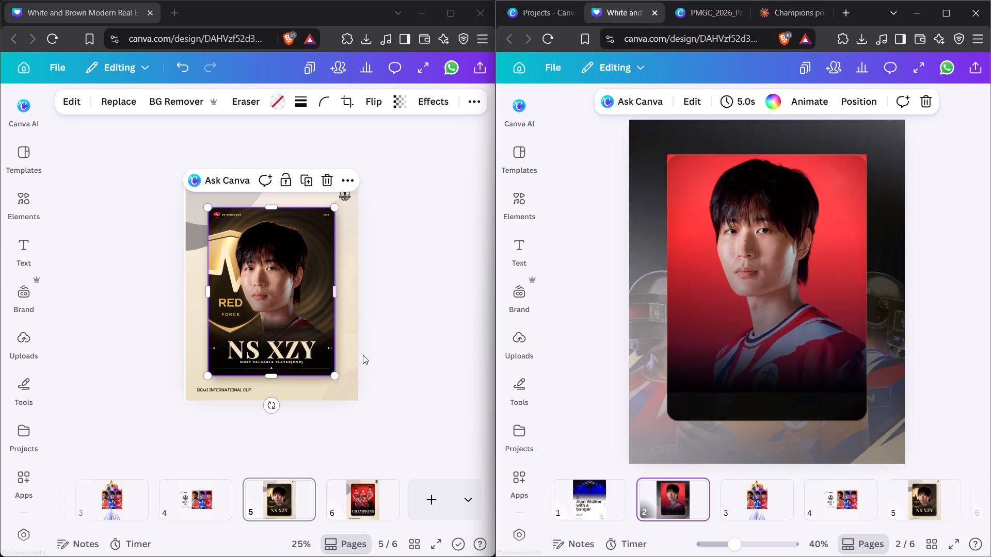
Paste the gold Red Force shield onto the page 2 MVP poster and send it to the back, behind the player photo.
key("ctrl+v")
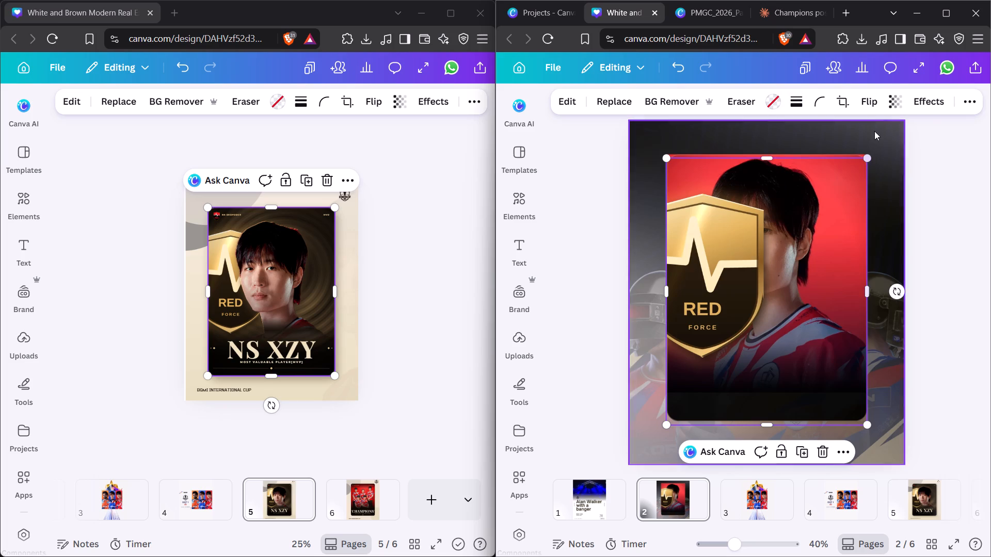
left_click(967, 99)
left_click(894, 131)
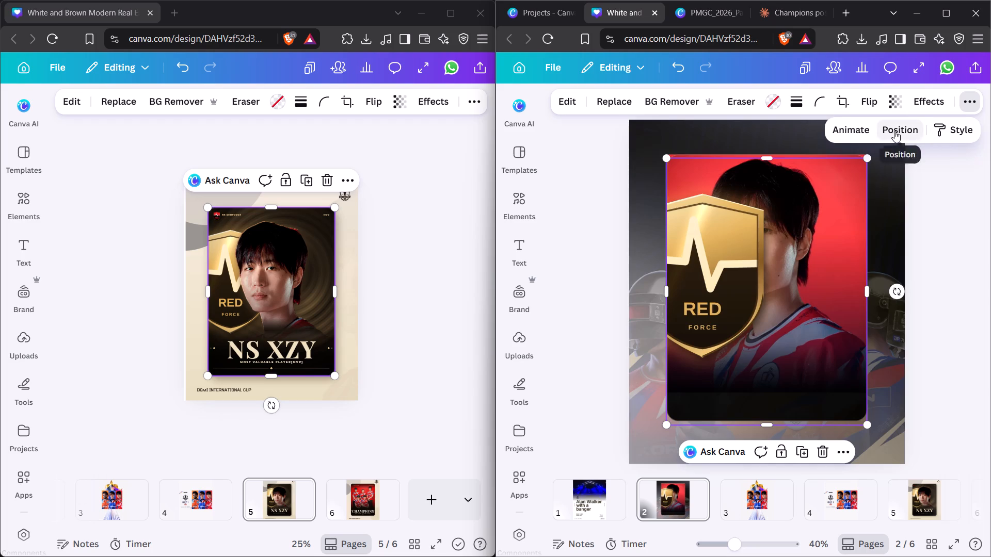
left_click(701, 231)
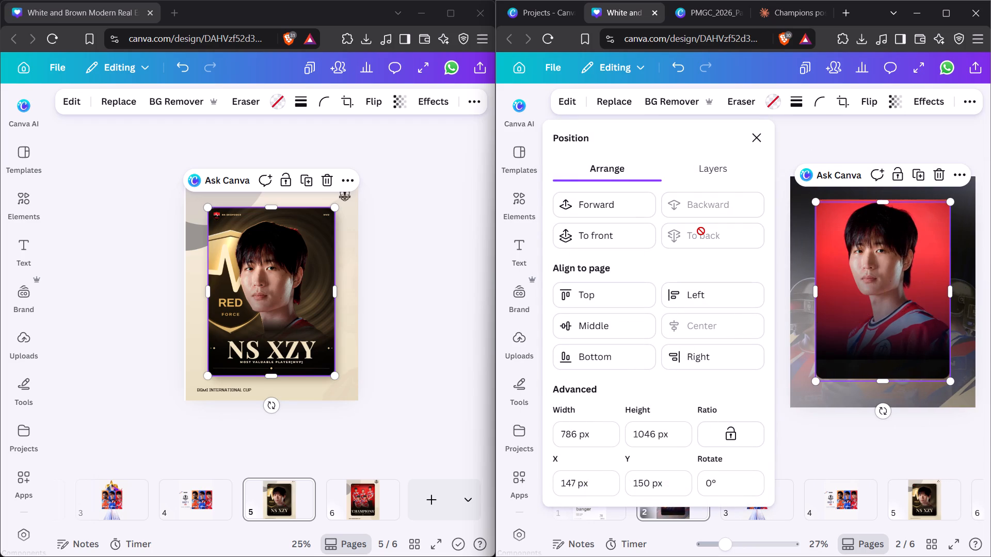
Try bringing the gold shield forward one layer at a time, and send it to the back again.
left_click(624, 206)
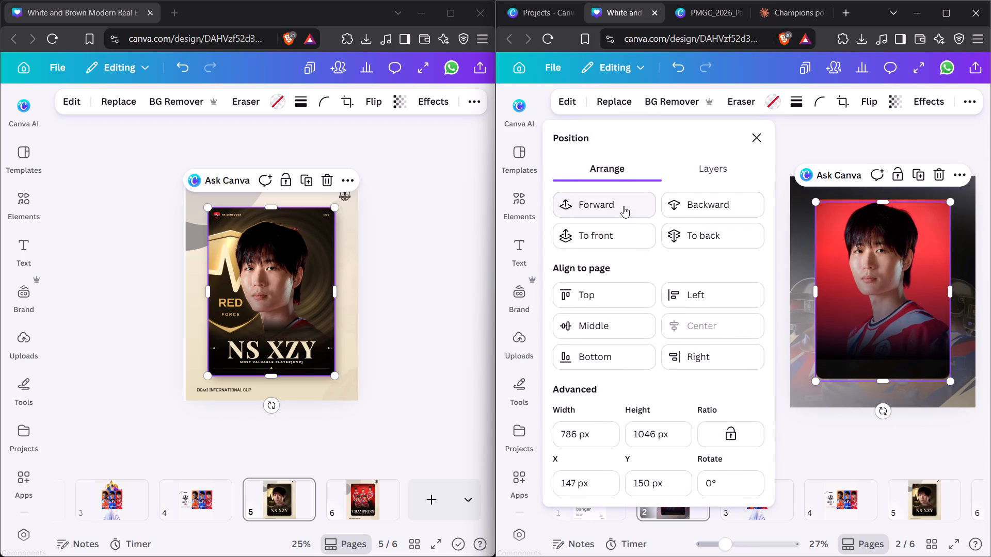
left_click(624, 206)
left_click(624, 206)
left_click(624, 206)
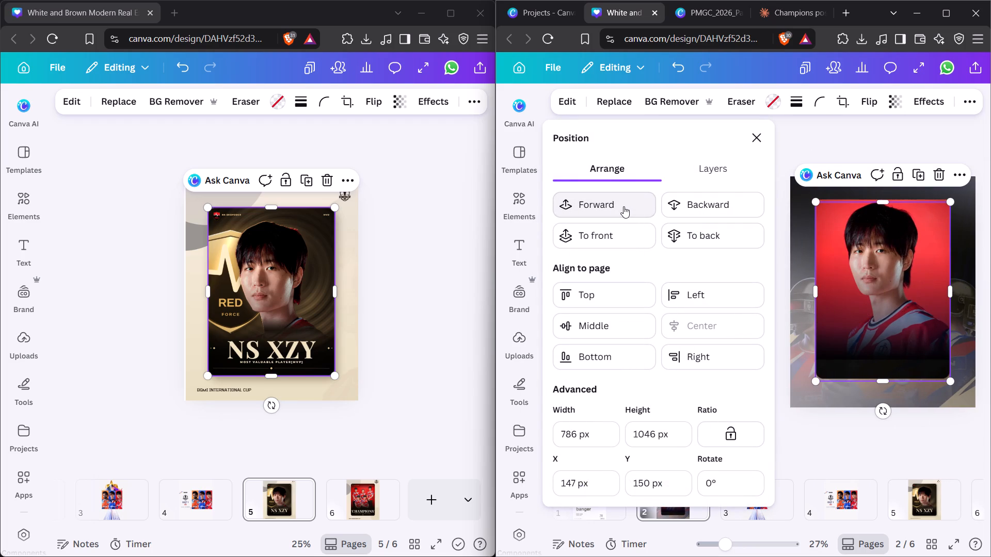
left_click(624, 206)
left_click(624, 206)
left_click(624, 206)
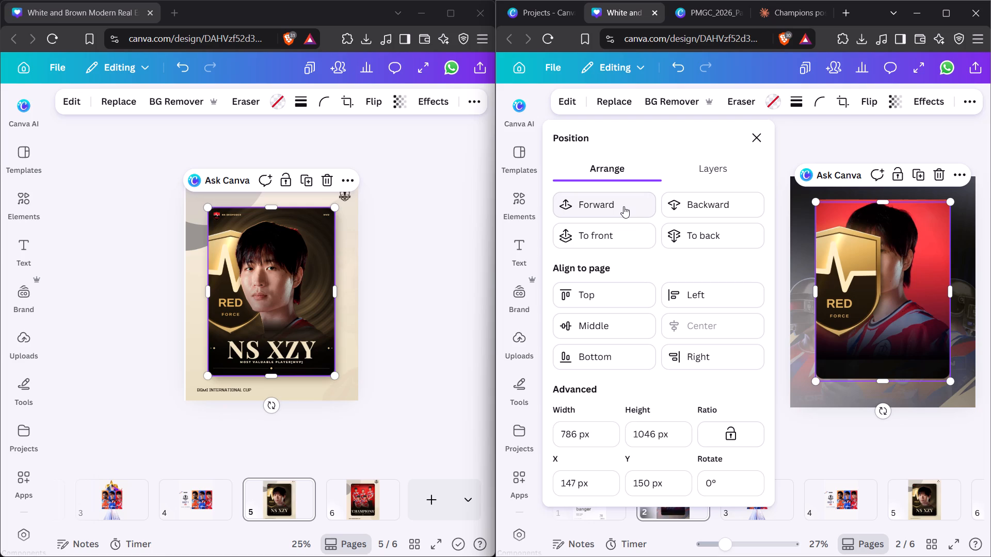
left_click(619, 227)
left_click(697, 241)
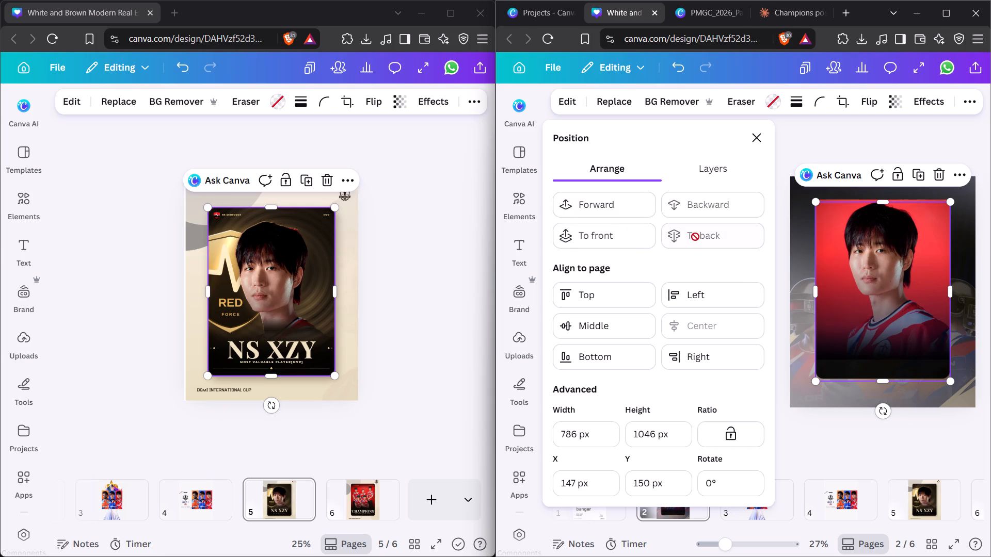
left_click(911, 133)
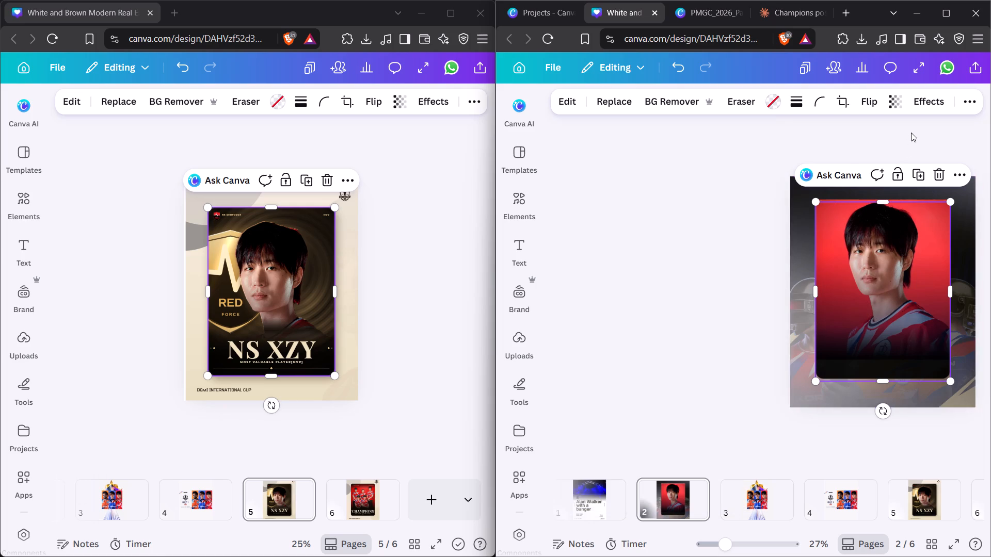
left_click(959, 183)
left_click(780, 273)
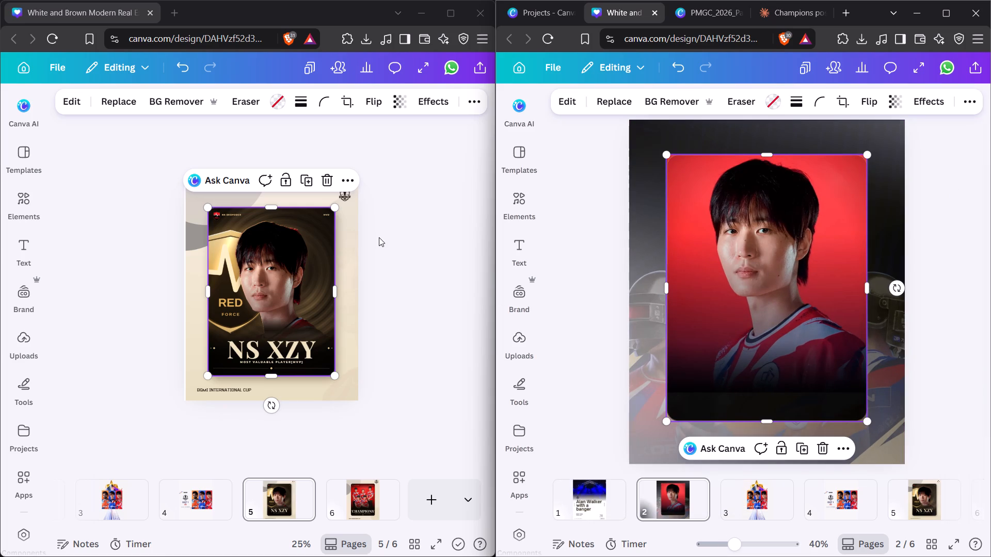
Examine the layer order of the page 5 MVP poster, checking the fade overlay and the player cutout.
left_click(427, 230)
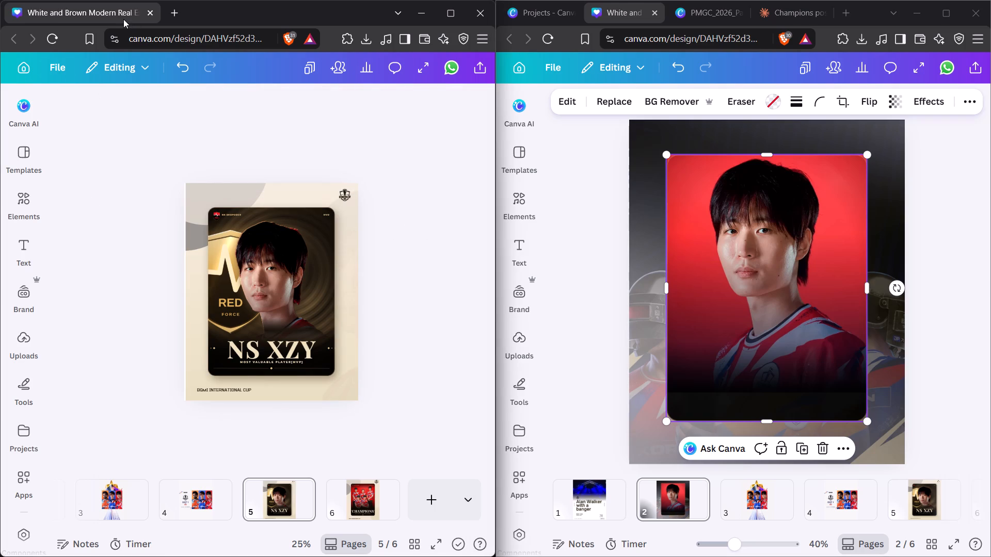
key("alt+Tab")
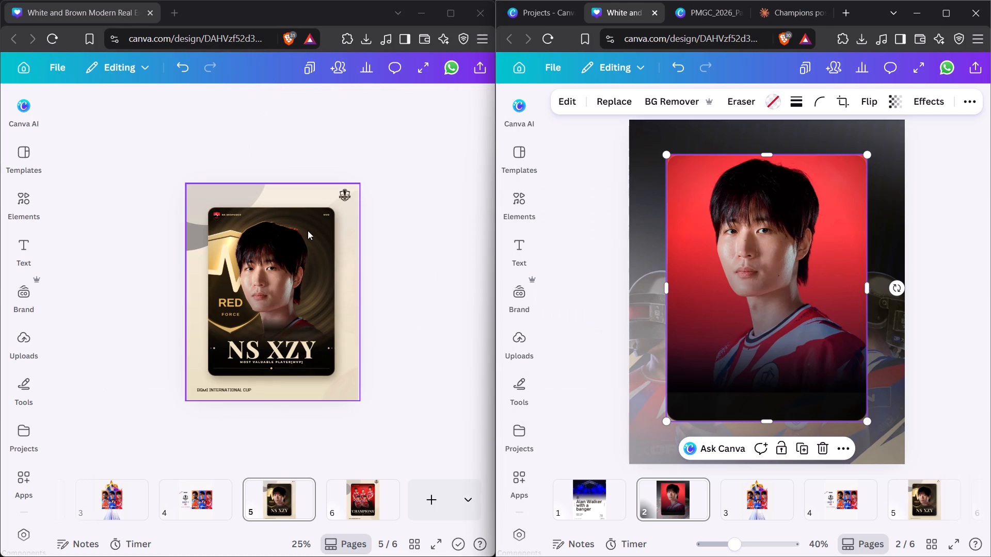
left_click(351, 214)
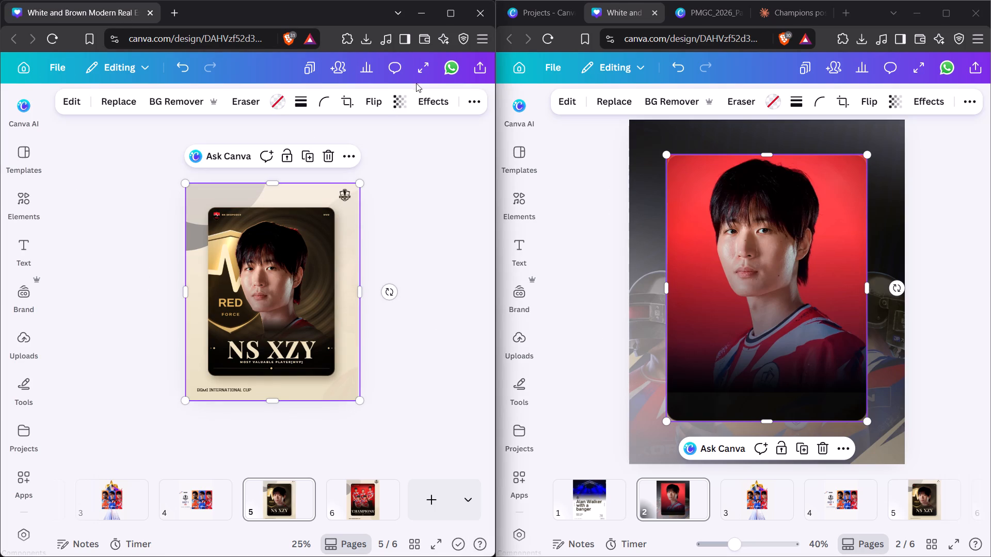
left_click(478, 101)
left_click(407, 134)
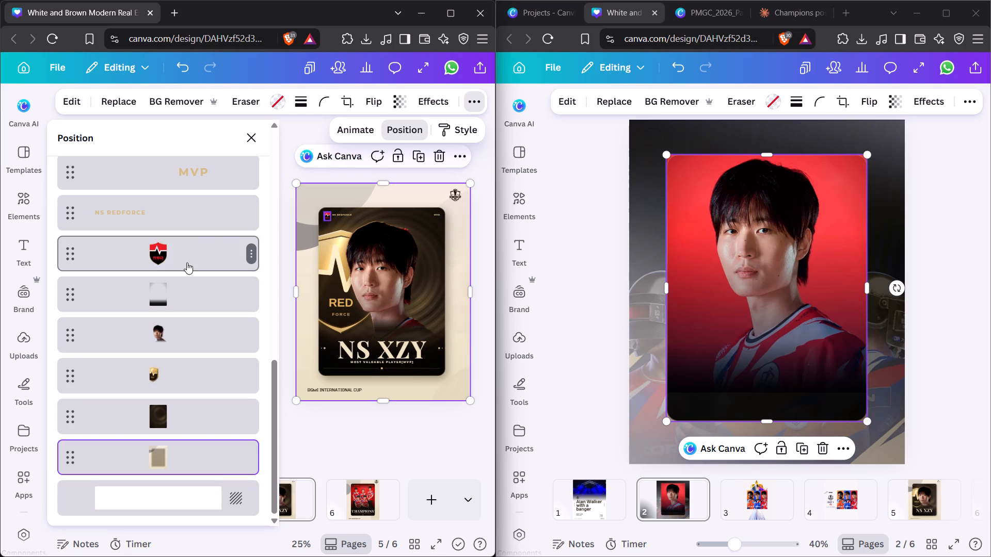
left_click(171, 289)
left_click(178, 339)
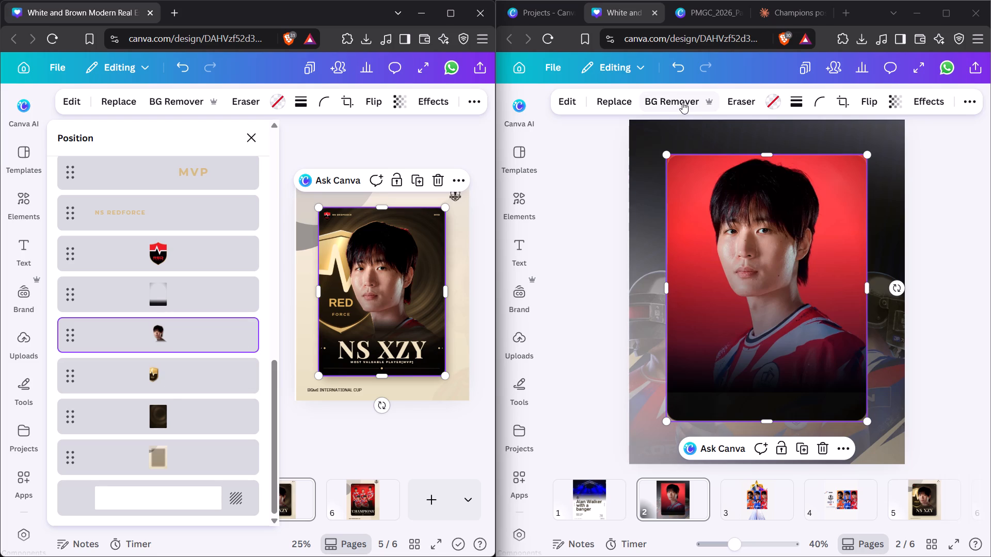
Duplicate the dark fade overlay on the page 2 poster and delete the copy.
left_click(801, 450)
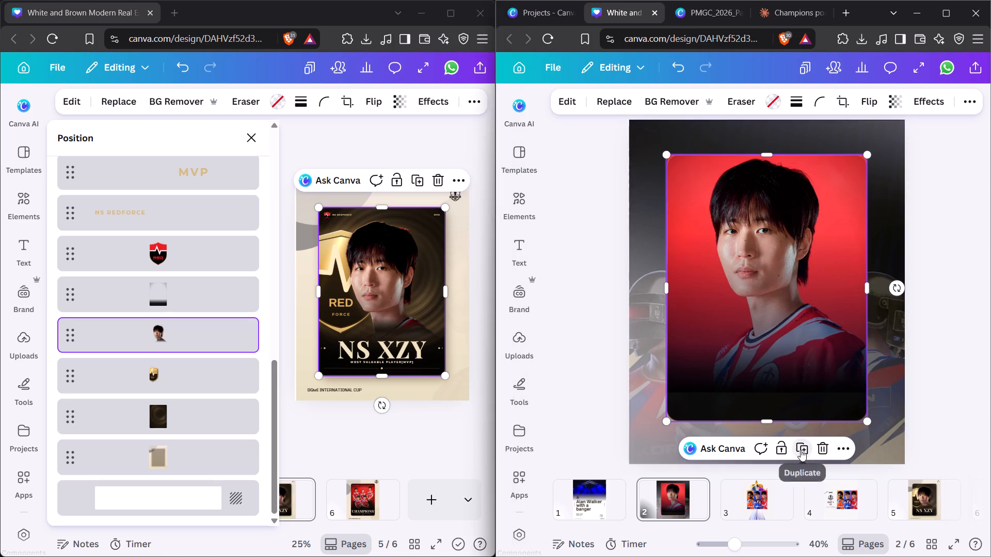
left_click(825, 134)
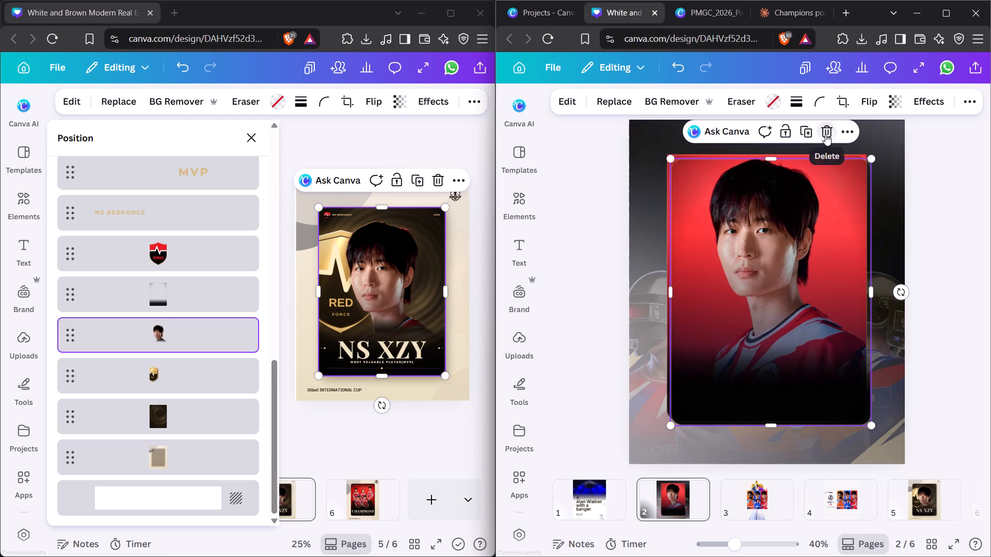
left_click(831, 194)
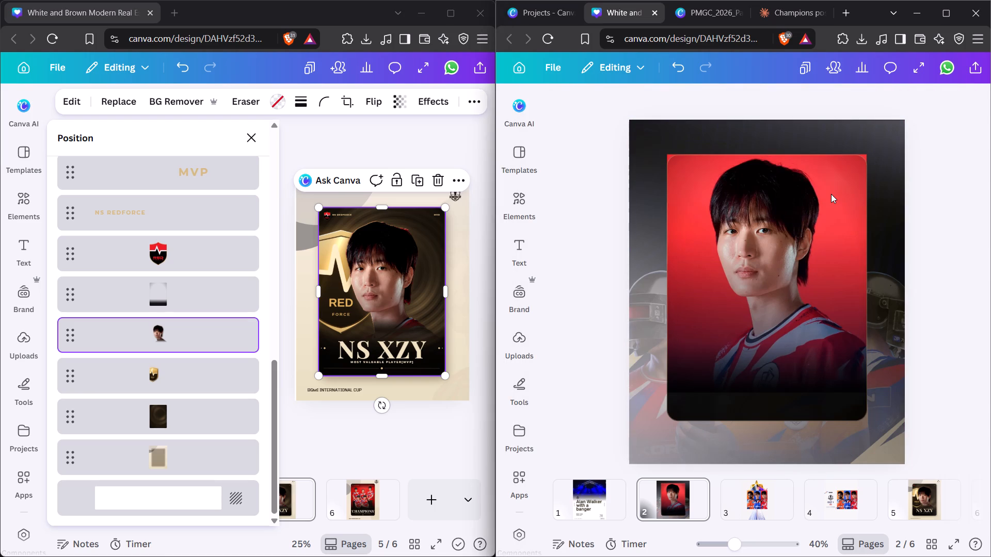
Find the red-background player photo among the layers of the page 2 poster and duplicate it.
left_click(833, 183)
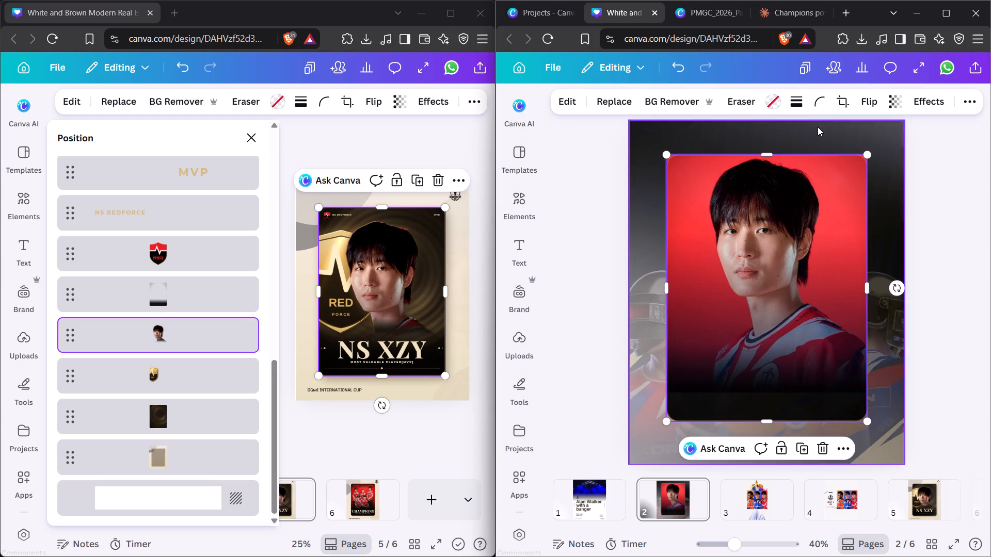
left_click(969, 106)
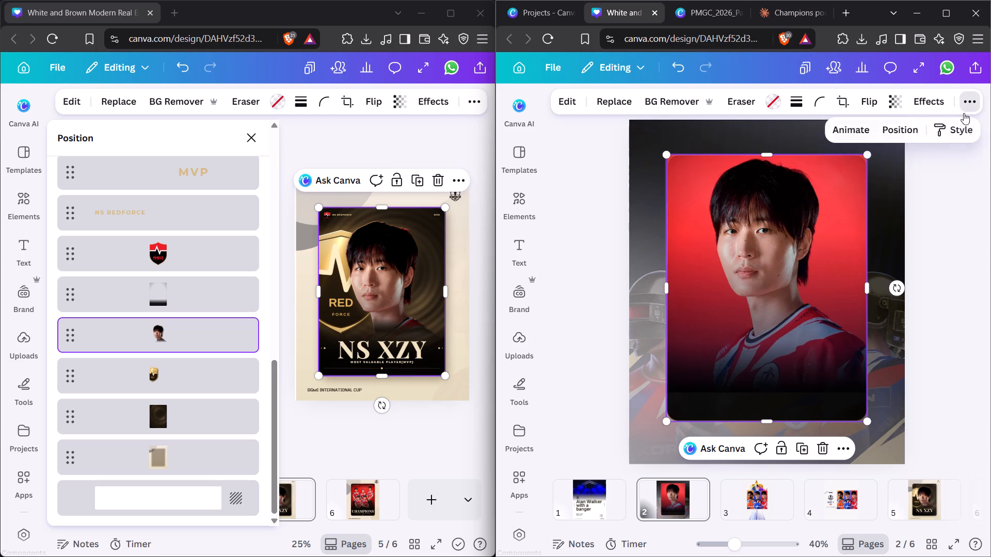
left_click(905, 127)
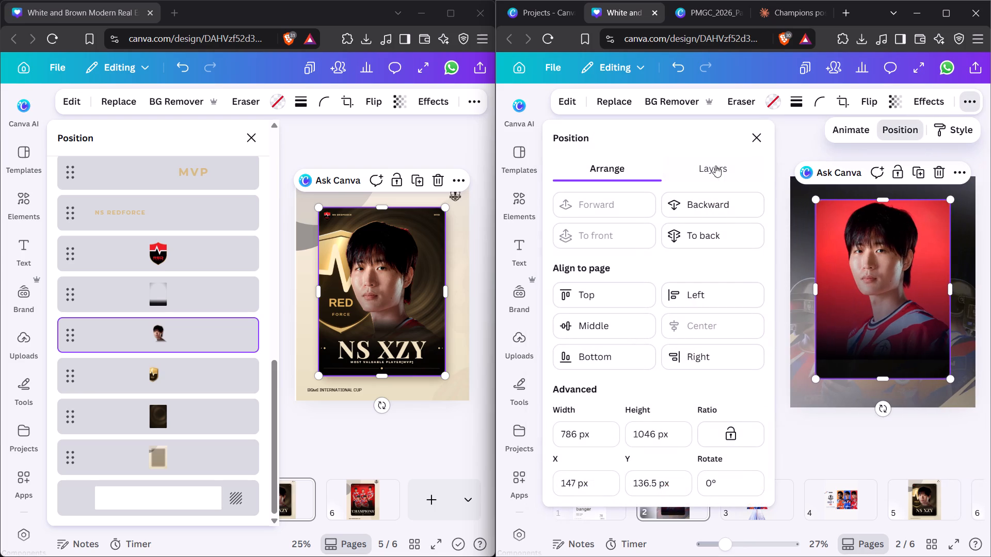
left_click(713, 171)
scroll(646, 283, "down", 2)
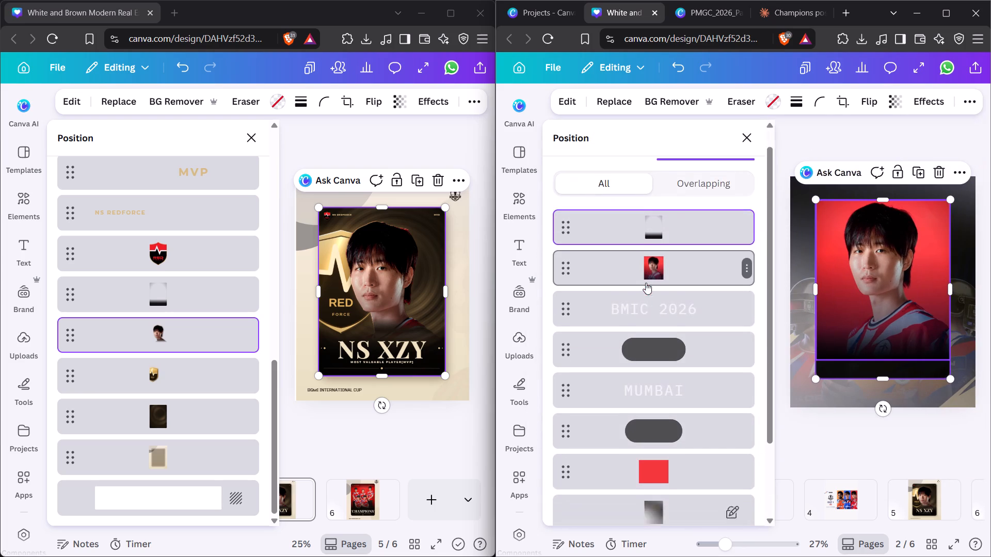
scroll(646, 283, "down", 7)
scroll(645, 277, "up", 4)
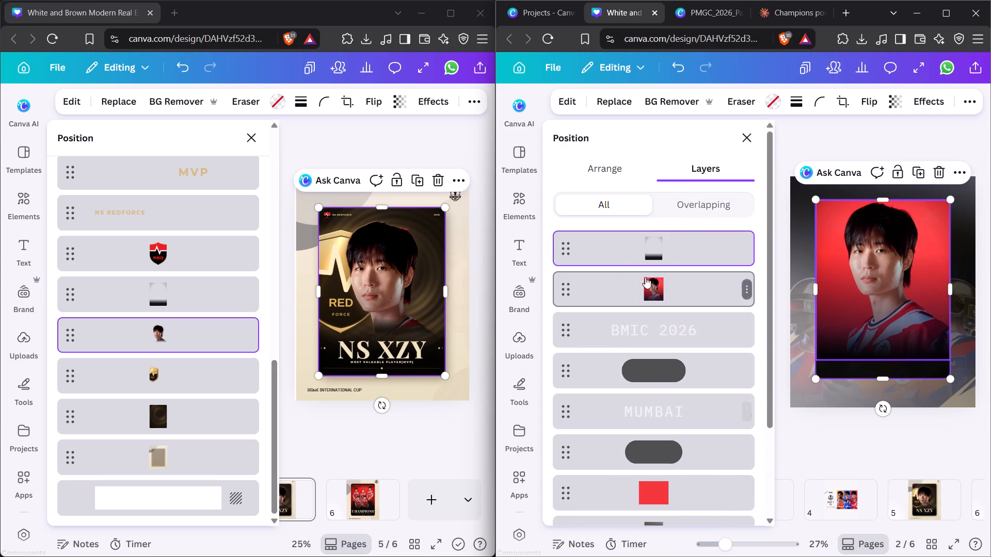
left_click(651, 281)
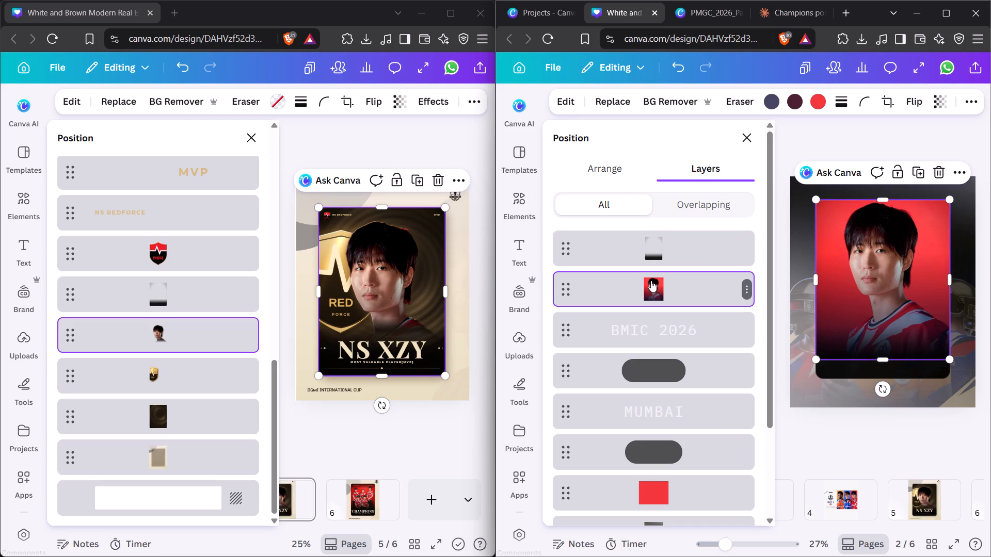
left_click(746, 290)
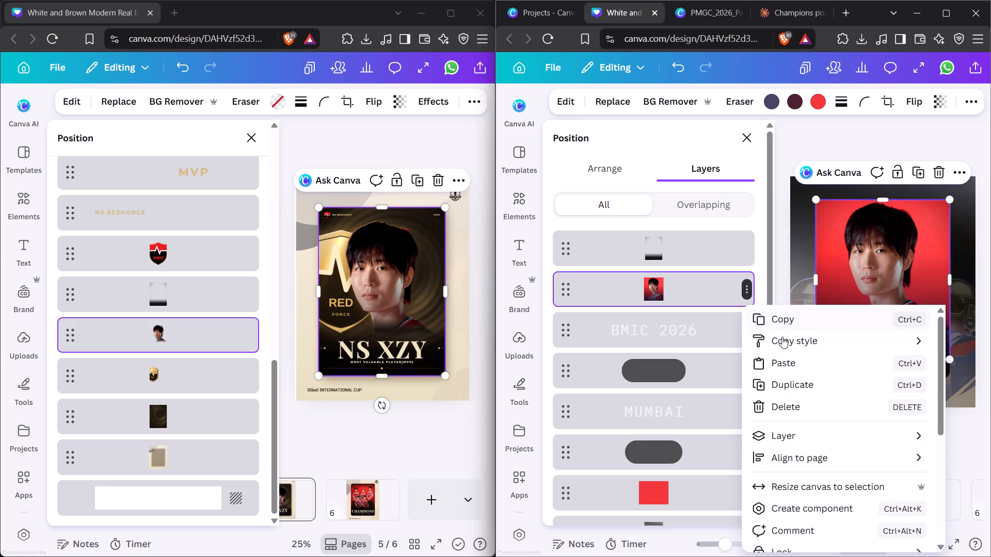
left_click(790, 383)
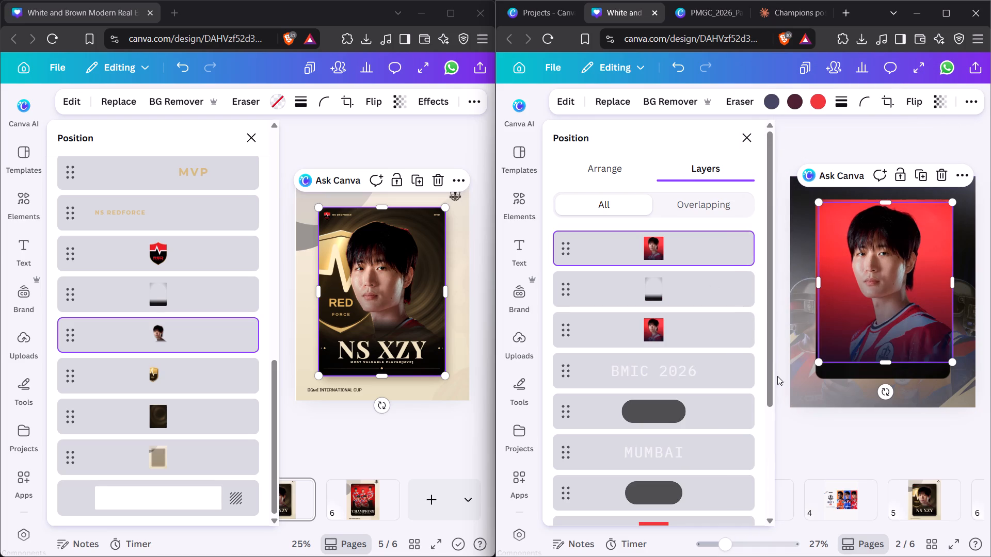
left_click(741, 136)
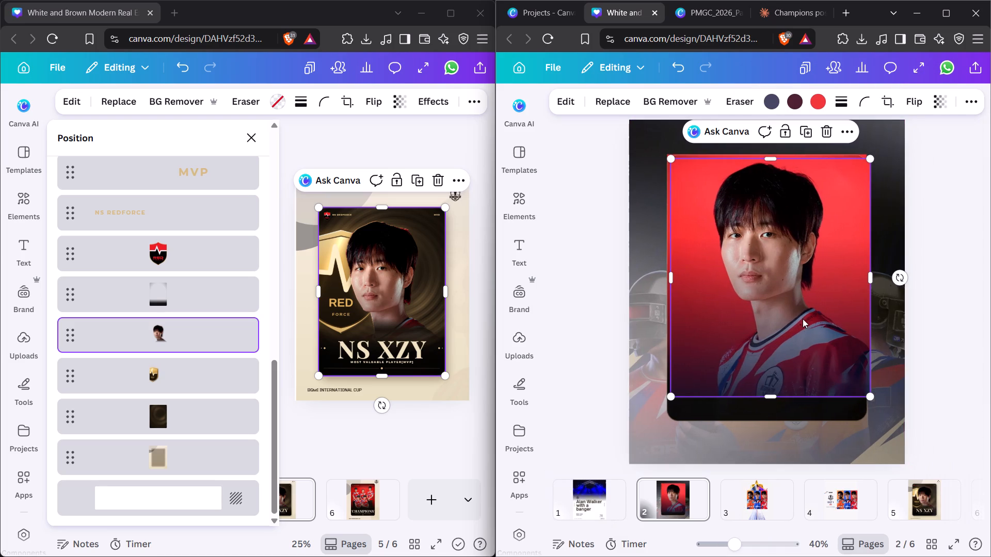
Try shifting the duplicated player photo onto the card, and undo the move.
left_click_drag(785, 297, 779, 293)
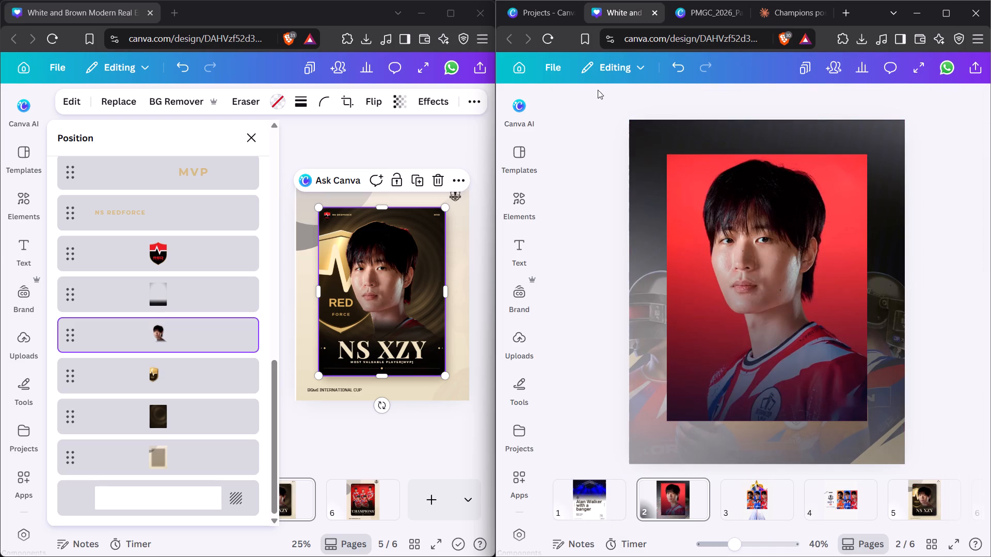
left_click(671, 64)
Remove the background from the duplicated player photo and move the cutout to the poster's lower-left corner.
left_click(789, 218)
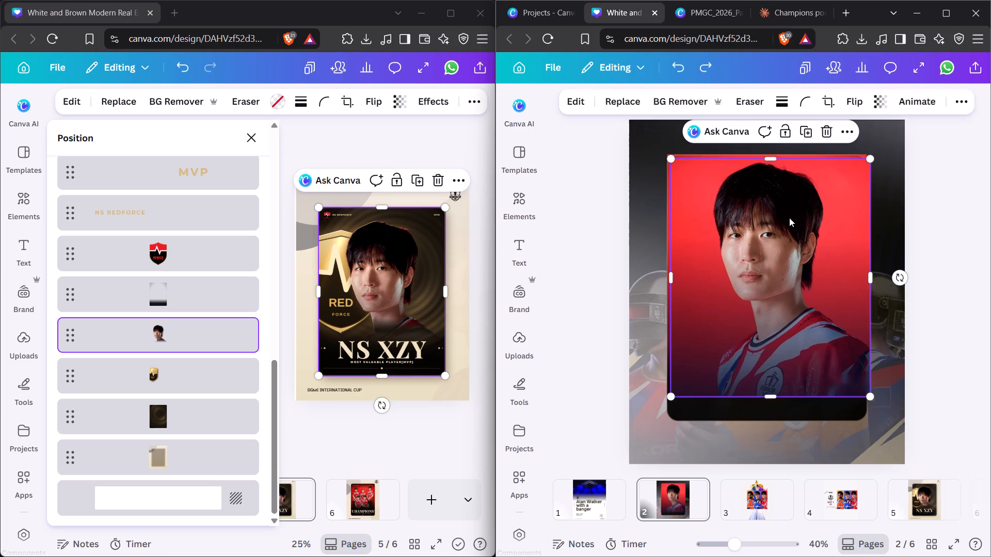
left_click(674, 96)
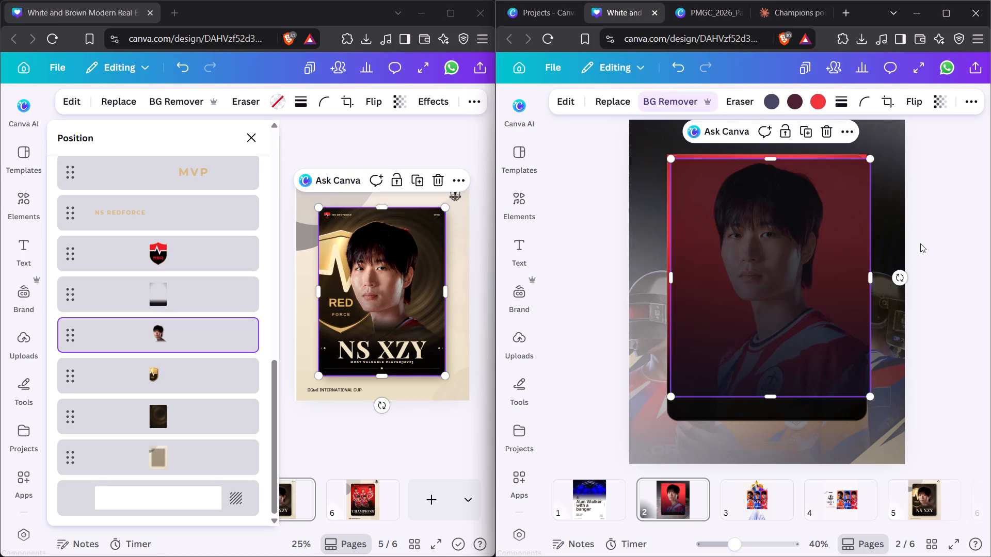
left_click_drag(775, 288, 813, 356)
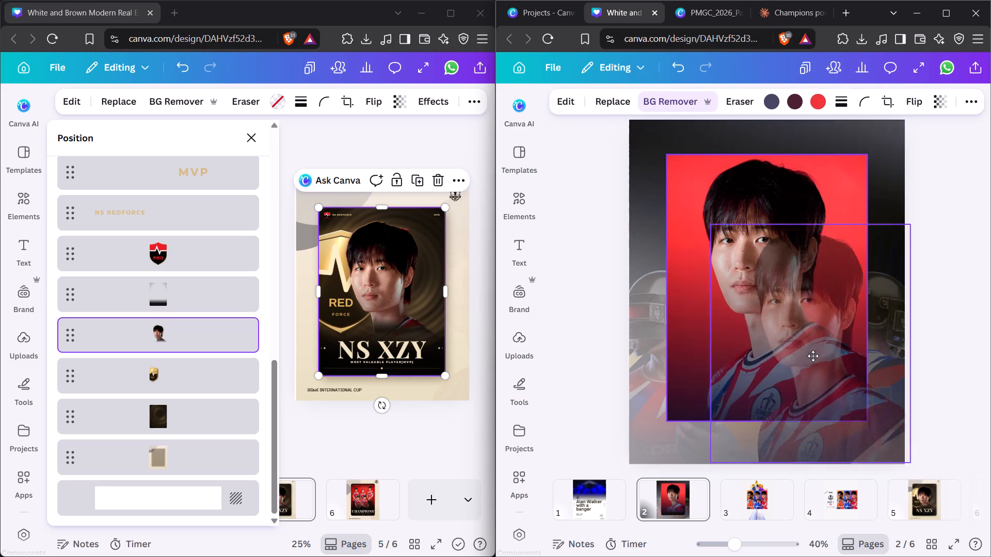
left_click_drag(813, 356, 656, 353)
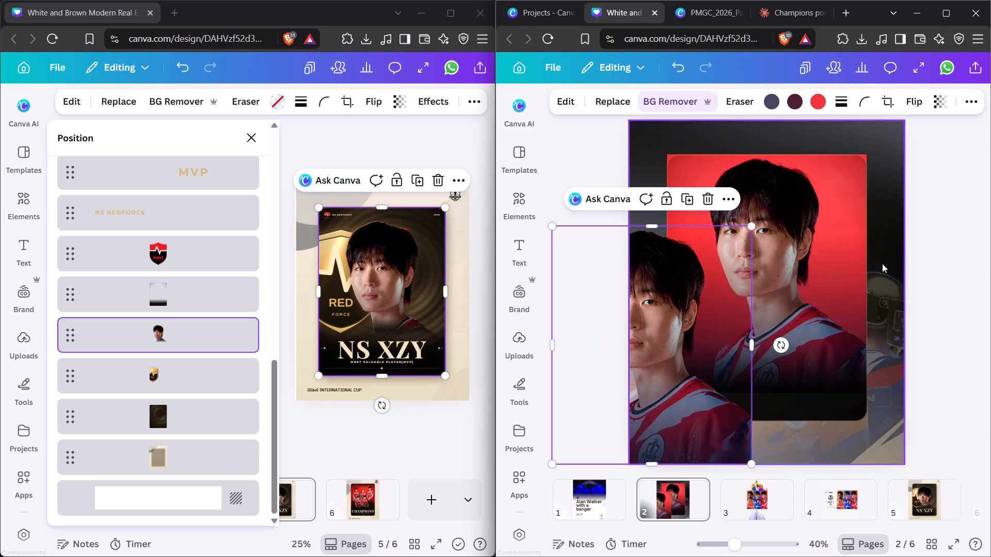
Copy the gold Red Force shield layer from page 5, paste it onto the page 2 poster and align it with the card.
left_click(164, 378)
left_click_drag(164, 377, 439, 312)
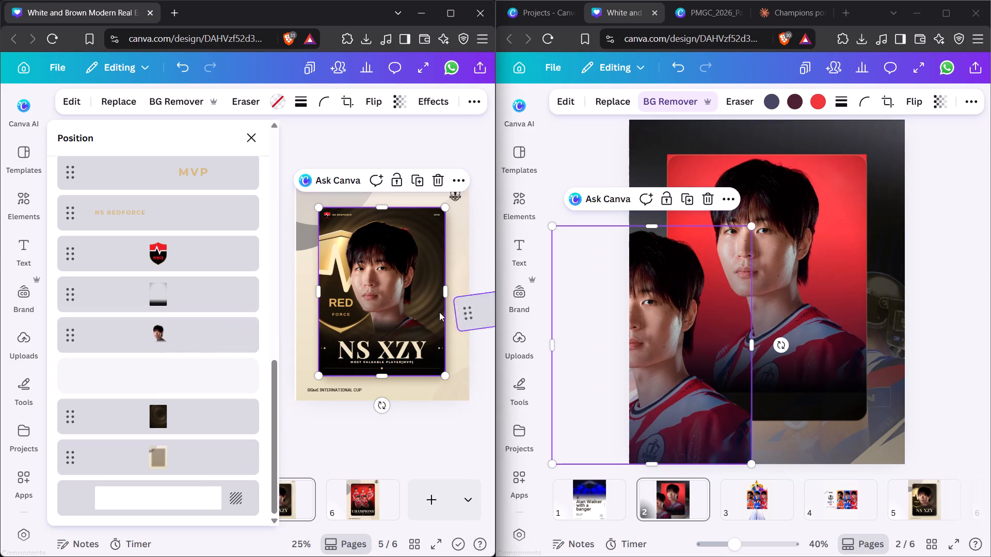
left_click_drag(439, 312, 174, 382)
left_click(248, 373)
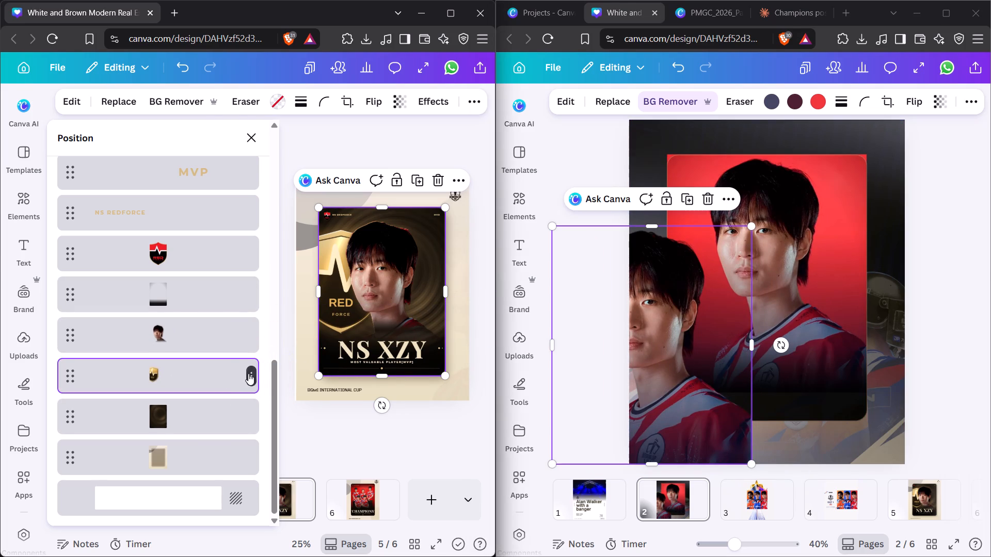
left_click(304, 67)
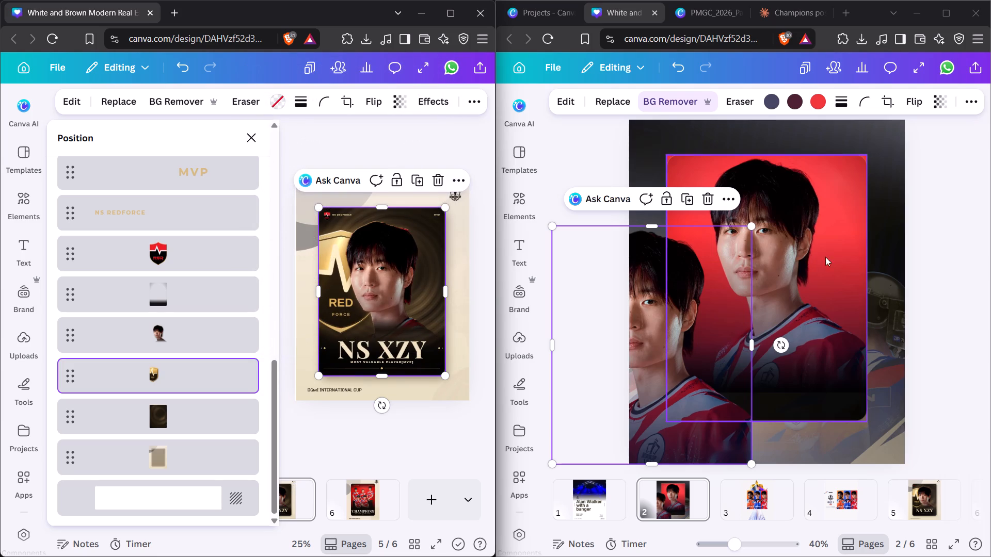
left_click(905, 303)
left_click(892, 302)
key("ctrl+v")
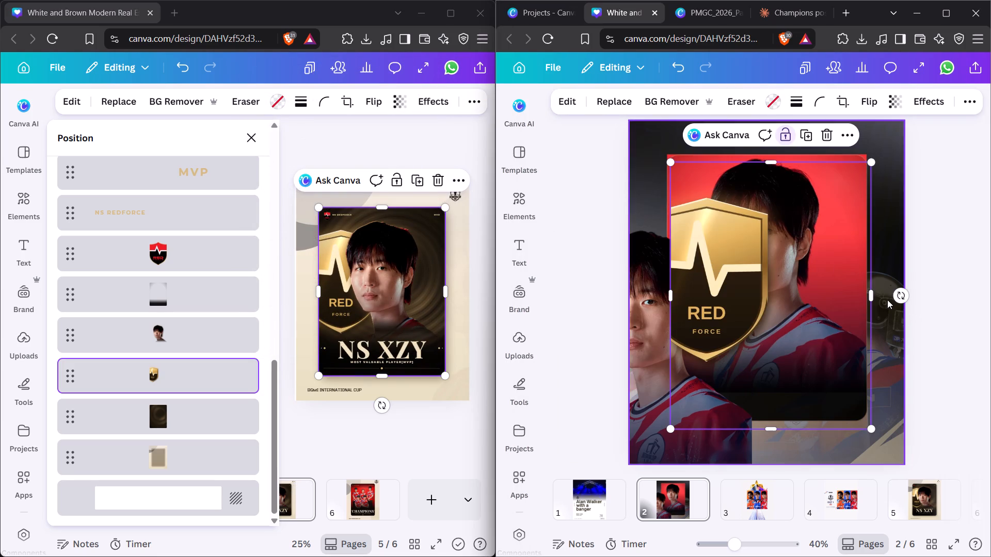
left_click_drag(761, 248, 754, 240)
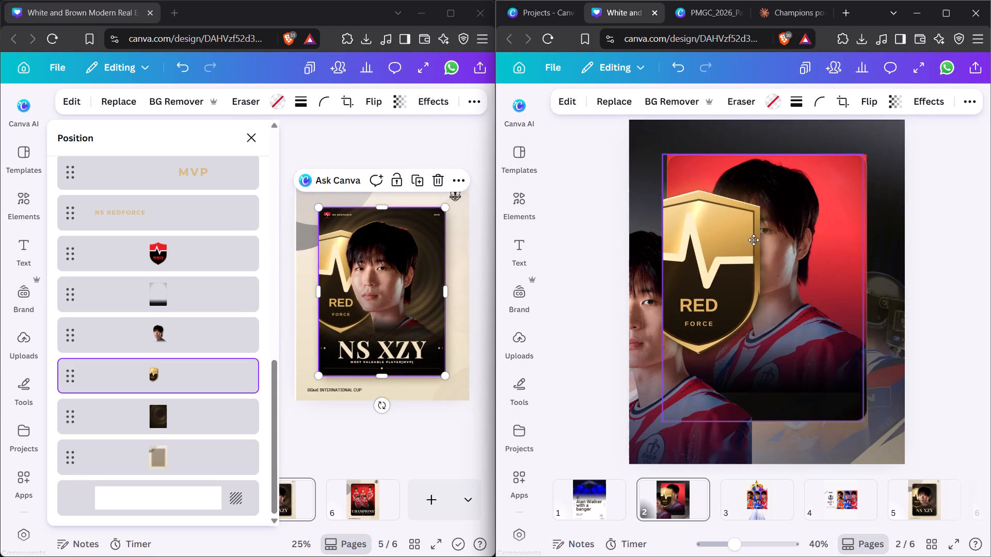
left_click_drag(754, 240, 758, 239)
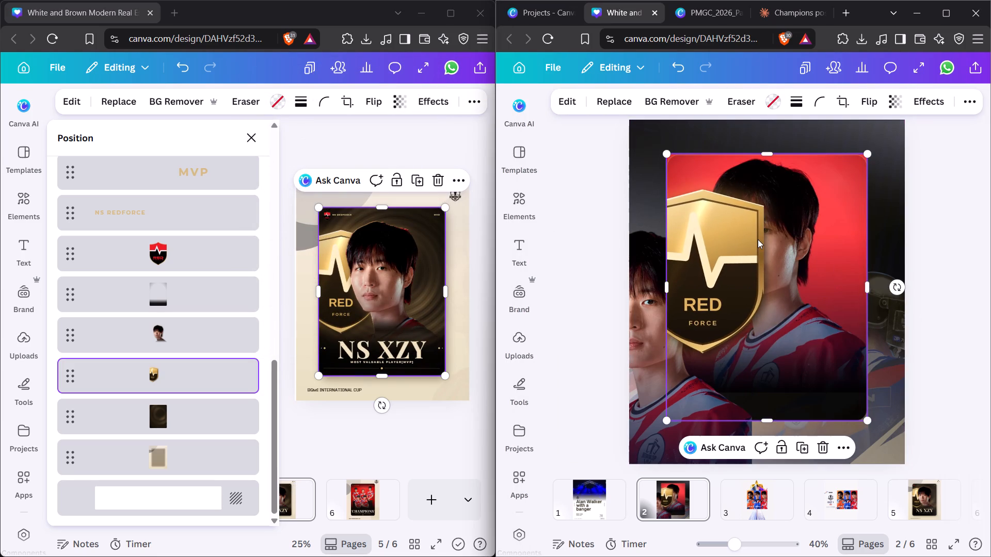
Bring the player cutout to the front, above the gold shield.
left_click(635, 320)
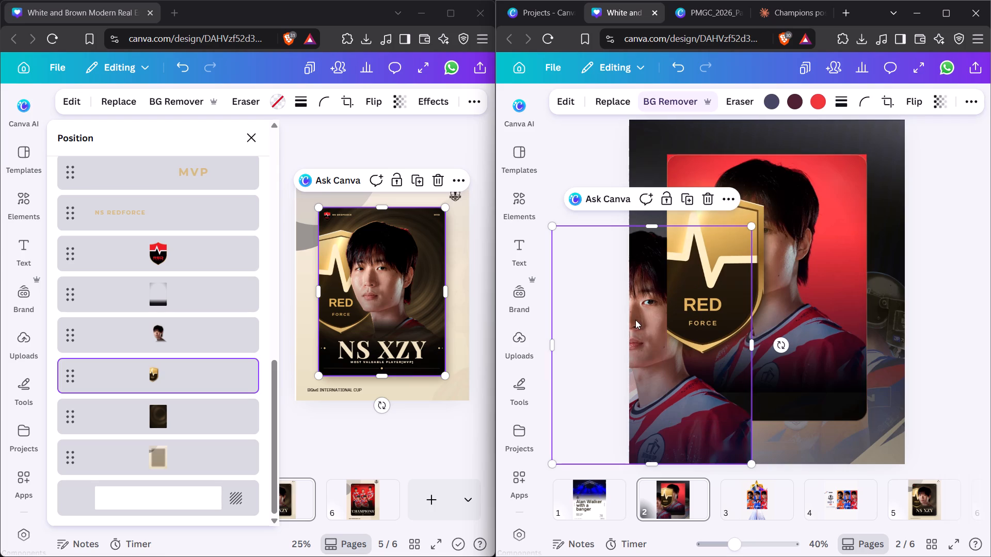
left_click(725, 200)
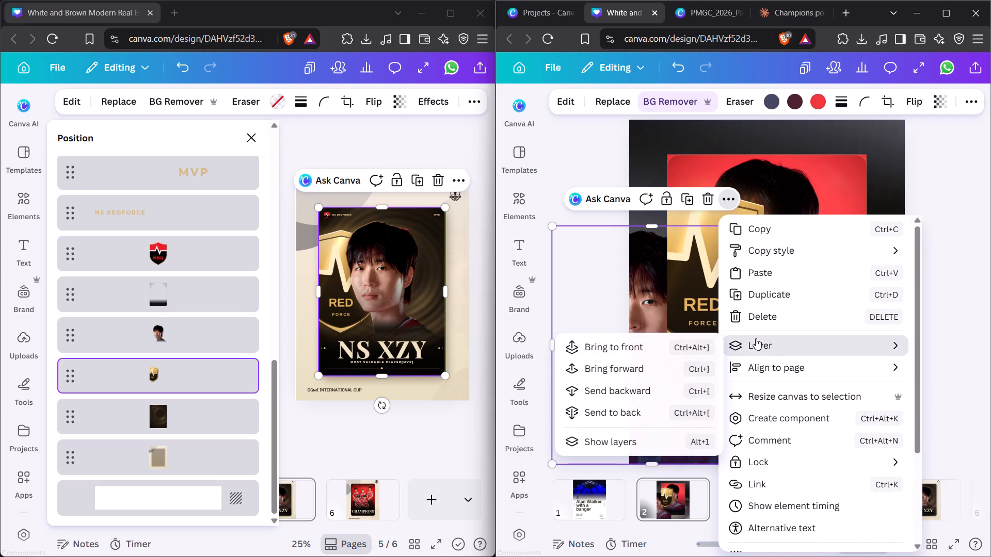
left_click(709, 350)
left_click(941, 192)
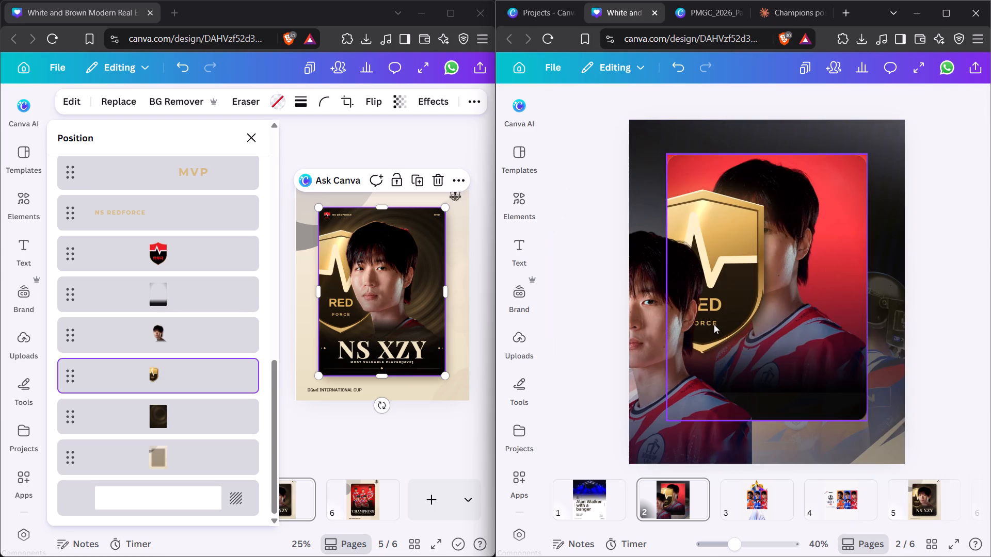
Nudge the player cutout right and up until it lines up over the player in the original card photo.
left_click(685, 332)
key("Right")
key("Right")
key("Right")
key("Right")
key("Right")
key("Right")
key("Right")
key("Right")
key("Right")
key("Right")
key("Right")
key("Right")
key("Right")
key("Right")
key("Right")
key("Right")
key("Right")
key("Right")
key("Right")
key("Right")
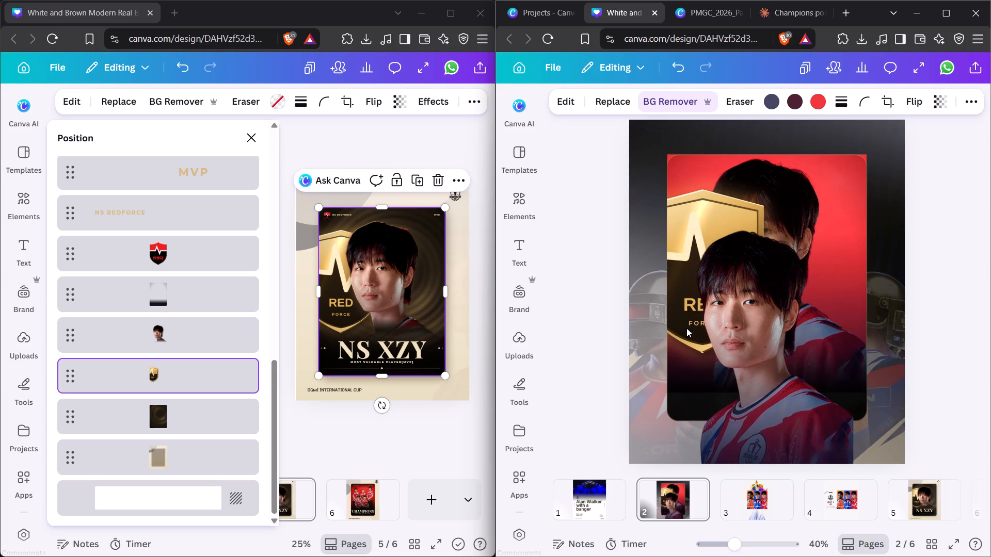
key("Up")
key("Up")
key("Up")
key("Up")
key("Up")
key("Up")
key("Up")
key("Up")
key("Up")
key("Up")
key("Up")
key("Up")
key("Up")
key("Up")
key("Up")
key("Up")
key("Up")
key("Up")
key("Up")
key("Up")
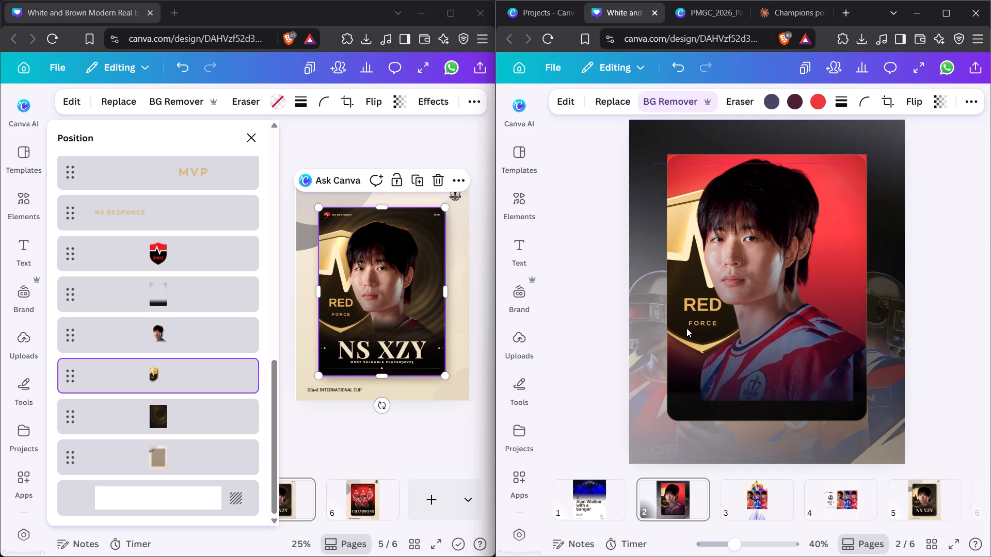
key("Right")
key("Right")
key("Right")
key("Right")
key("Right")
key("Right")
key("Right")
key("Right")
key("Right")
key("Right")
key("Right")
key("Right")
key("Right")
key("Right")
key("Right")
key("Right")
key("Right")
key("Right")
key("Right")
key("Right")
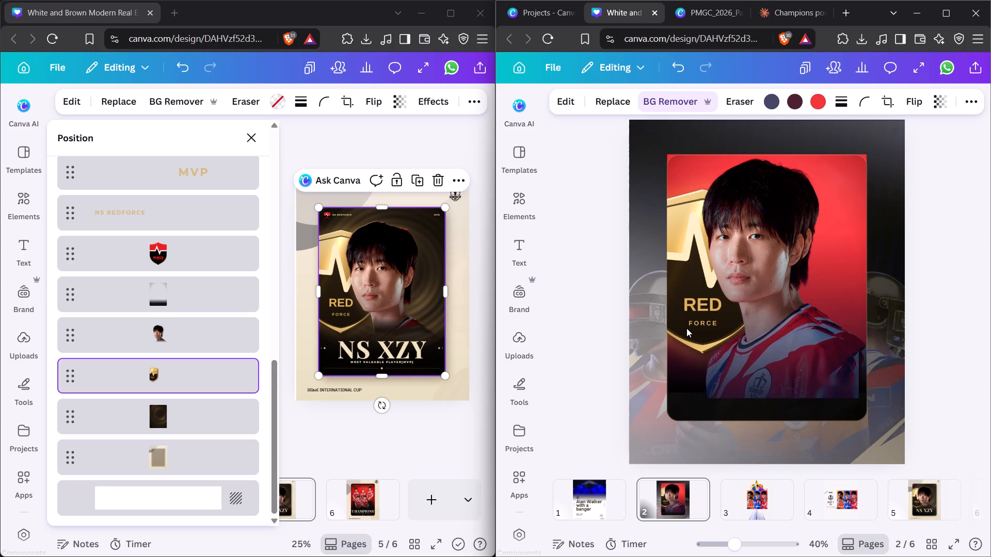
Nudge the player cutout further up and slightly right until it matches the player in the original card photo.
key("Up")
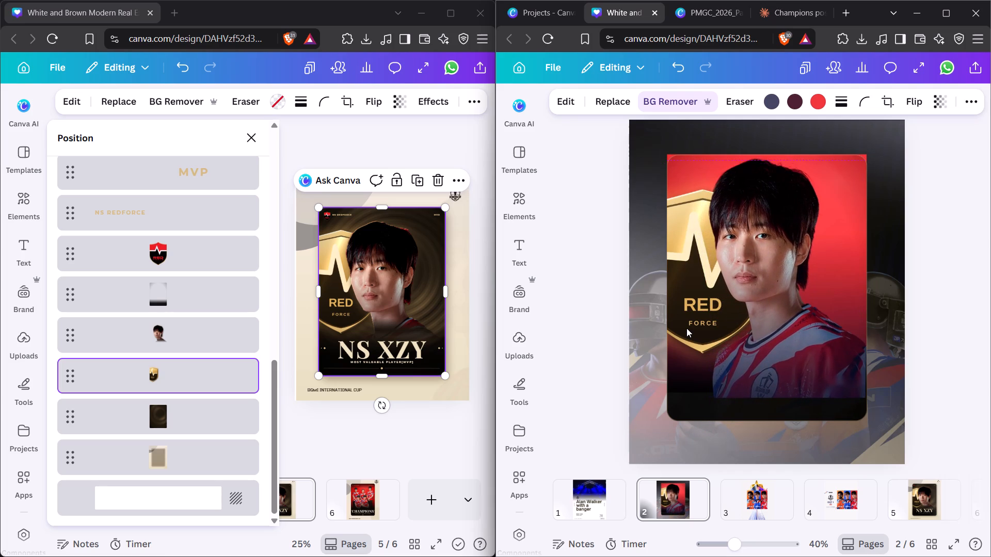
key("Up")
key("Up")
key("Up")
key("Up")
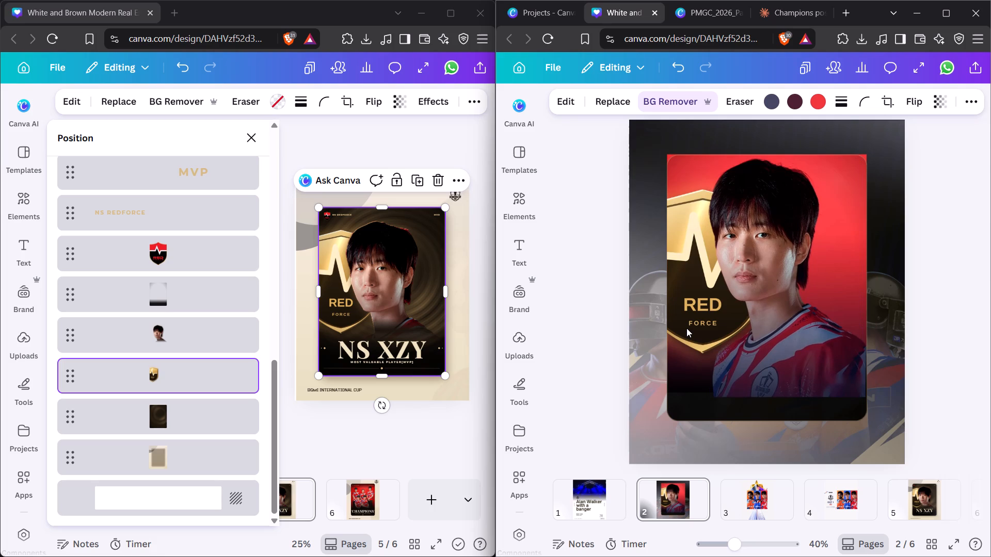
key("Up")
key("Up")
key("Up")
key("Up")
key("Up")
key("Up")
key("Up")
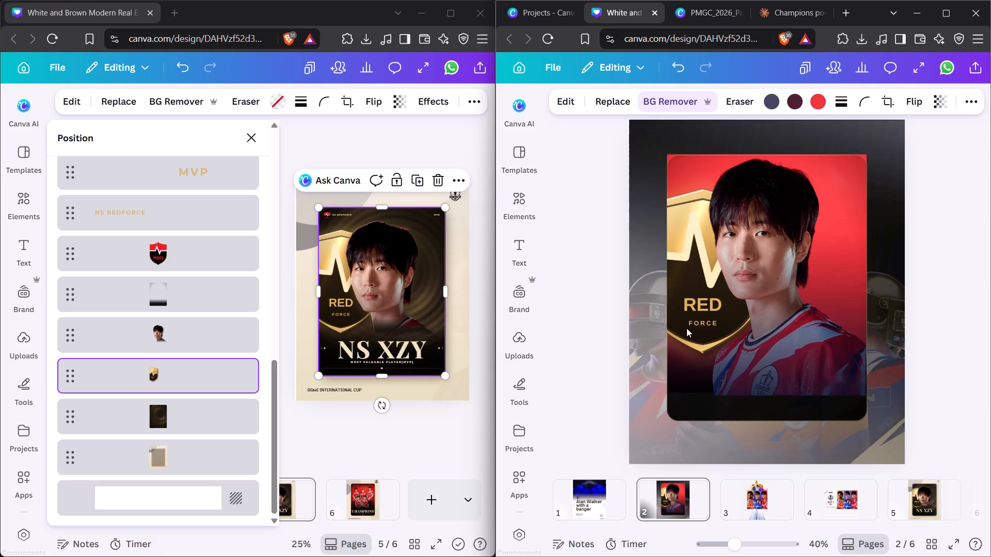
key("Left")
key("Up")
key("Up")
key("Up")
key("Up")
key("Up")
key("Up")
key("Up")
key("Up")
key("Up")
key("Up")
key("Up")
key("Up")
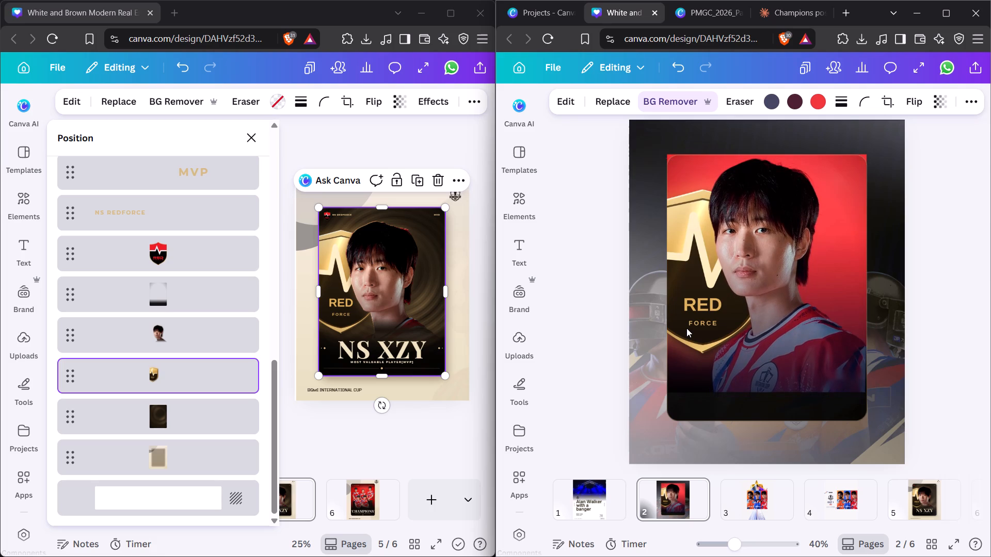
key("Right")
key("Right")
key("Right")
key("Right")
key("Right")
key("Right")
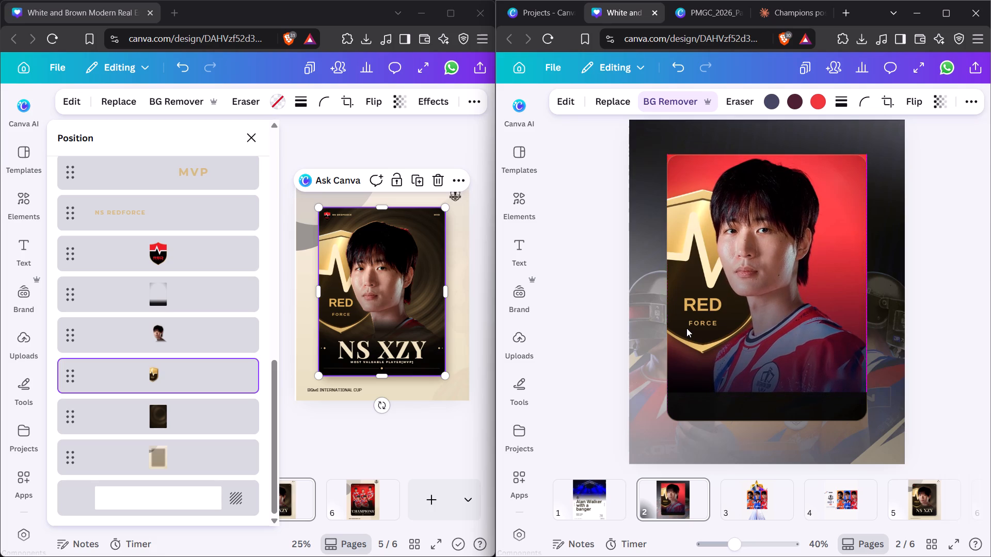
key("Right")
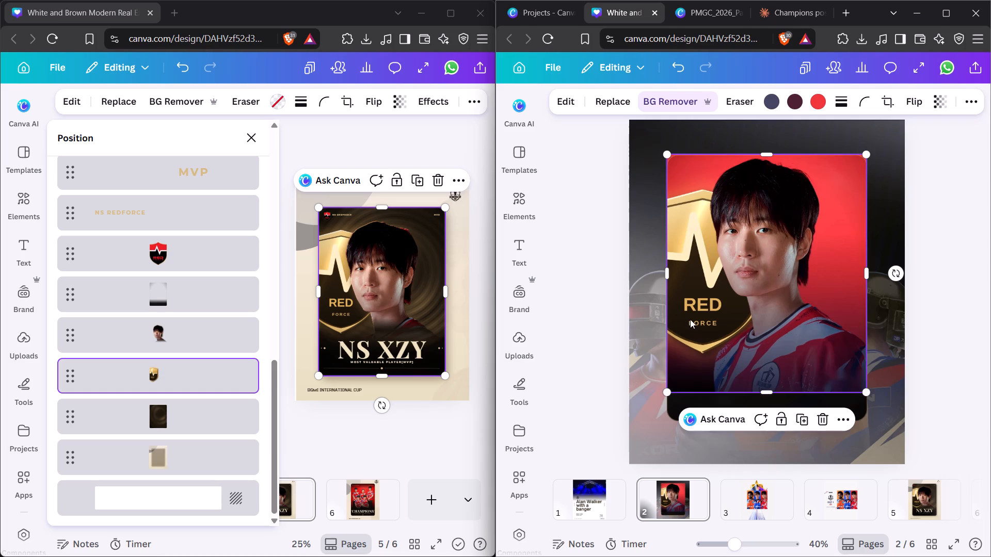
left_click(957, 226)
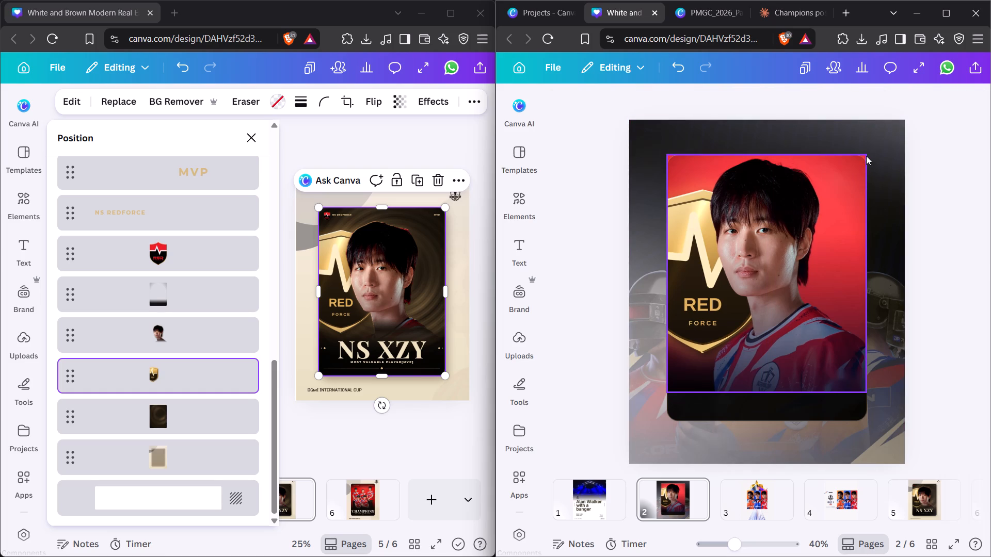
Bring the gold Red Force shield layer forward, above the player cutout on the page 2 card.
left_click(866, 156)
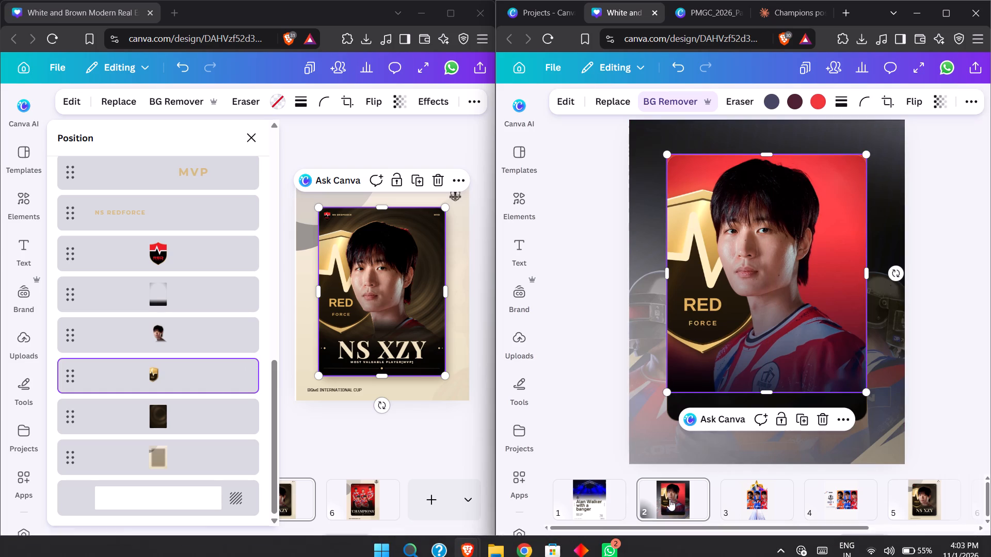
left_click(580, 400)
left_click(785, 385)
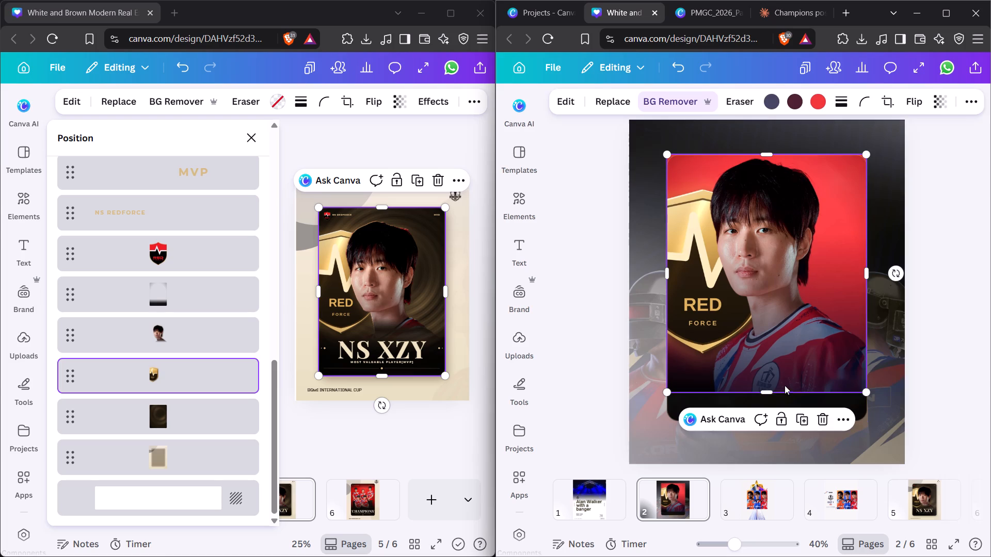
left_click(772, 395)
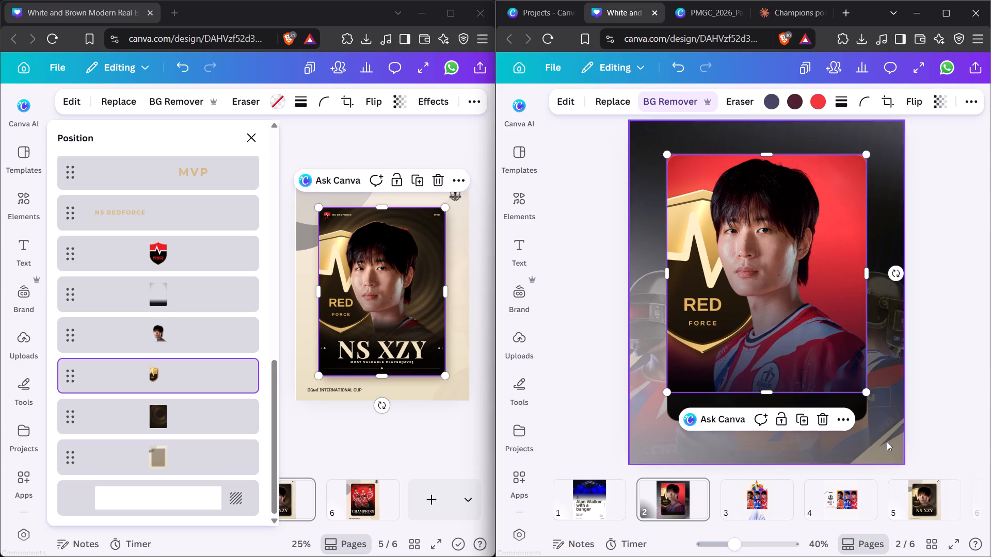
left_click(946, 421)
left_click(787, 403)
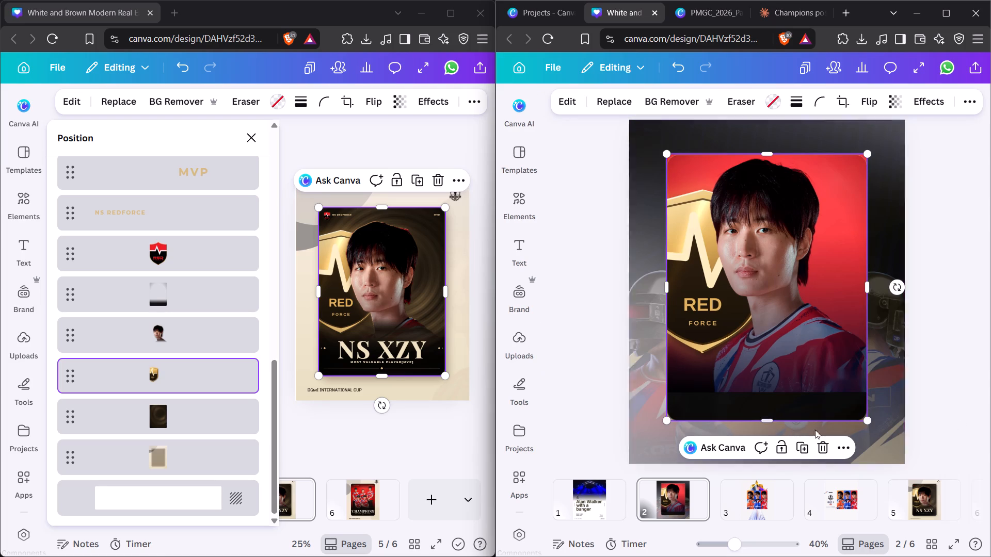
left_click(840, 443)
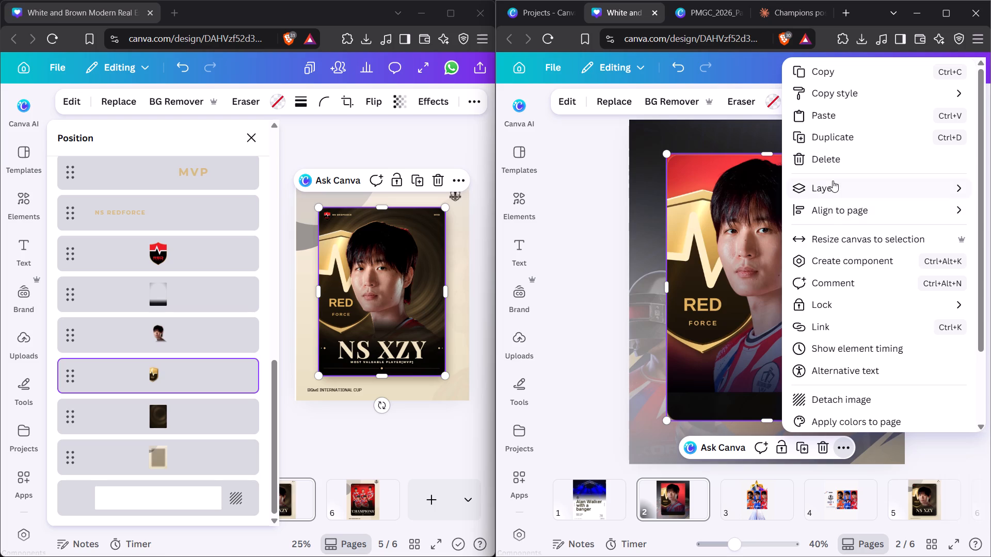
left_click(829, 187)
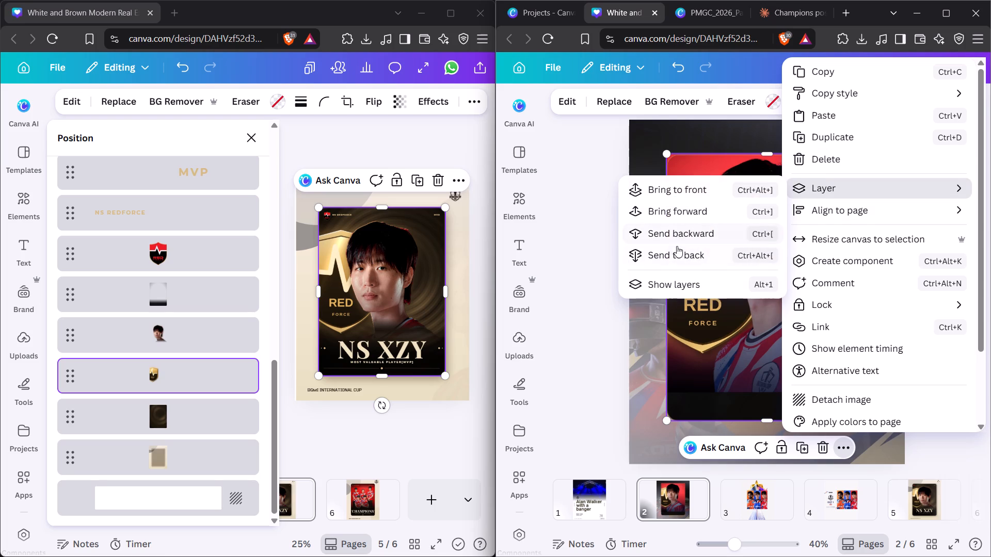
left_click(680, 210)
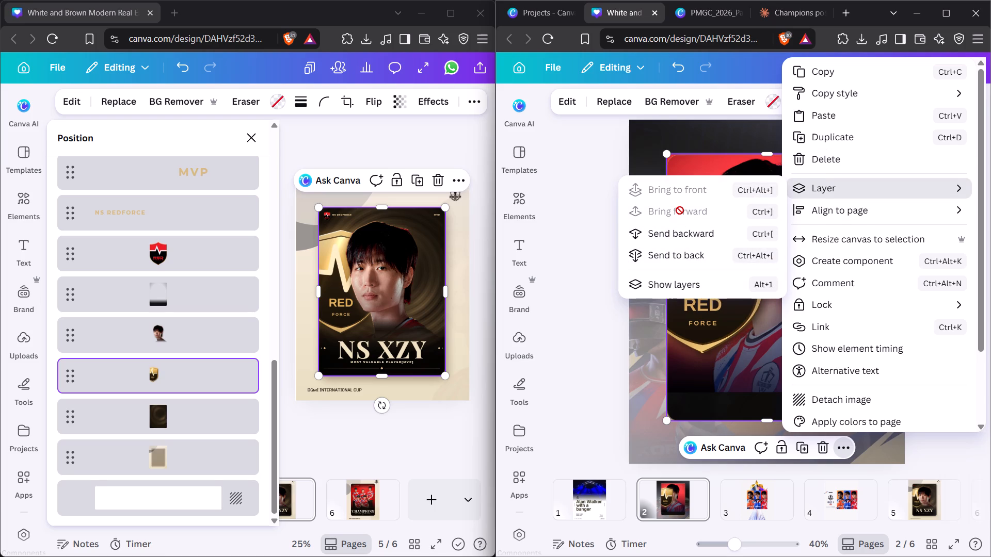
left_click(587, 332)
left_click(587, 332)
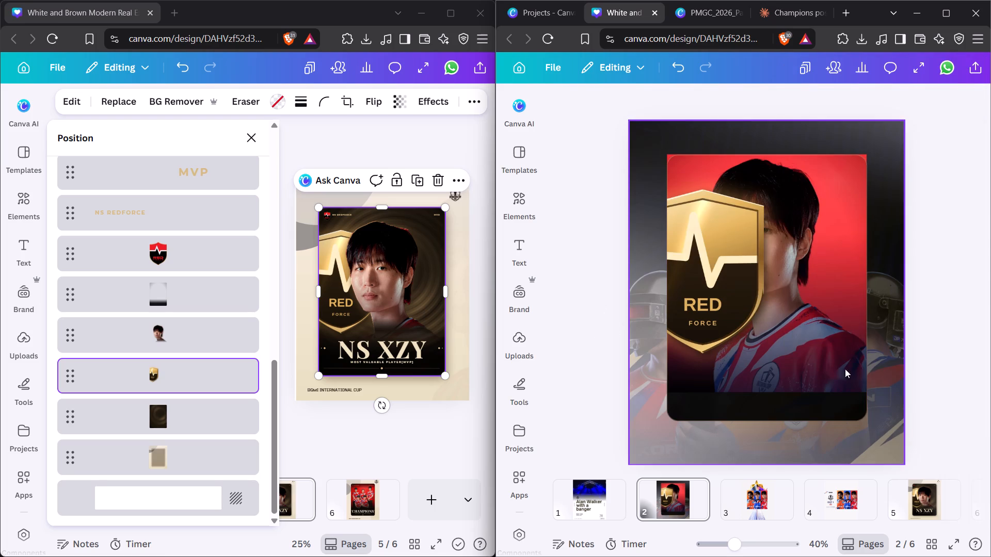
Check the corner rounding setting of the card-sized overlay layer on the page 2 poster.
left_click(806, 325)
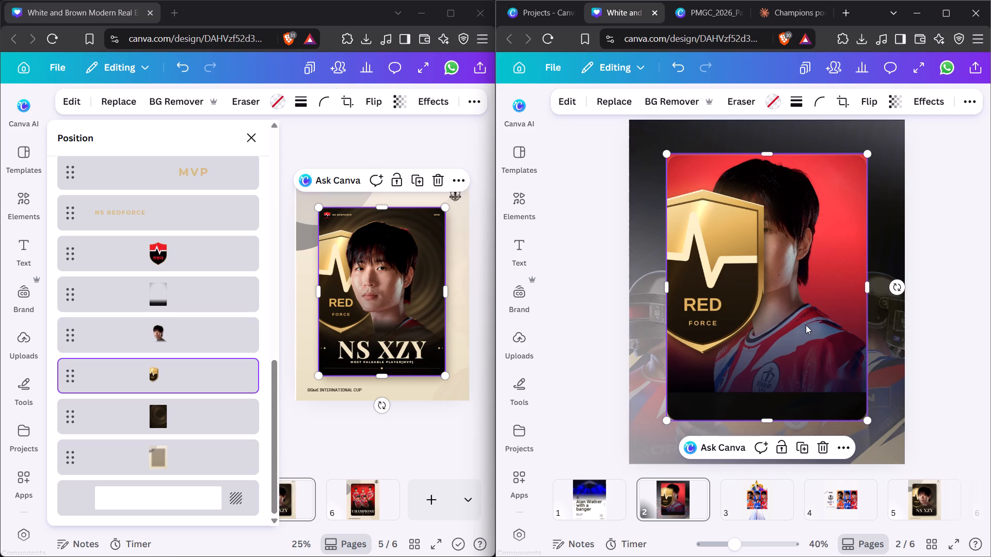
left_click(934, 350)
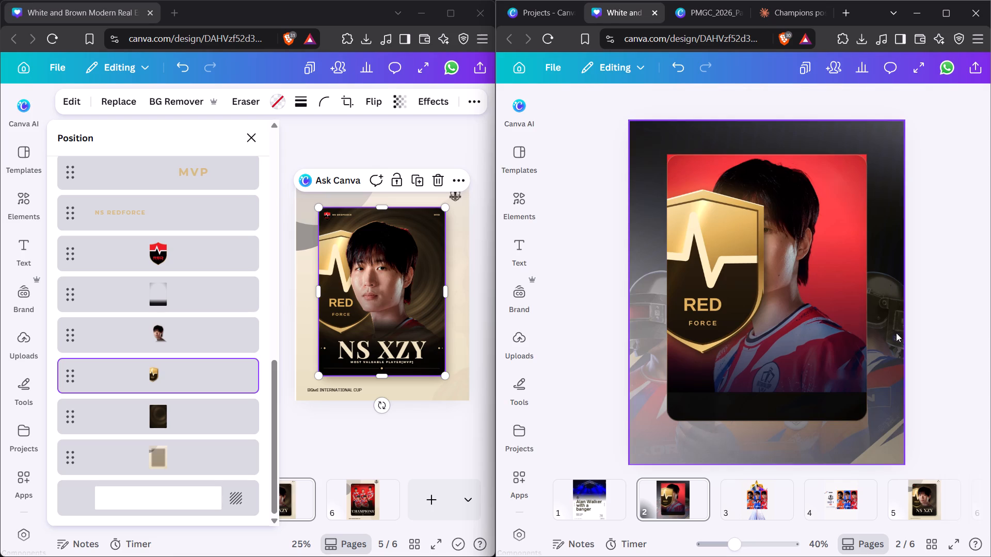
left_click(913, 299)
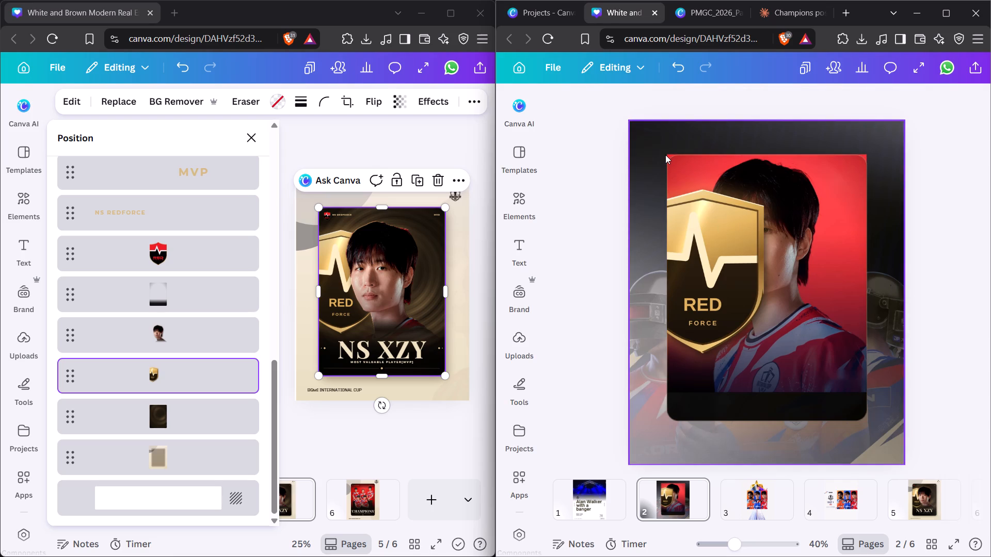
left_click(666, 155)
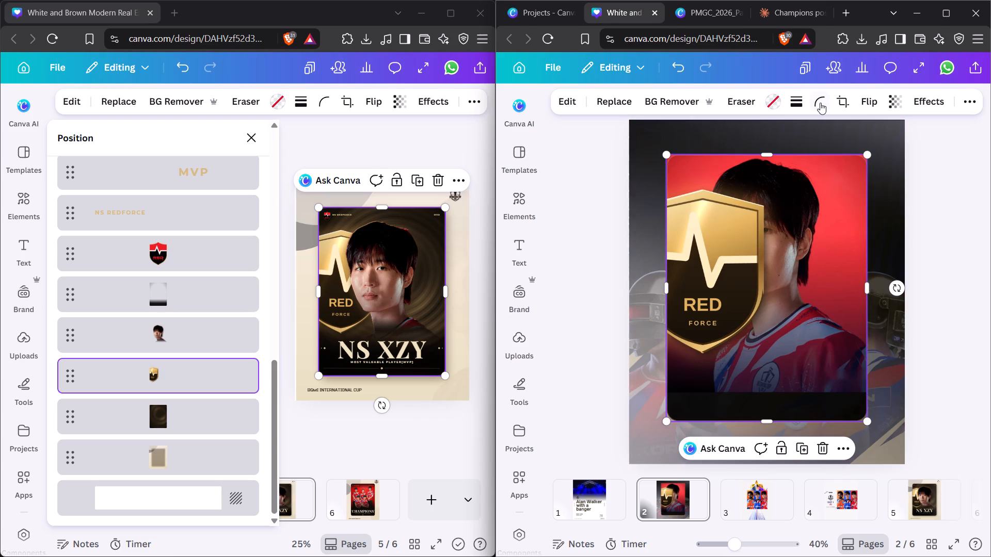
left_click(814, 102)
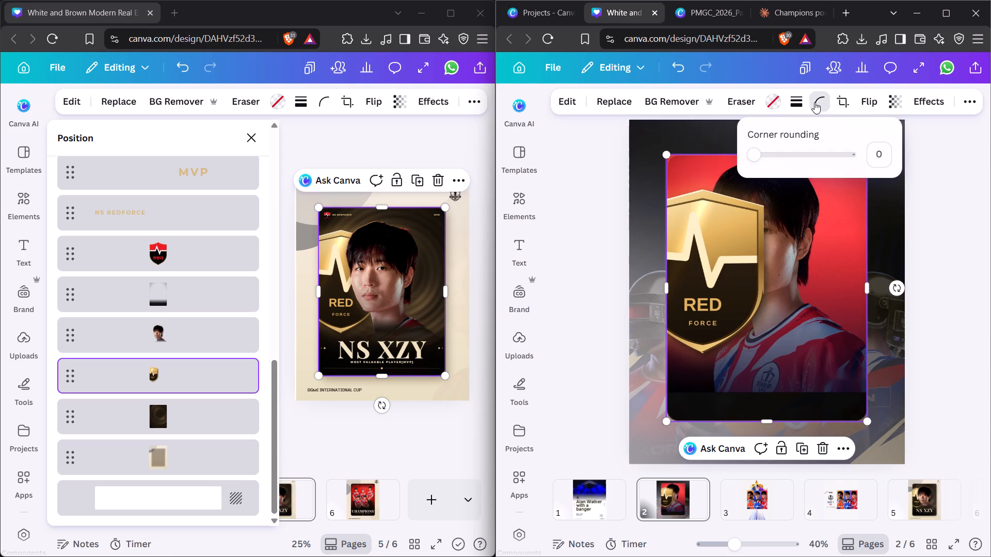
left_click(608, 193)
left_click(608, 194)
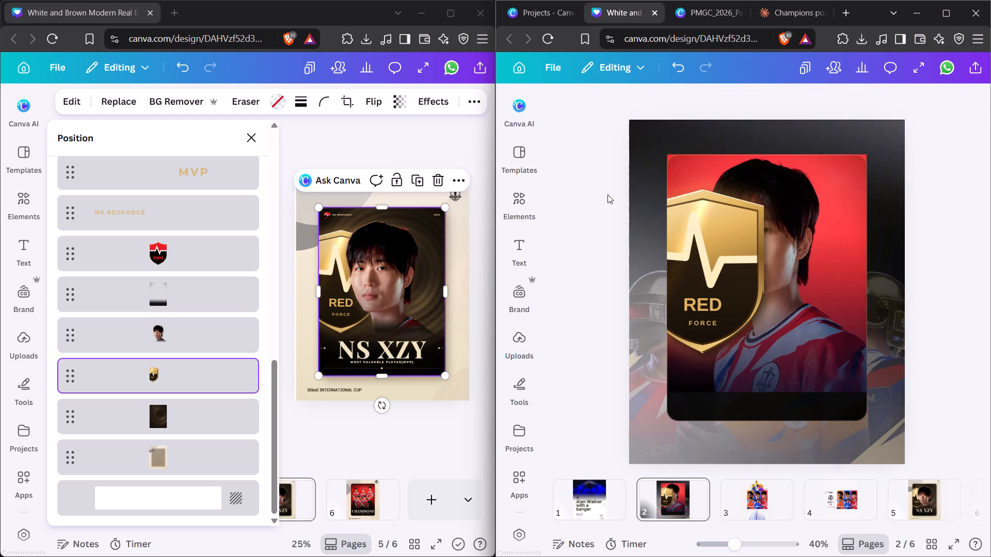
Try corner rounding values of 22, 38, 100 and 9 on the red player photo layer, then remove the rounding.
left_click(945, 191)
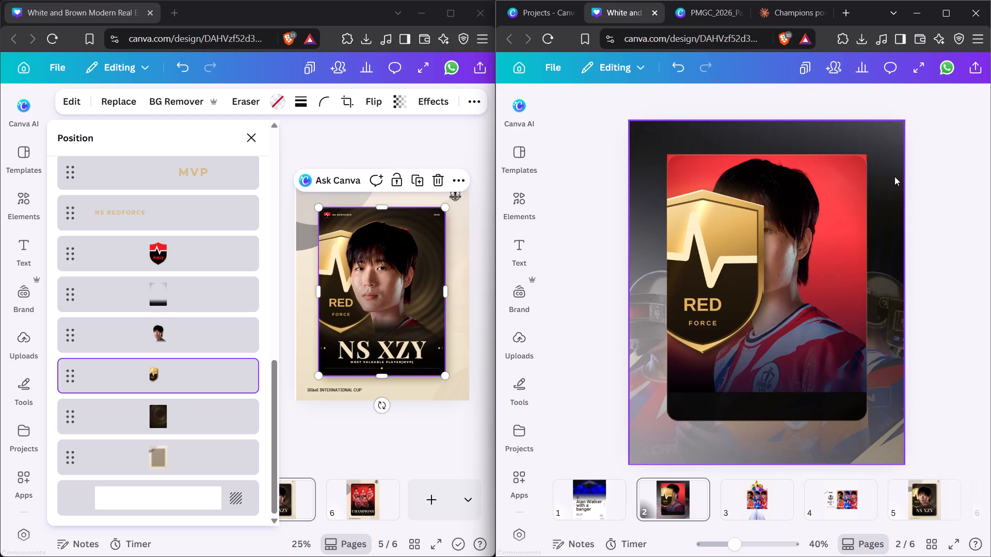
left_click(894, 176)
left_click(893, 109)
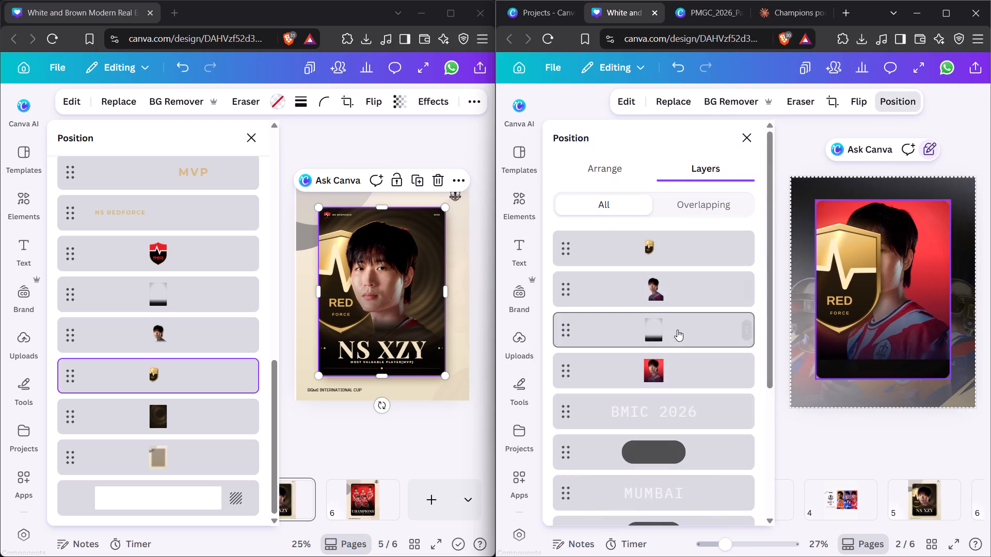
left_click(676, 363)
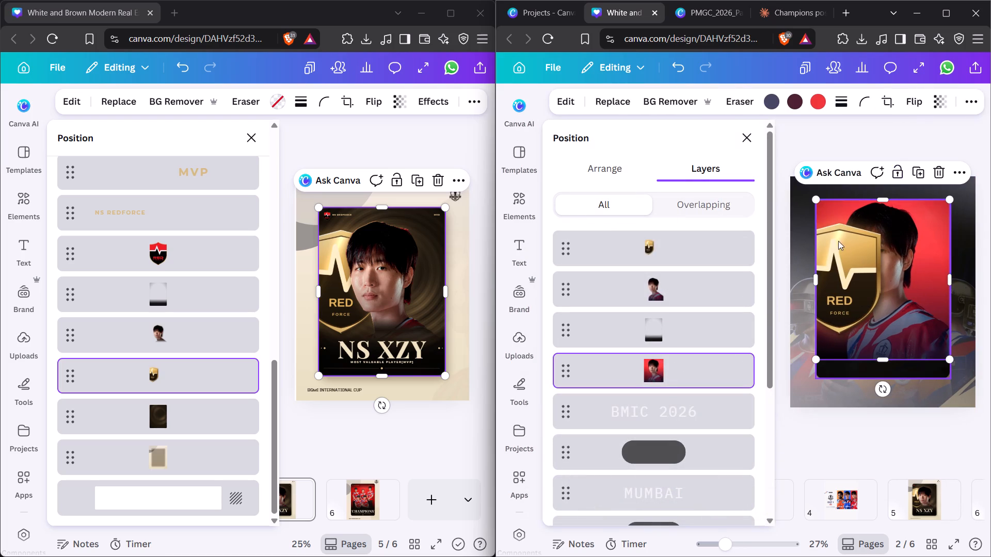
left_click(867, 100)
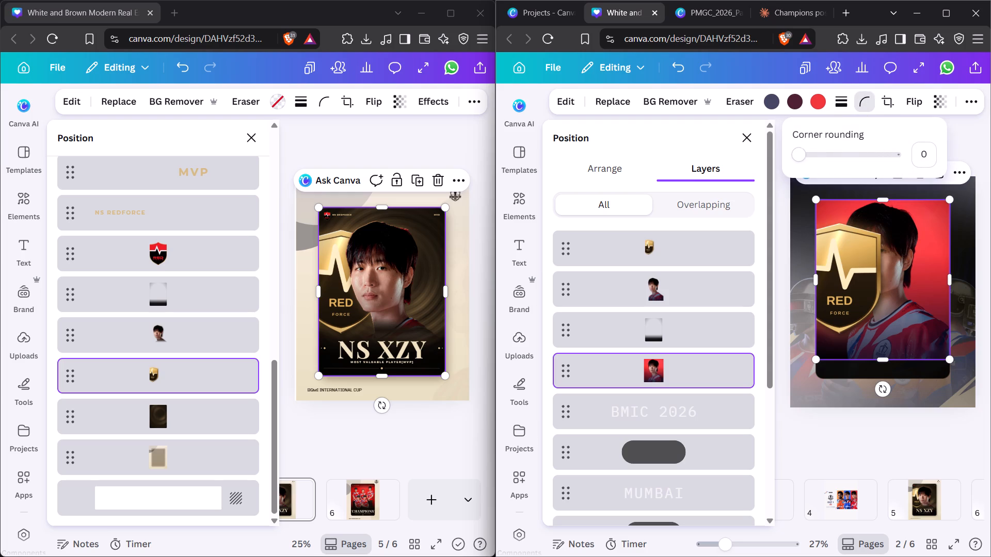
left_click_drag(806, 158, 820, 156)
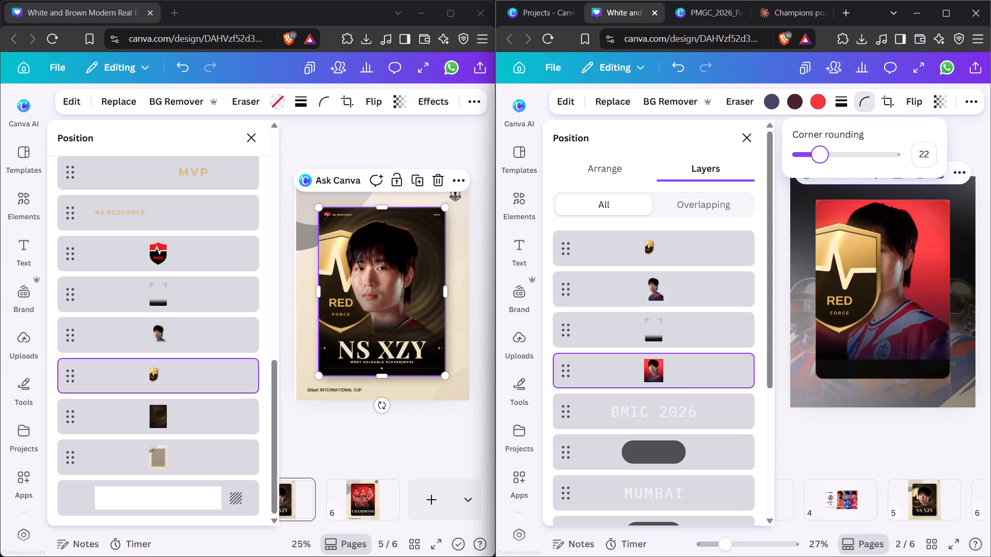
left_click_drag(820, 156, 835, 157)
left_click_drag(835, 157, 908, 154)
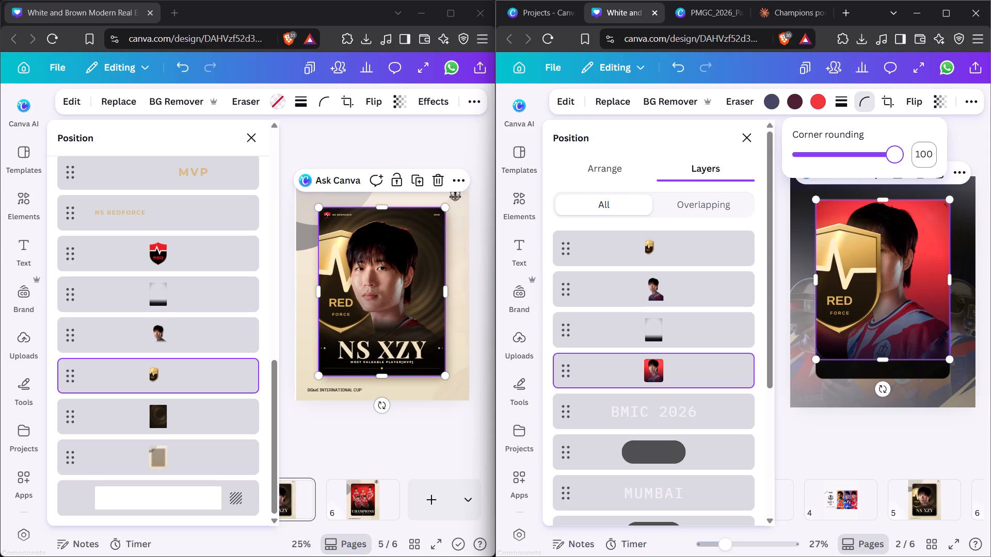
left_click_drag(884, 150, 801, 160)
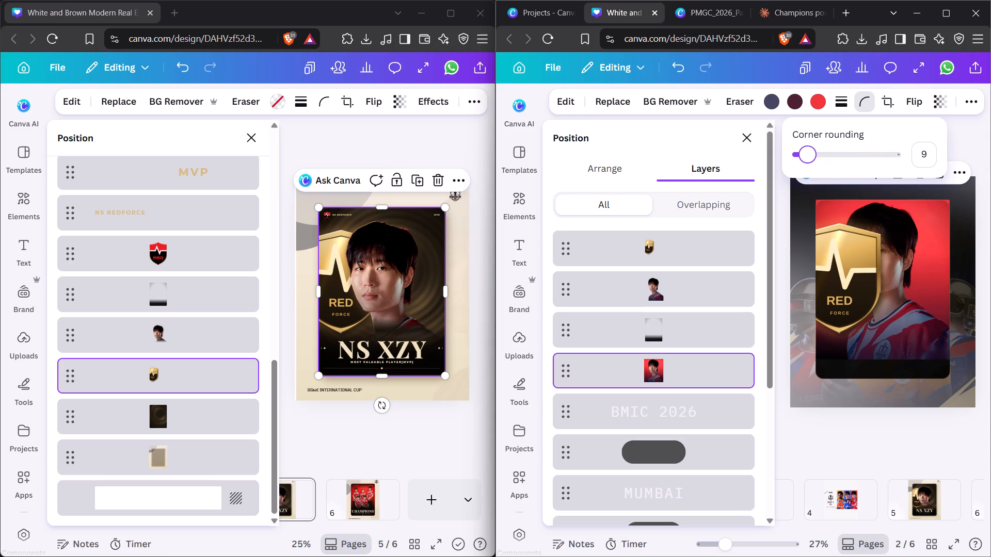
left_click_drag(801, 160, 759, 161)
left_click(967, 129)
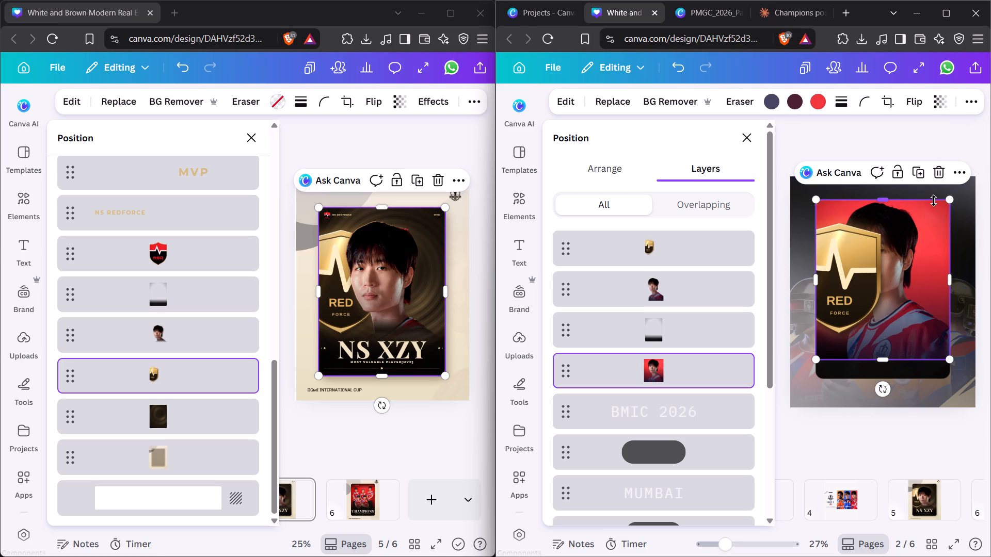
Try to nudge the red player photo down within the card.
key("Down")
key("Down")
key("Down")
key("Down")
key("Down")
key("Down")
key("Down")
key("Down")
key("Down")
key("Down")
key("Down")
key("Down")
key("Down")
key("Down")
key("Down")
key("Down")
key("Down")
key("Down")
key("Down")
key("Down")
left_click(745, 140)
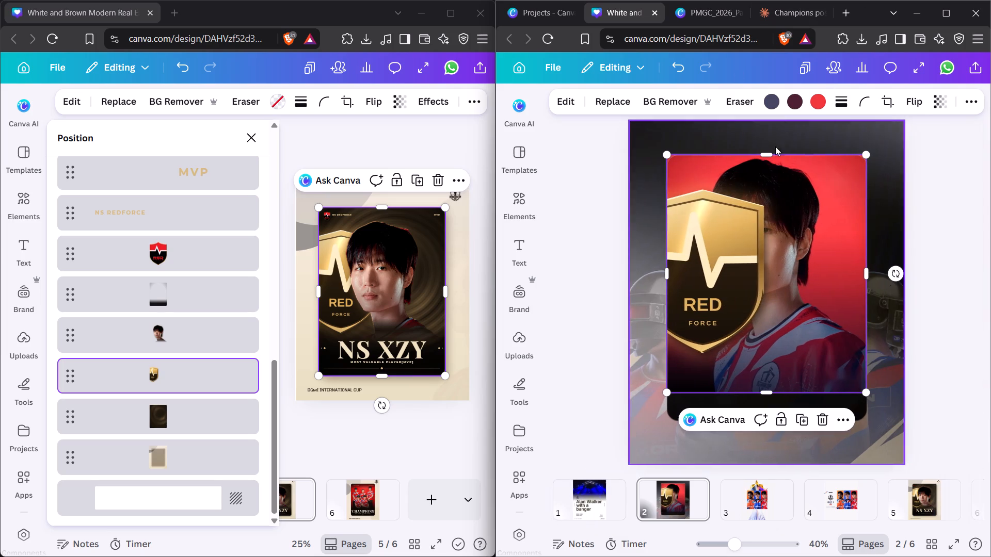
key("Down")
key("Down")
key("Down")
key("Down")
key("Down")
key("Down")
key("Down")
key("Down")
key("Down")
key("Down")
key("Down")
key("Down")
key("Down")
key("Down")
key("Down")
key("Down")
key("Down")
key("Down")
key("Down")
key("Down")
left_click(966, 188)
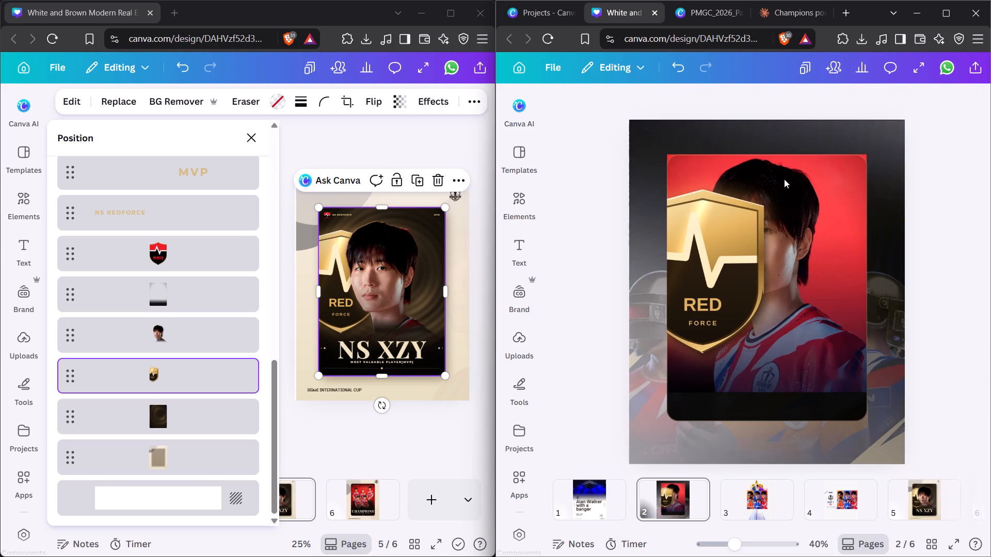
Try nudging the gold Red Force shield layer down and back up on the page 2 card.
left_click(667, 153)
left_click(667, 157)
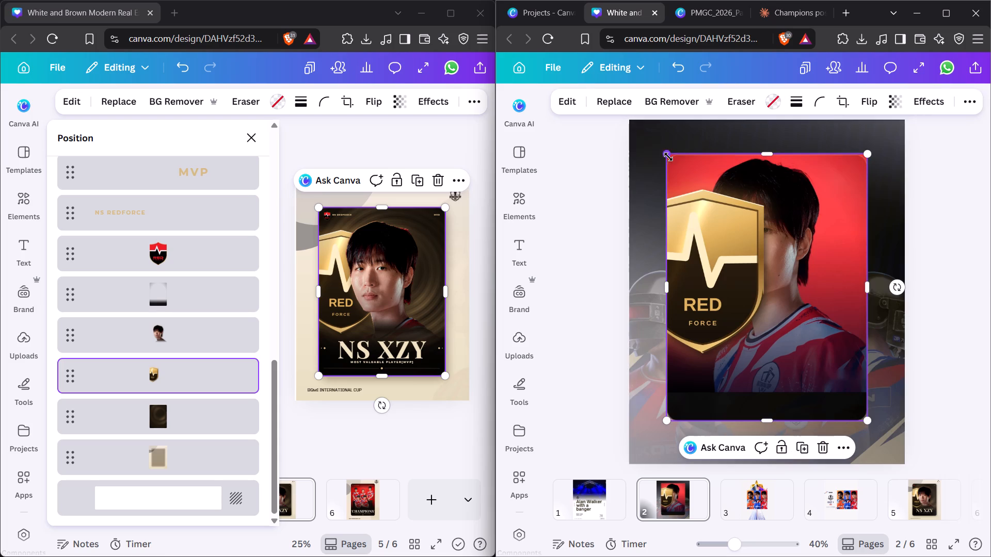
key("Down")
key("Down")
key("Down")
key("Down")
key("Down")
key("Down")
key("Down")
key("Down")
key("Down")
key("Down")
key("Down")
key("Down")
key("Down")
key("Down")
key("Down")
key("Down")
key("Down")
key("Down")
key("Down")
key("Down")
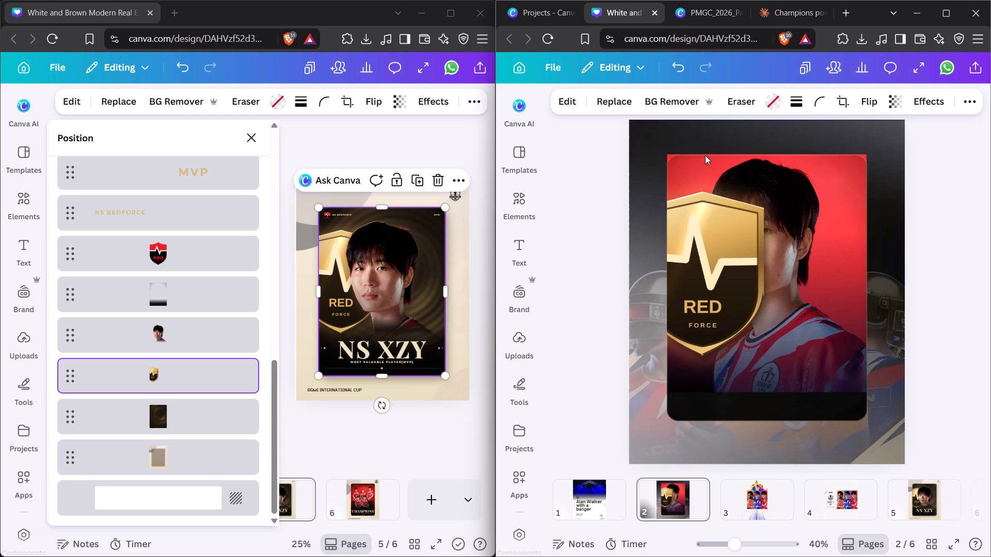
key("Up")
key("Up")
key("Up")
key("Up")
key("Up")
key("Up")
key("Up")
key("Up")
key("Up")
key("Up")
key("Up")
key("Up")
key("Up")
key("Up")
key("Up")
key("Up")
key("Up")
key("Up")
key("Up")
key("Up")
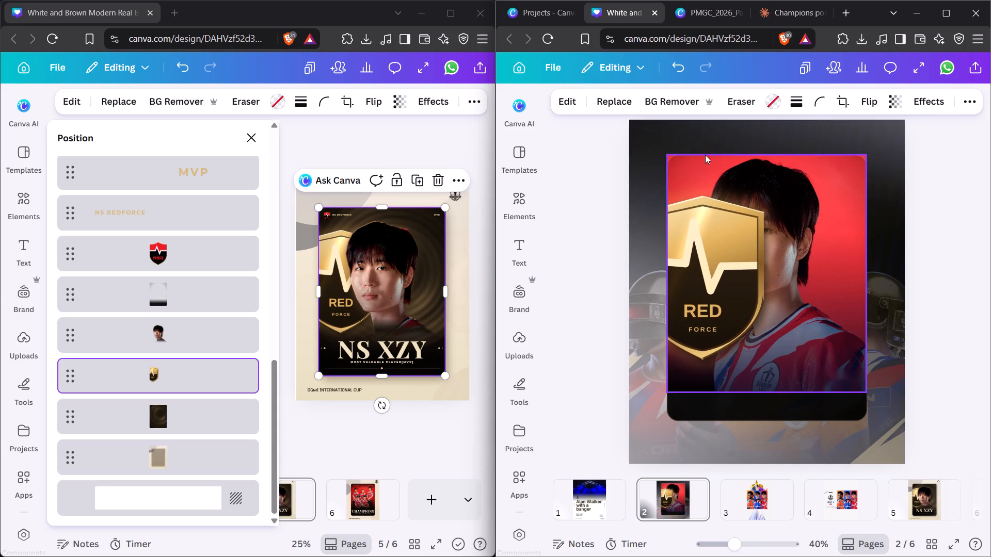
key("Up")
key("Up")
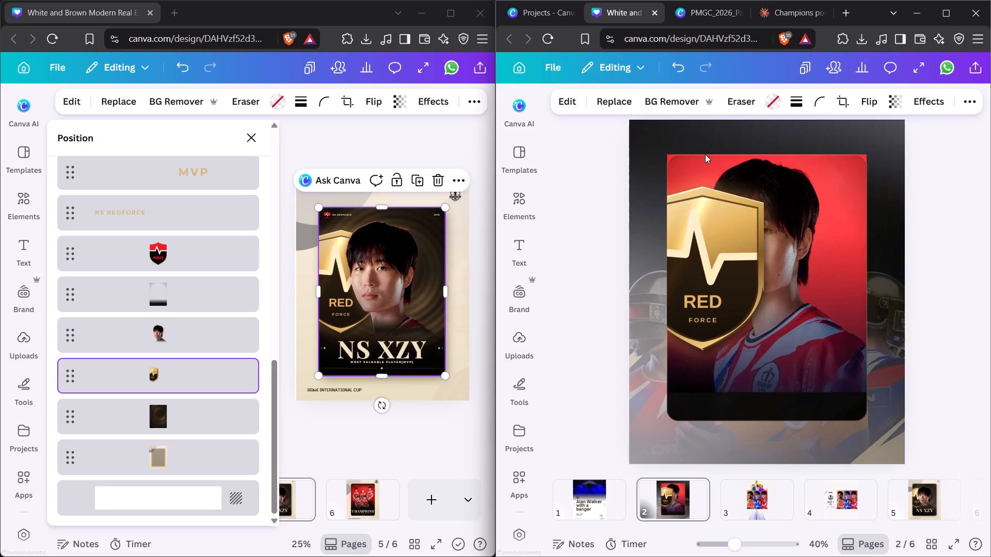
Undo the shield nudges and the shield's move in front of the player cutout.
left_click(682, 70)
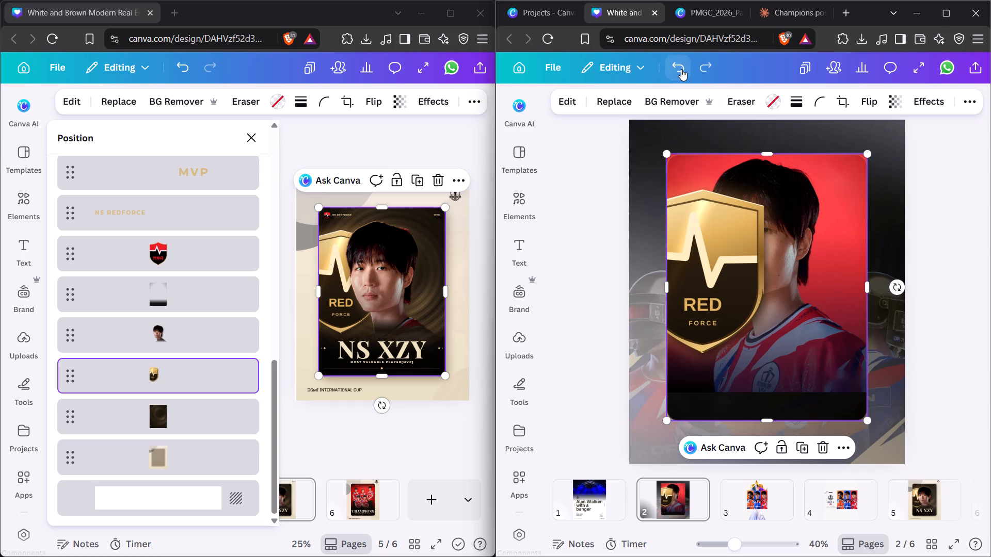
left_click(681, 69)
left_click(681, 69)
left_click(681, 69)
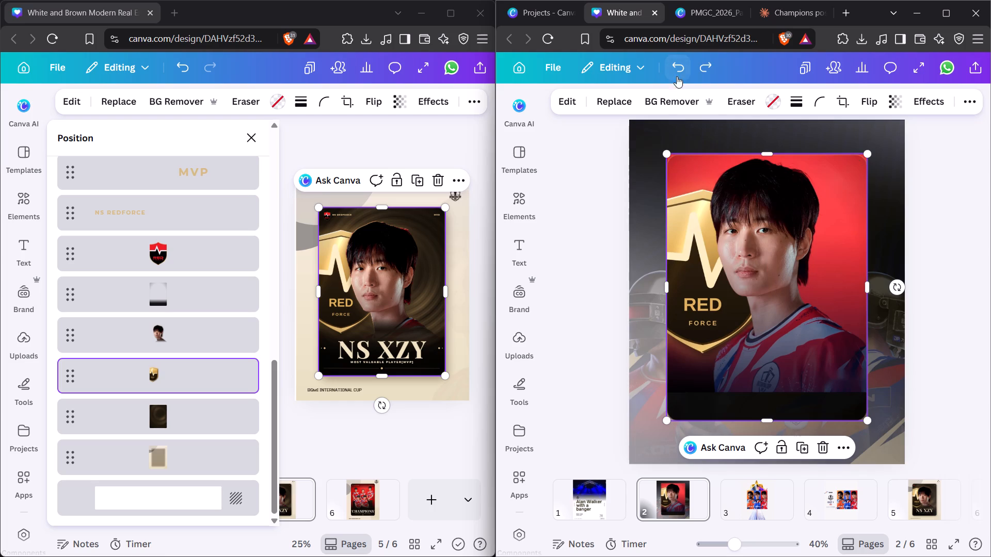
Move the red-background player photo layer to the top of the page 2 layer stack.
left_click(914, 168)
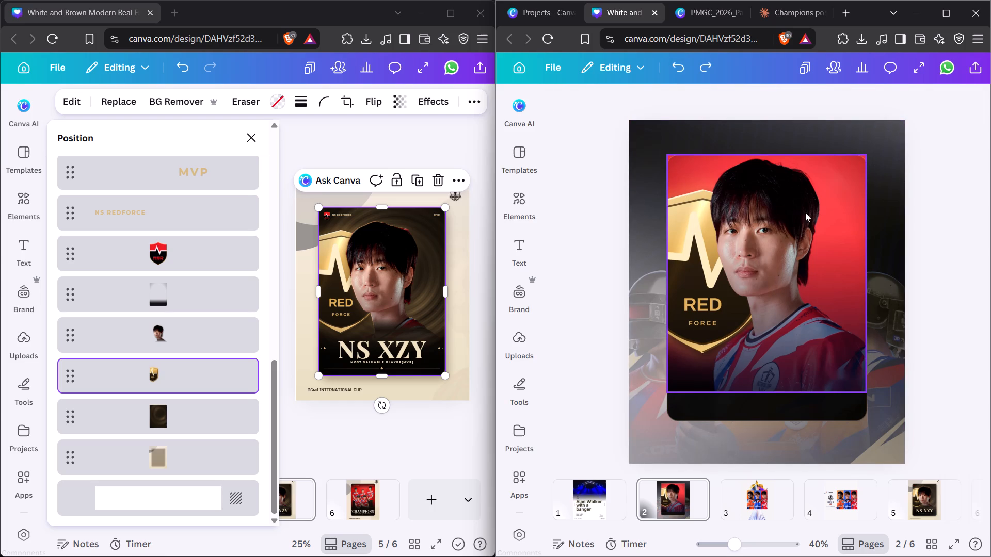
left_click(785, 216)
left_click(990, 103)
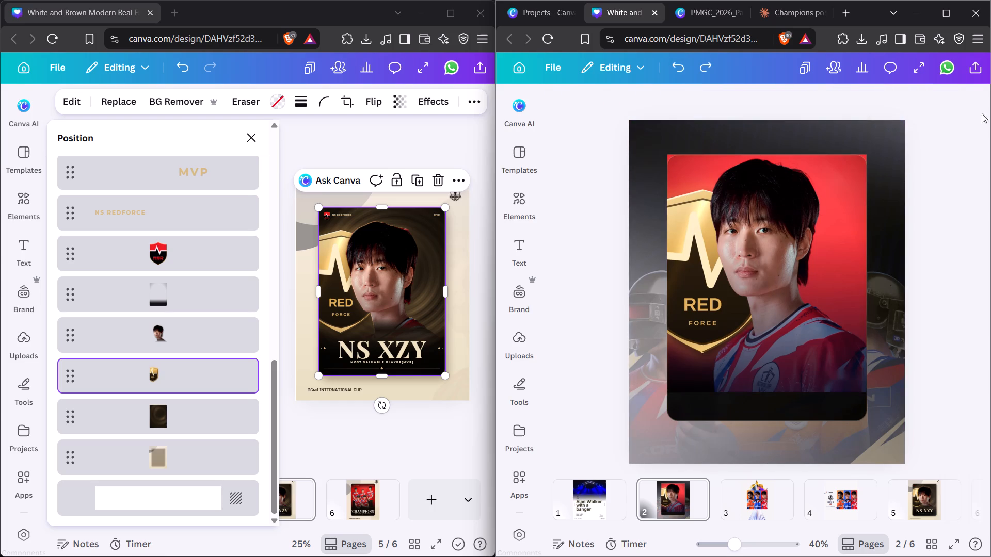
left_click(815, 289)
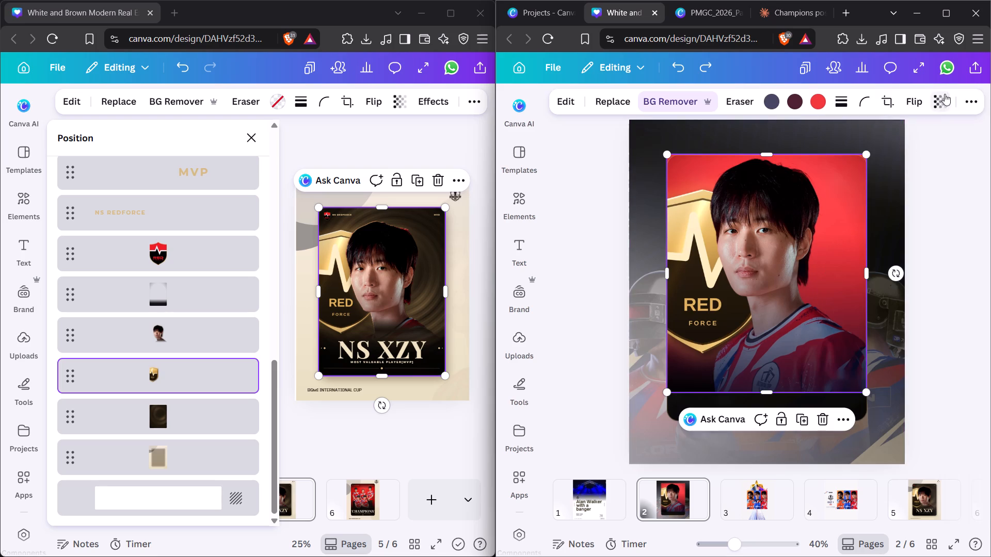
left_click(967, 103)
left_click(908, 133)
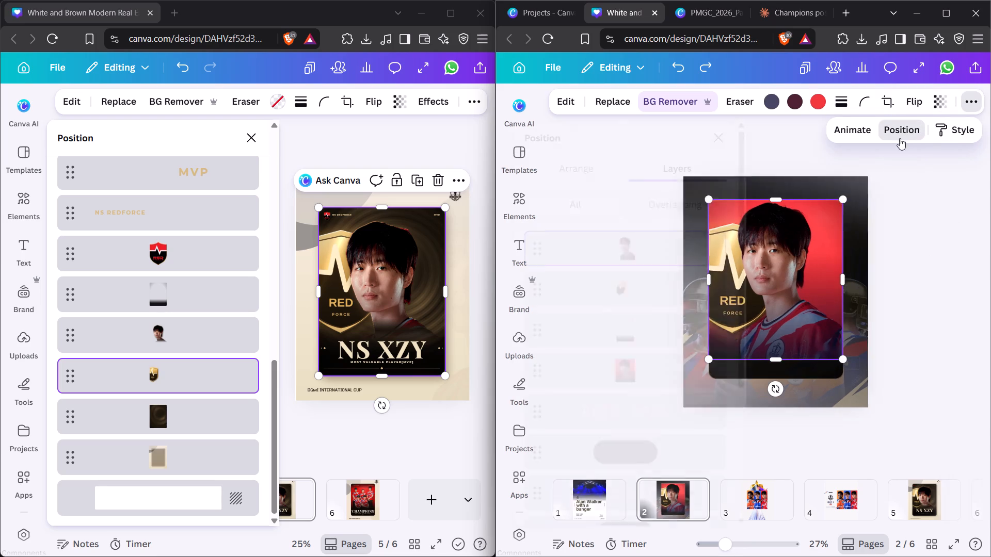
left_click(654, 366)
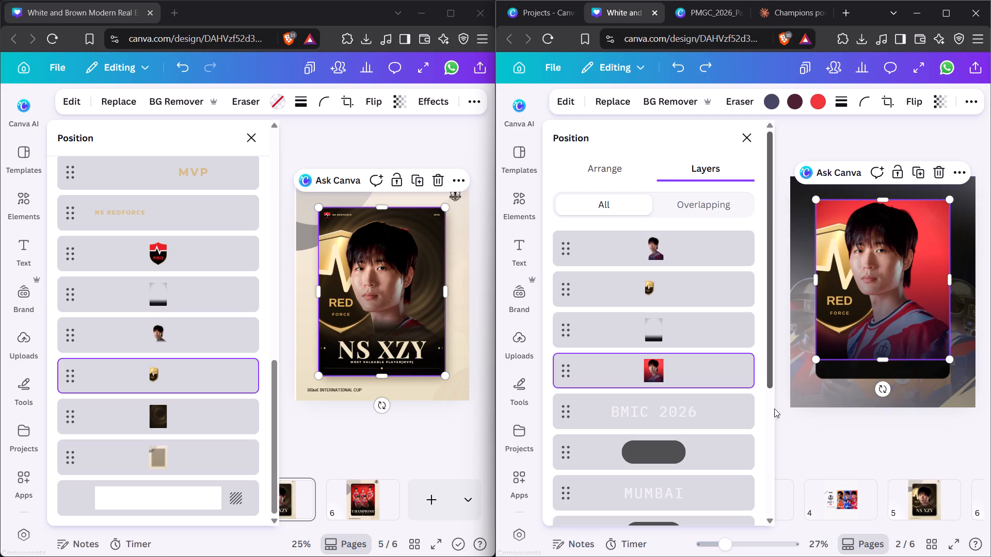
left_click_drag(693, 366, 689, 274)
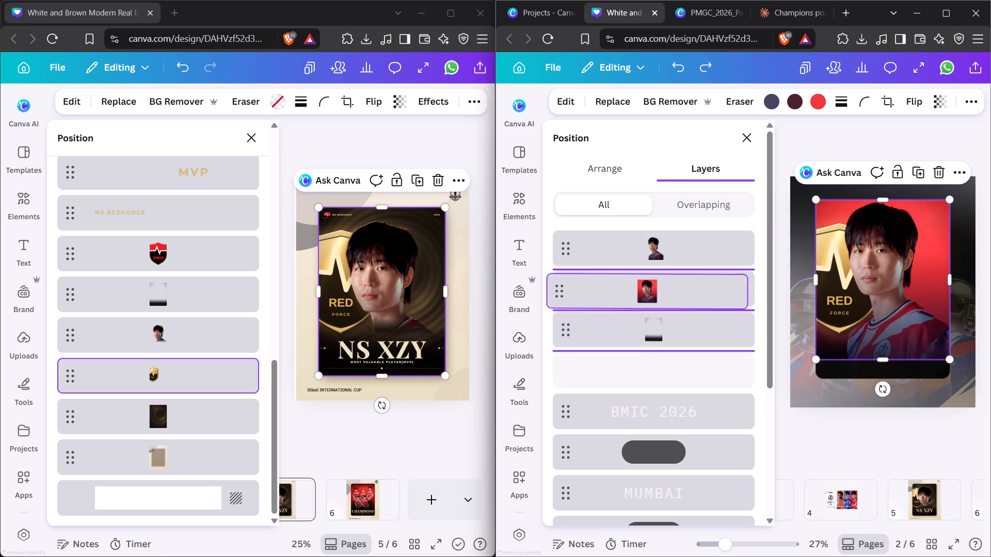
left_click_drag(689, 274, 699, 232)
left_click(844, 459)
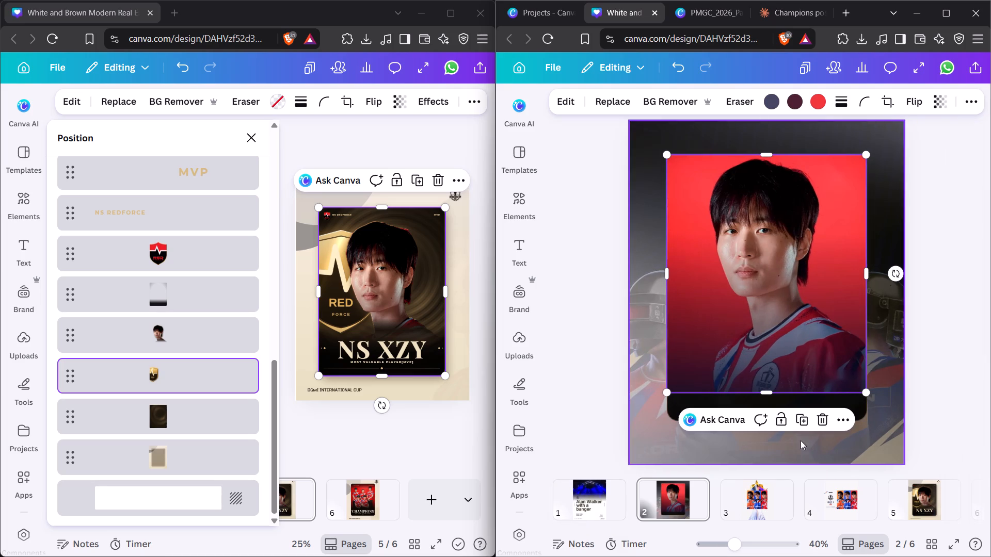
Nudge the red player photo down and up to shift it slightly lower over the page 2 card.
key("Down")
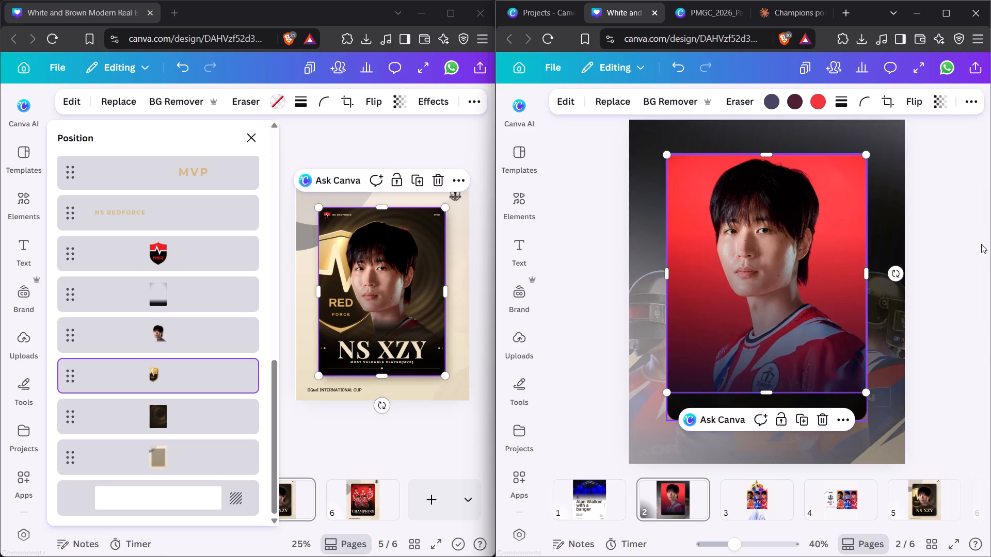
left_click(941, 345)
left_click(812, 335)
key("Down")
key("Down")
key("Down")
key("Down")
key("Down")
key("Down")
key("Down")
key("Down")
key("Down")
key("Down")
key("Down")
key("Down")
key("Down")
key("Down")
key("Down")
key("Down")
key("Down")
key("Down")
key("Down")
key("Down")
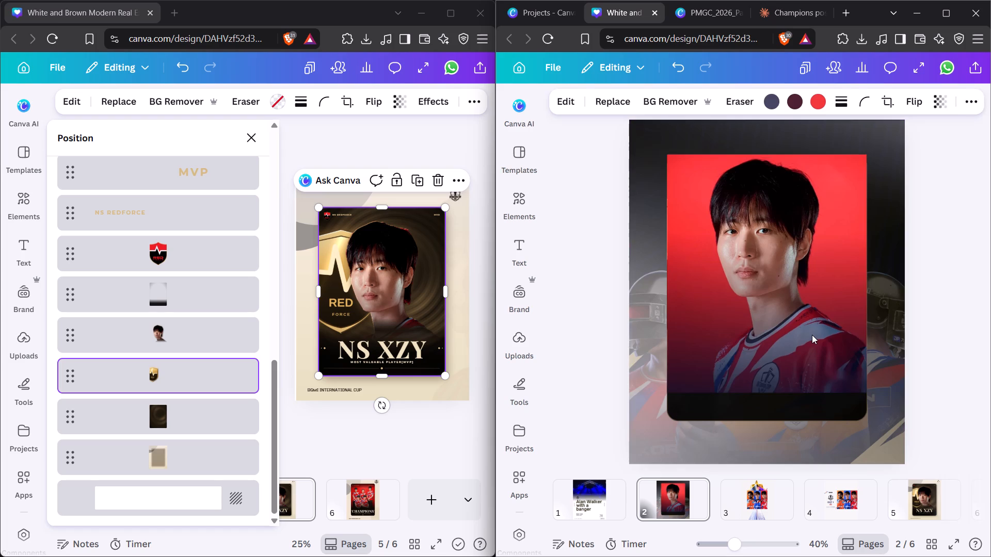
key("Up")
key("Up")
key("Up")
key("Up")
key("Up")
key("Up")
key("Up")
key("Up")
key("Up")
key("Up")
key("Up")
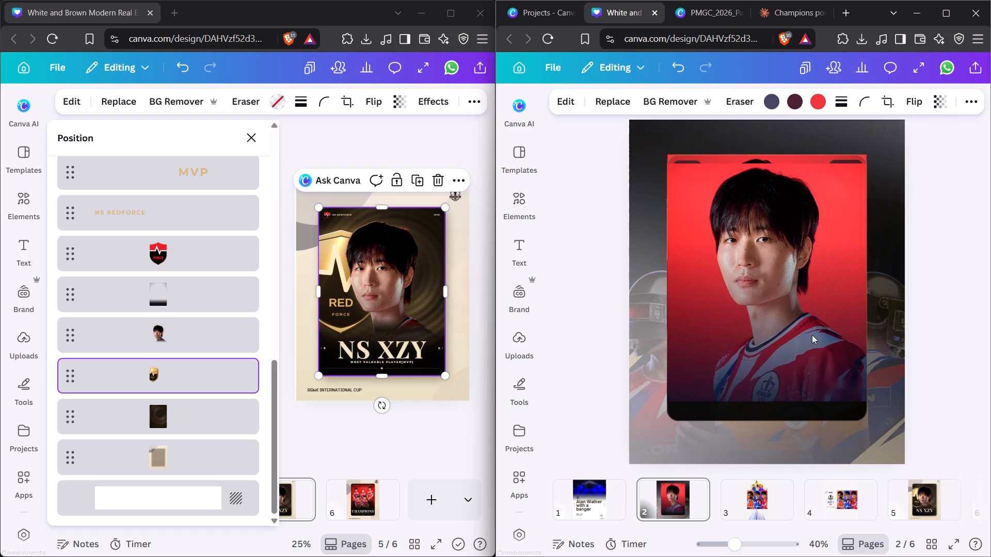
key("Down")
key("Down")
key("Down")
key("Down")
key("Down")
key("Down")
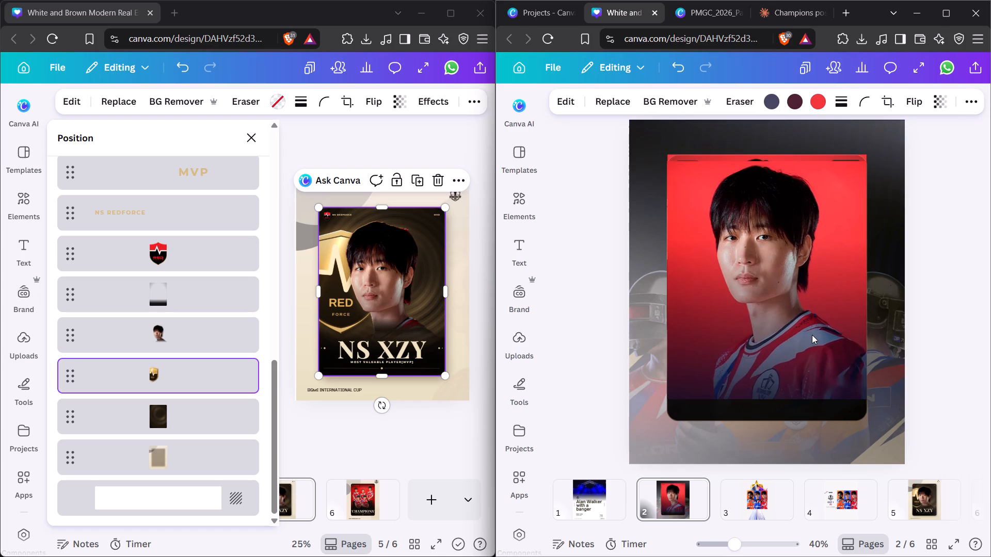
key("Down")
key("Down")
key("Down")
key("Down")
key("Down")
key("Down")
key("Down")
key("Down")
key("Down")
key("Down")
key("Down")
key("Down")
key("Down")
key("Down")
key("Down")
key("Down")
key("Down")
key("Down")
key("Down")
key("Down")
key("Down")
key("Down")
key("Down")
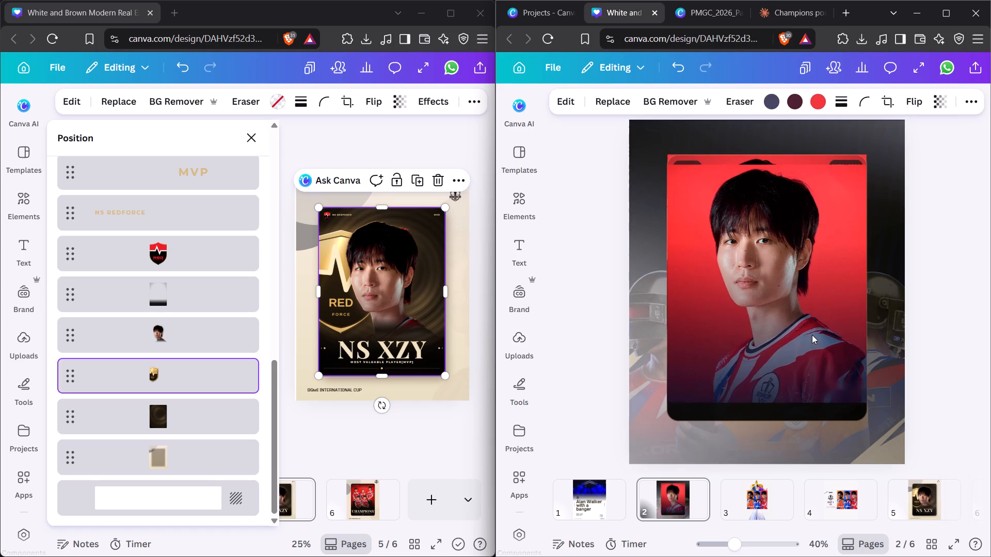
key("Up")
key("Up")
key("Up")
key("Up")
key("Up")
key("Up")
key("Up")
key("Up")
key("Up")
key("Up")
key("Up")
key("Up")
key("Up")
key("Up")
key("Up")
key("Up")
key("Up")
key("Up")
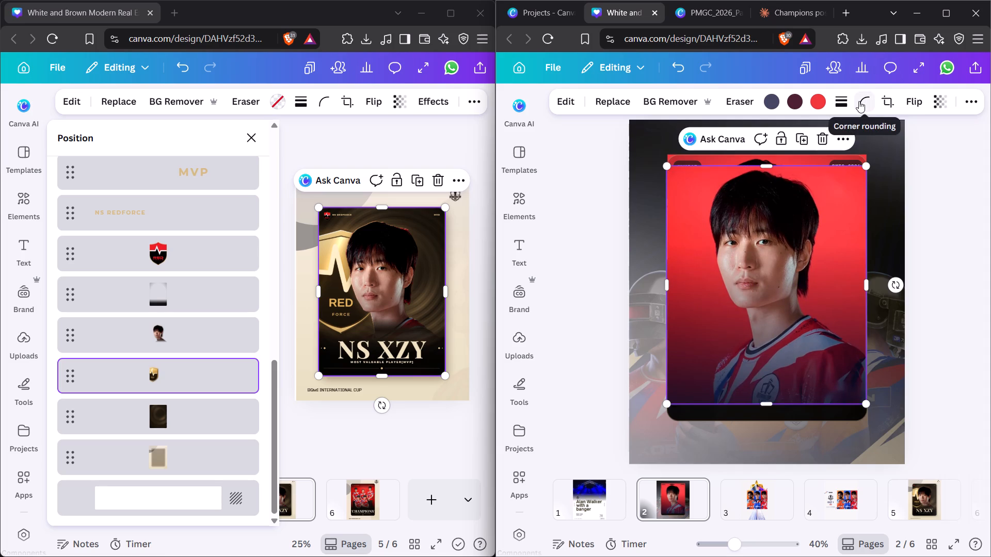
Delete the red-background player photo from the page 2 card.
left_click(923, 223)
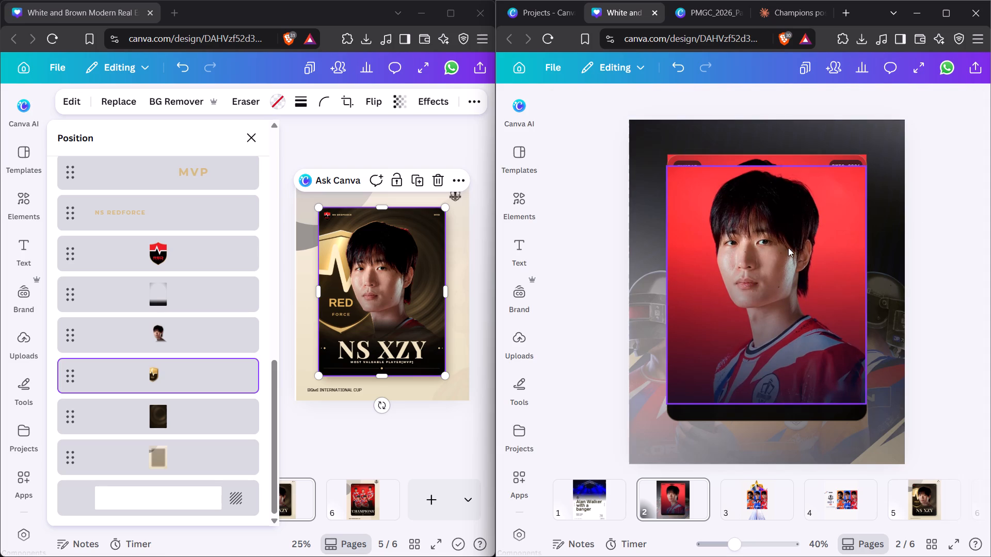
left_click(788, 248)
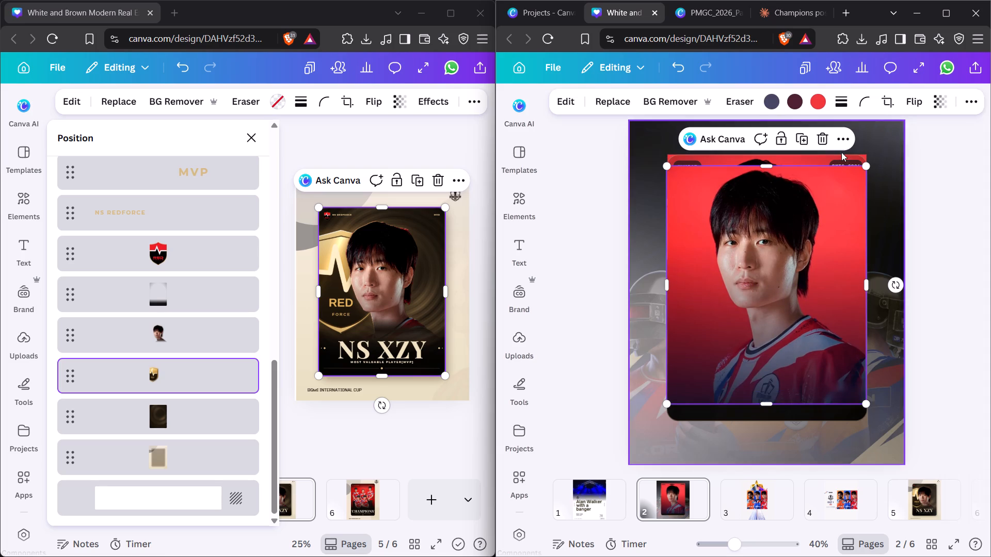
left_click(823, 142)
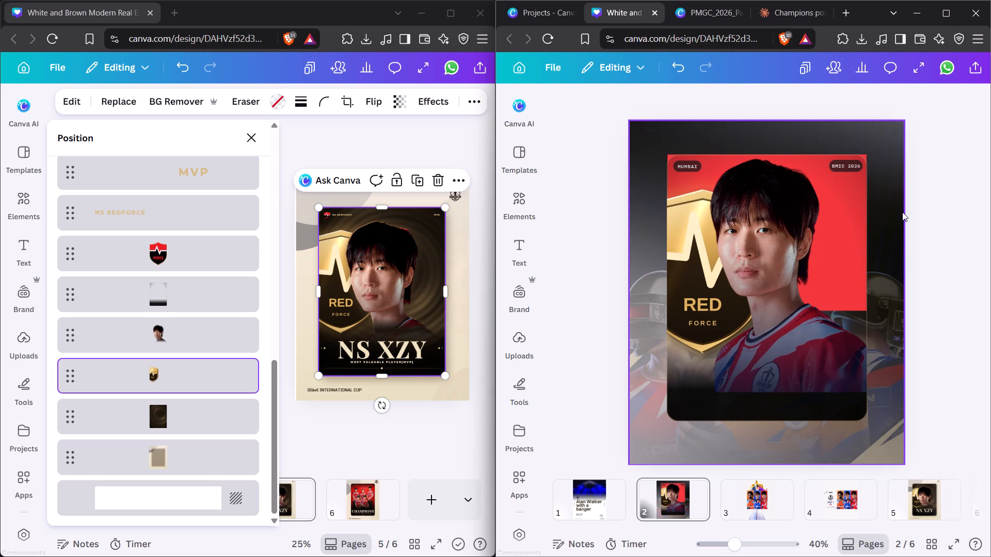
Delete the player cutout from the page 2 card.
left_click(902, 212)
left_click(842, 228)
left_click(842, 228)
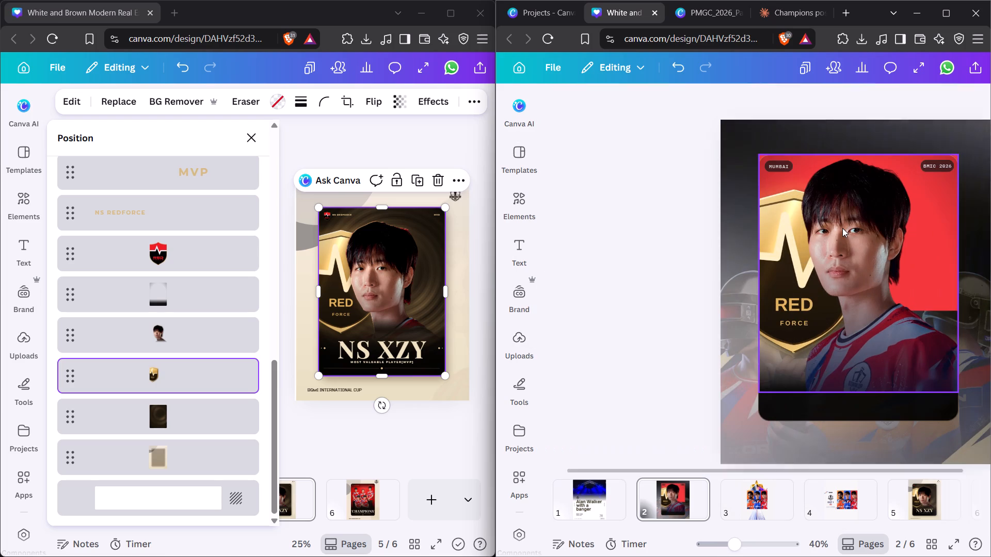
left_click(842, 228)
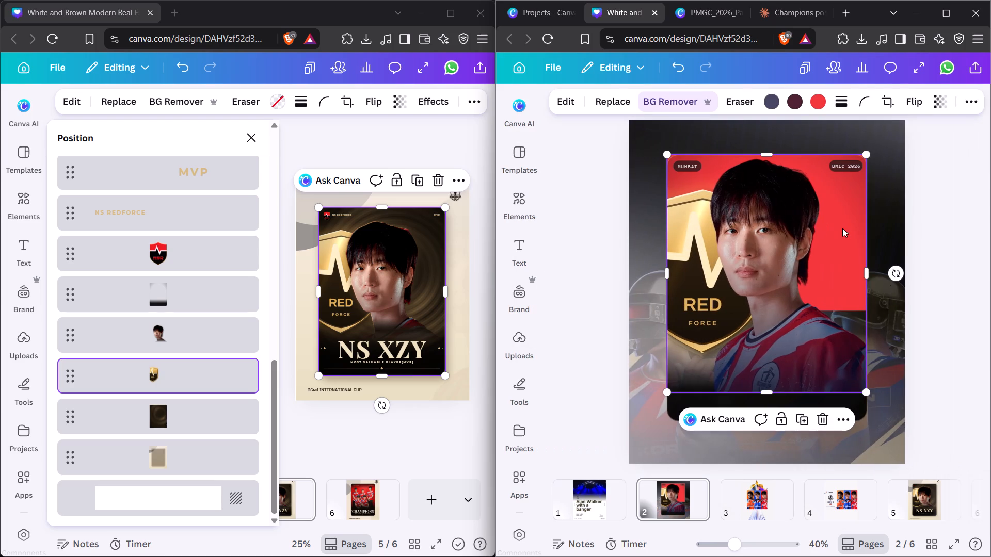
key("Delete")
Move the gold Red Force shield layer sideways off the card, partly past the poster's left edge.
left_click(830, 243)
double_click(830, 243)
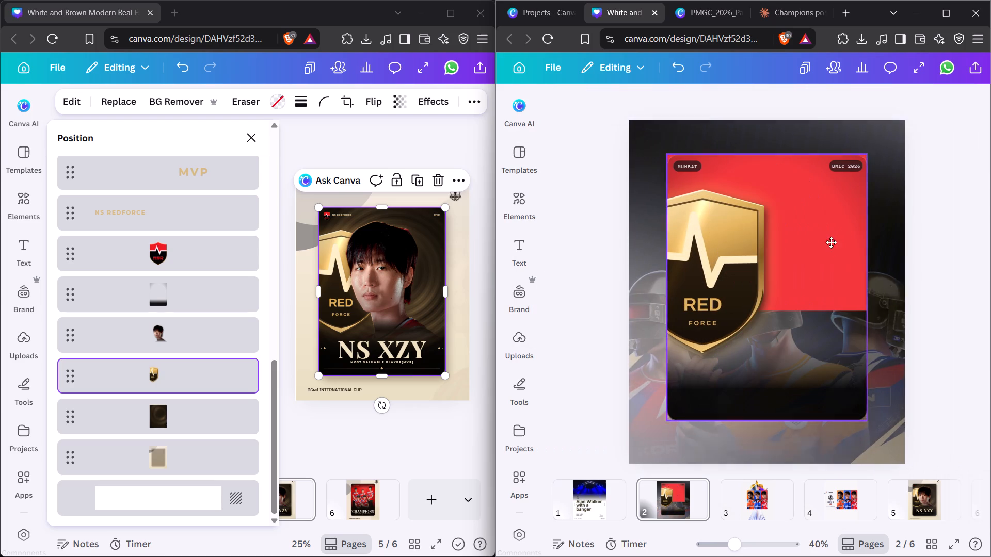
left_click(760, 140)
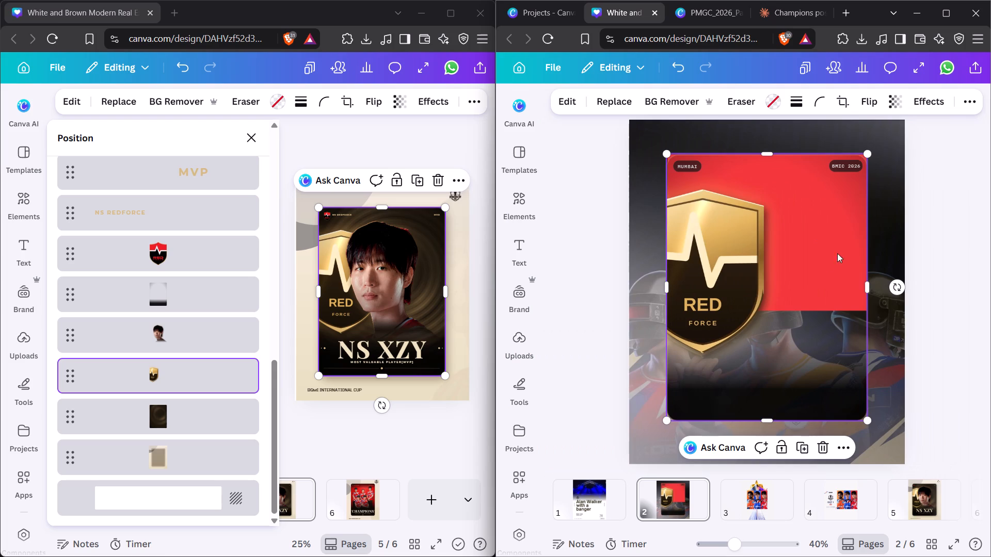
left_click(827, 261)
left_click(945, 240)
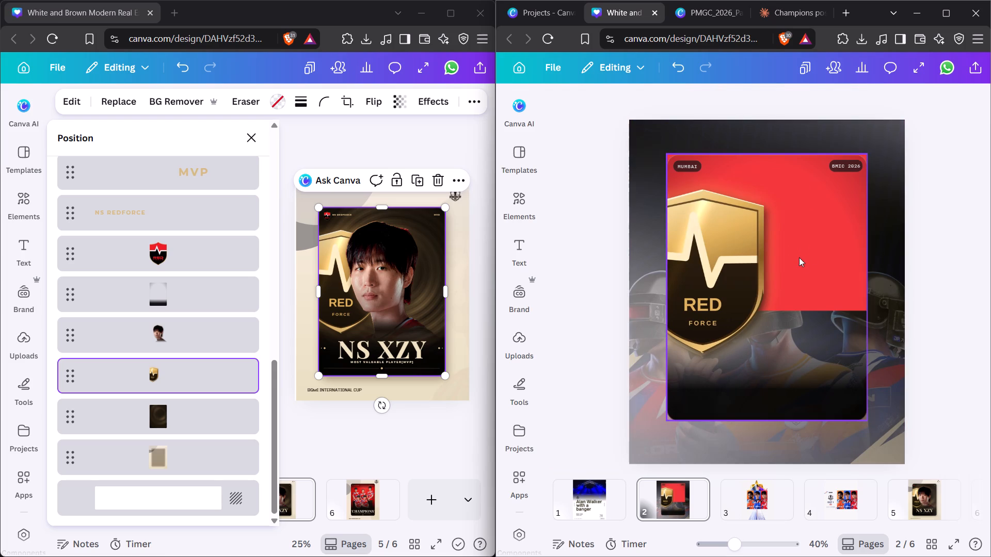
left_click(798, 260)
left_click(794, 219)
left_click_drag(800, 241, 797, 287)
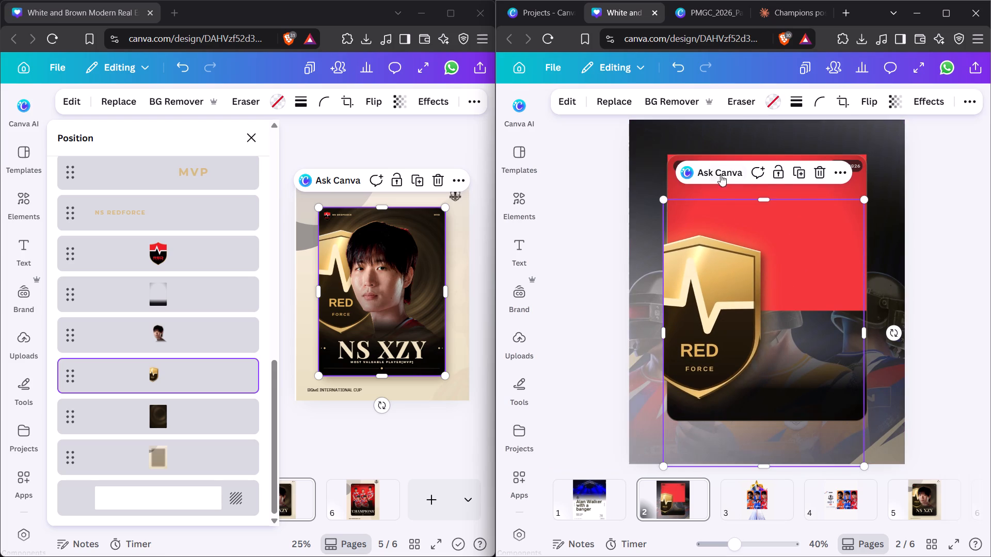
left_click_drag(772, 264, 680, 227)
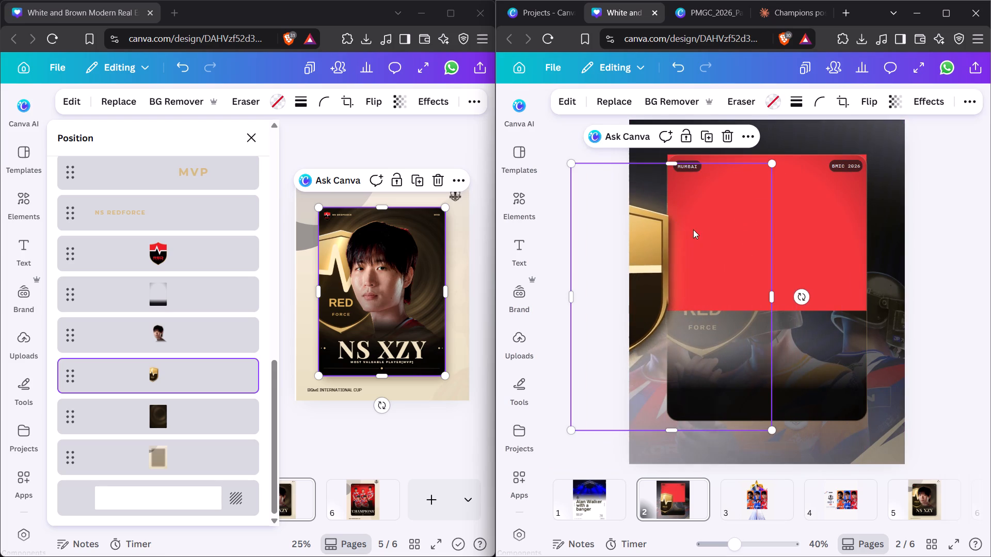
Move the rounded dark gradient card overlay down, slightly off the red block.
left_click_drag(820, 387, 810, 417)
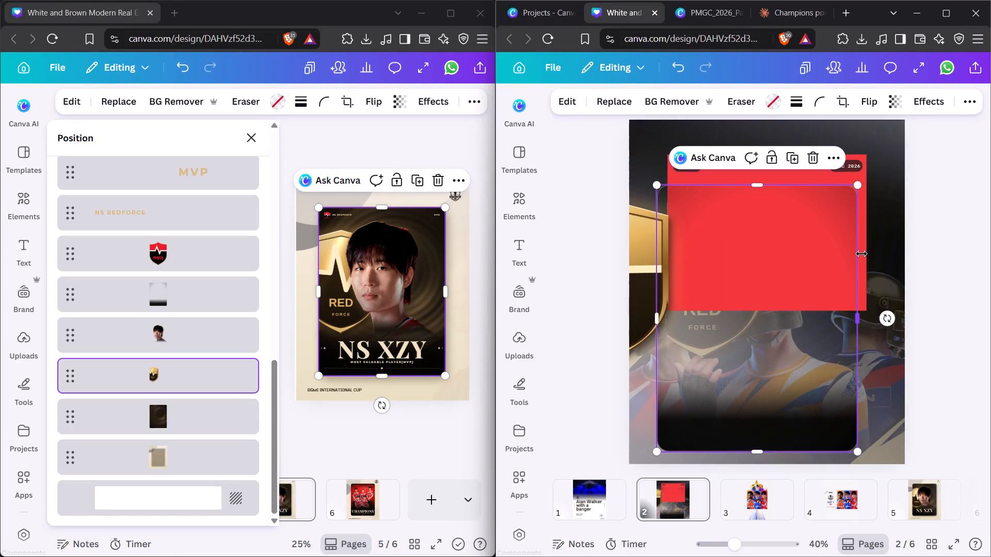
Delete the red rectangle behind the MUMBAI and BMIC 2026 labels.
left_click(861, 262)
left_click(864, 264)
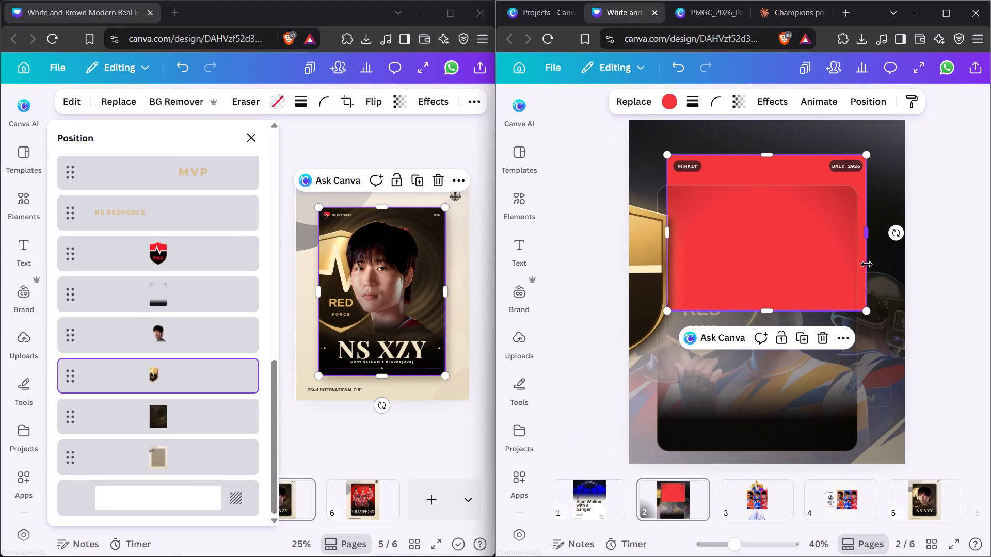
key("Delete")
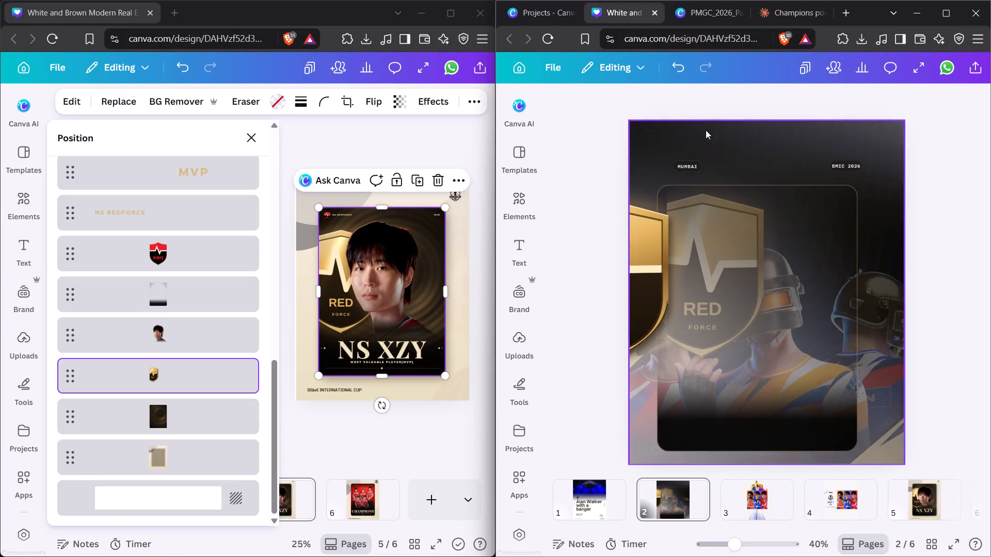
Undo the recent page 2 card edits until the photo, player cutout, gold shield and dark overlay are back in place.
triple_click(681, 72)
triple_click(680, 70)
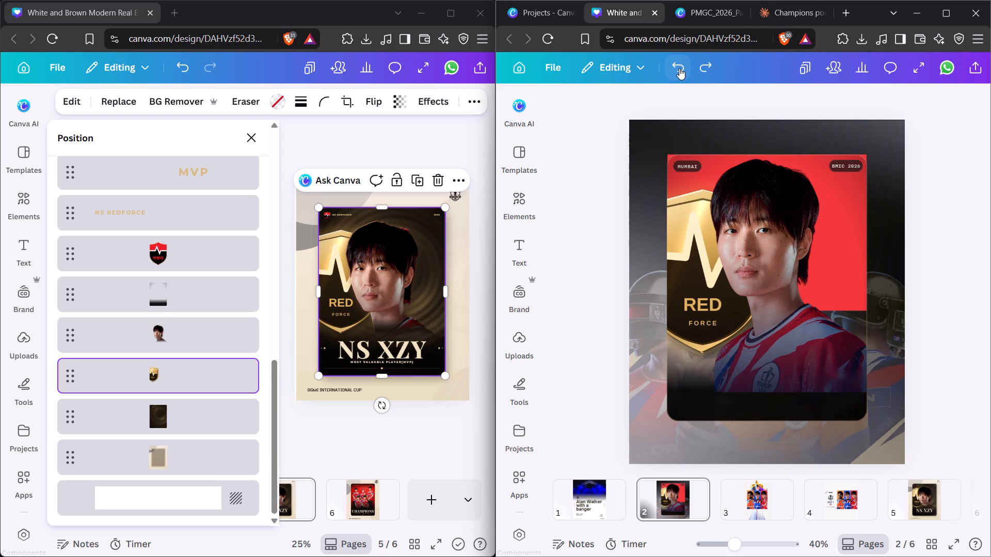
left_click(679, 68)
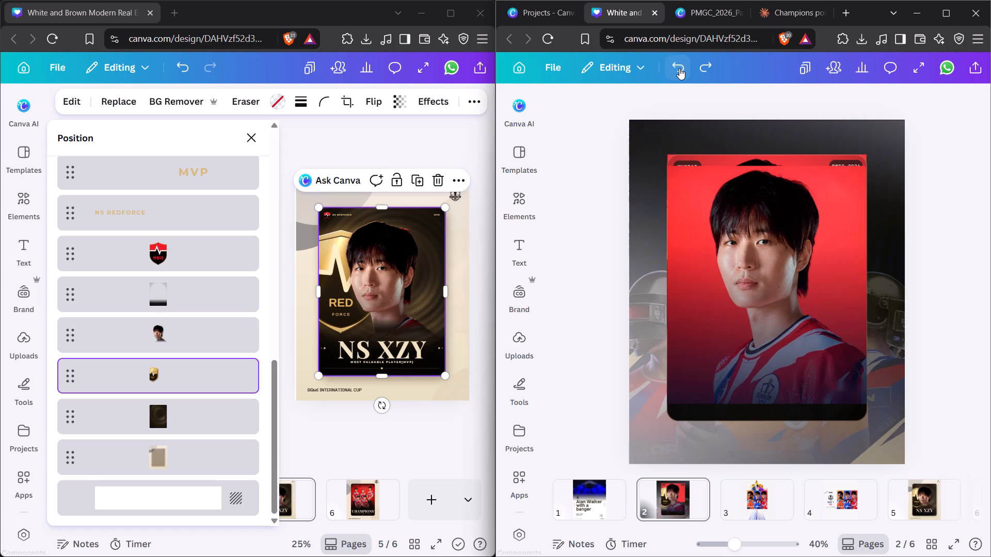
left_click(679, 68)
double_click(679, 68)
left_click(679, 68)
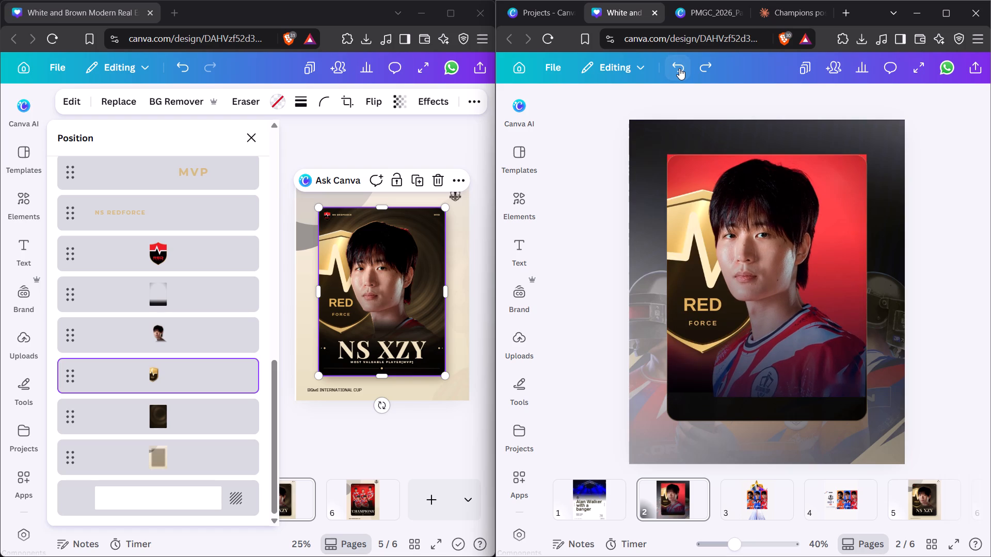
left_click(706, 65)
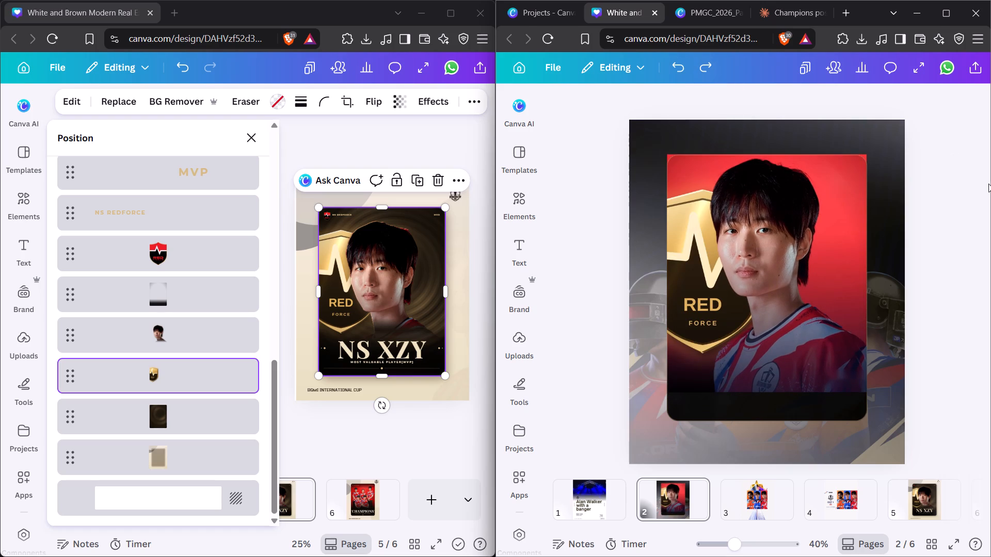
left_click(930, 227)
left_click(930, 227)
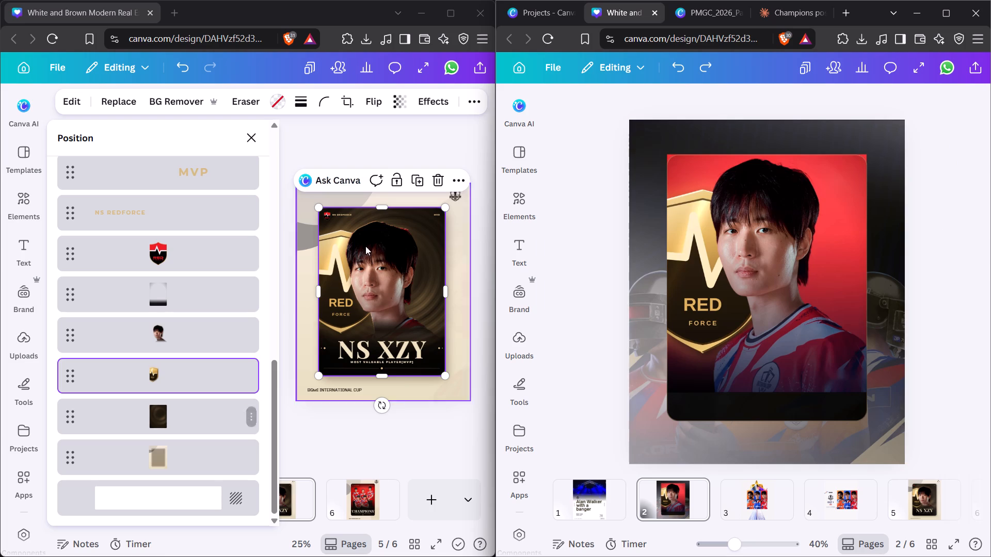
Delete the red rectangle layer beneath the label pills on page 2.
left_click(857, 140)
left_click(900, 101)
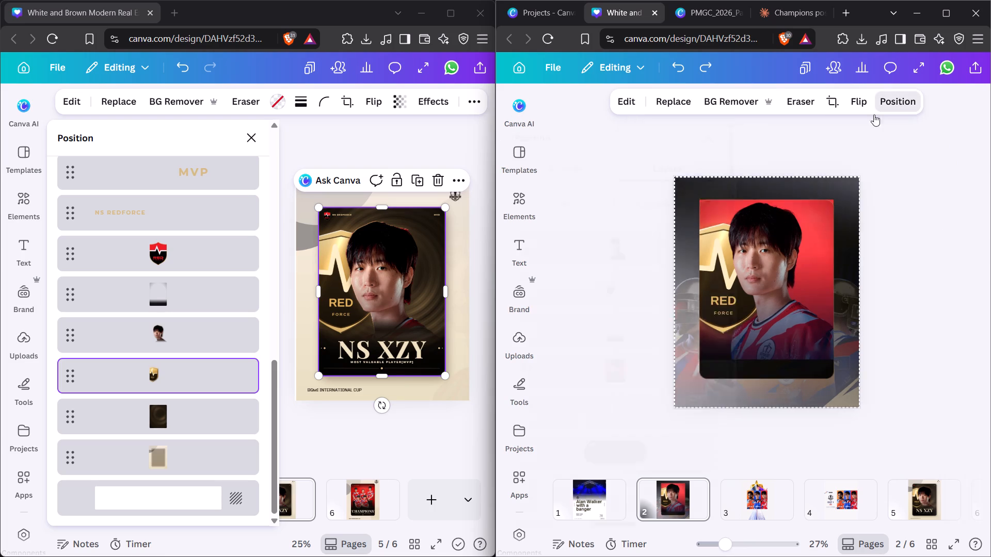
scroll(629, 362, "down", 9)
left_click(643, 382)
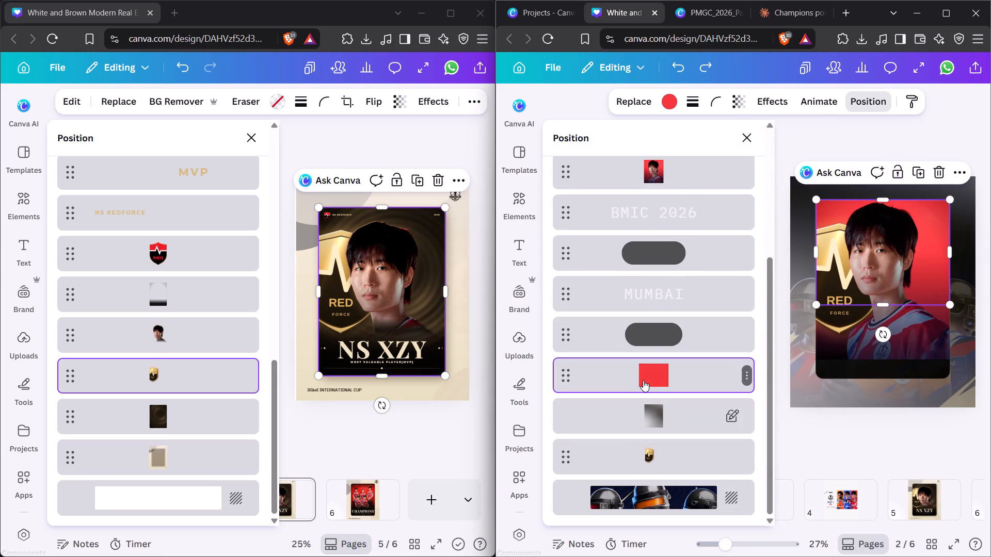
key("Delete")
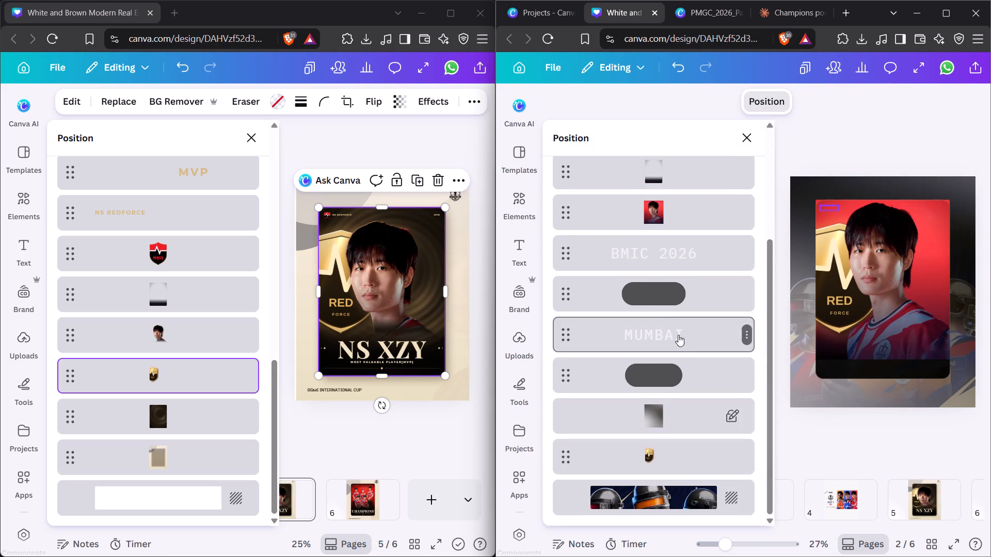
Bring the BMIC 2026 text to the front of the page 2 layer stack.
scroll(670, 300, "up", 4)
scroll(670, 302, "down", 1)
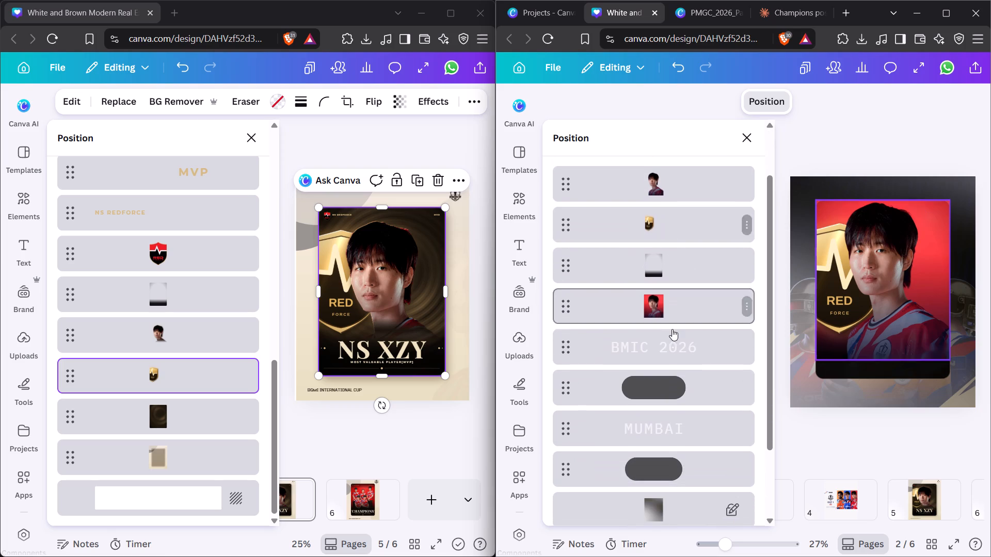
left_click(673, 345)
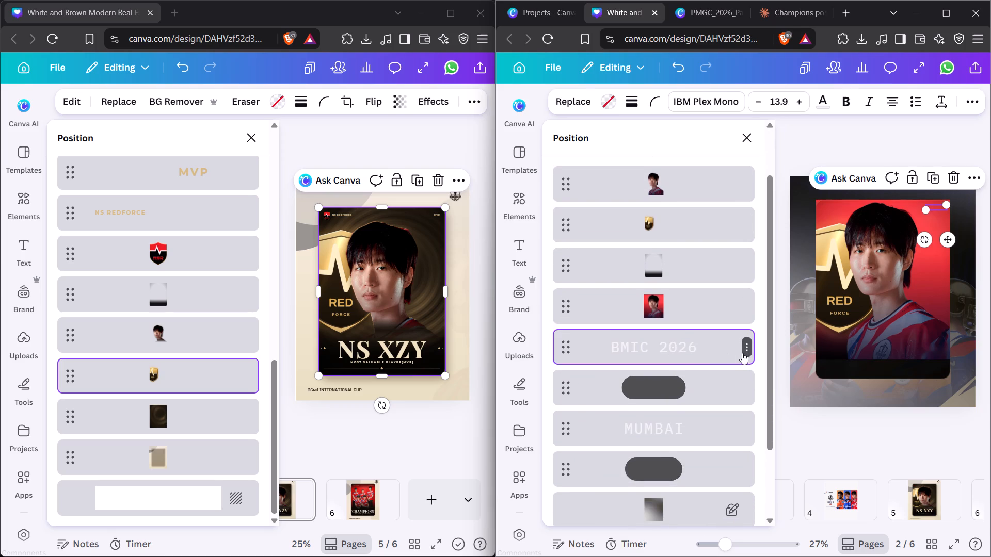
left_click(743, 351)
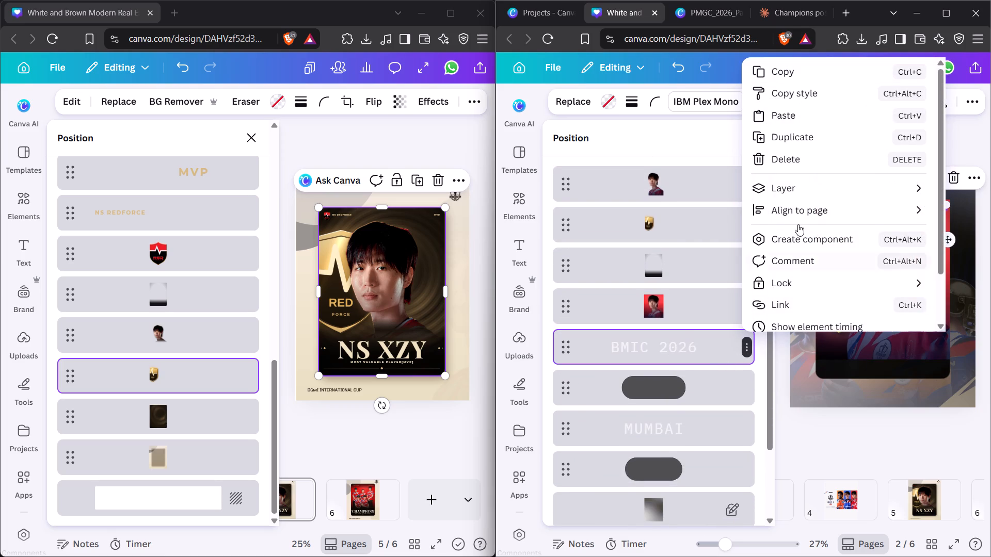
left_click(702, 193)
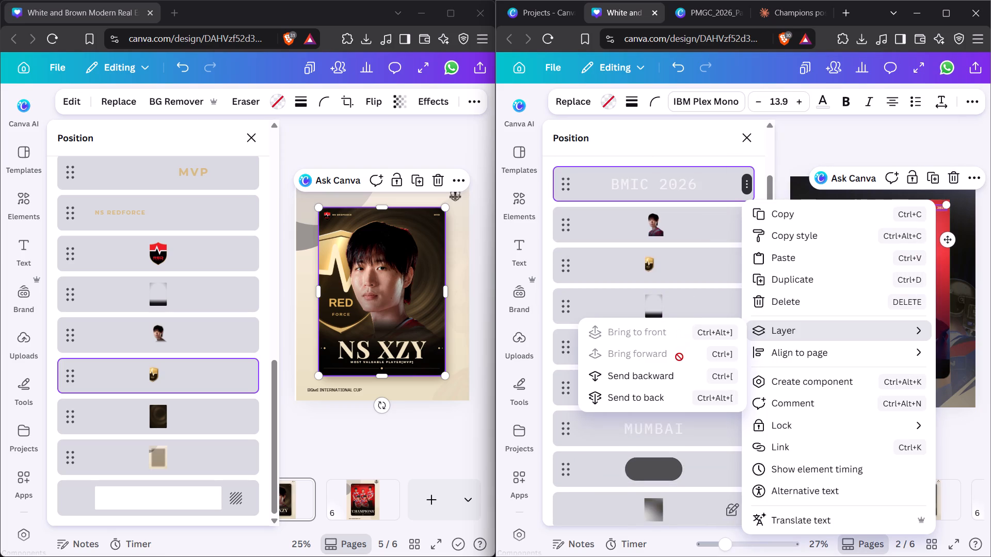
left_click(970, 438)
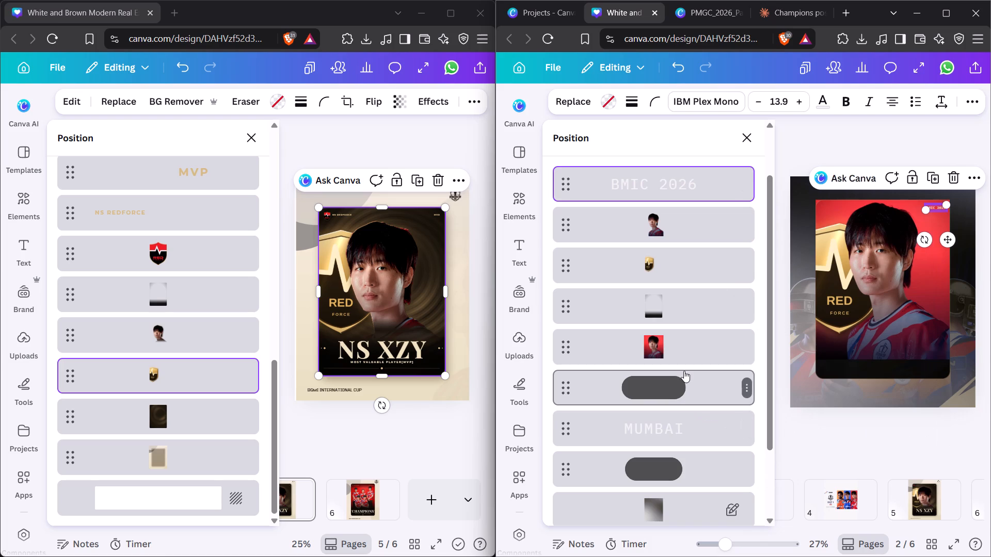
Raise the BMIC 2026 label's dark pill above the card images, placing it directly beneath the BMIC 2026 text layer.
left_click(684, 371)
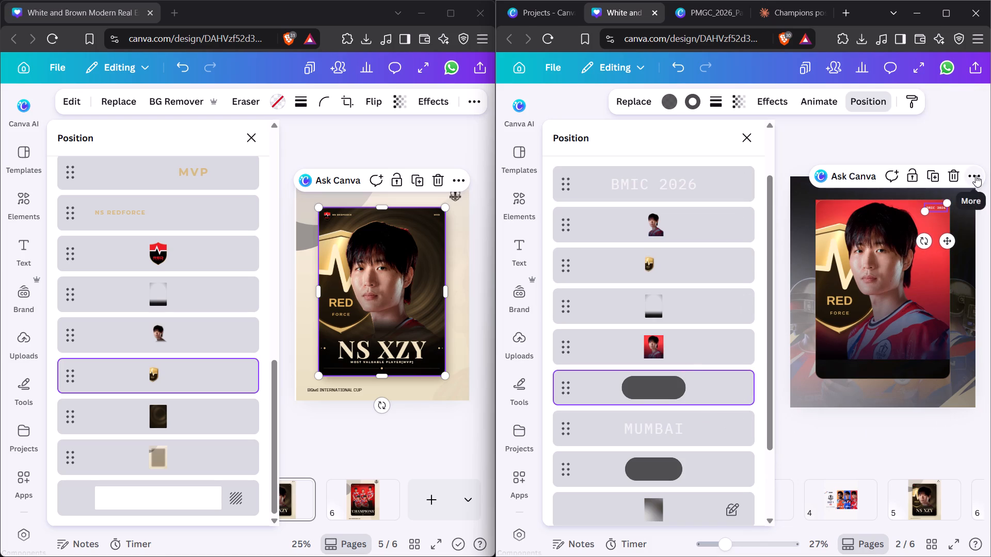
left_click(976, 175)
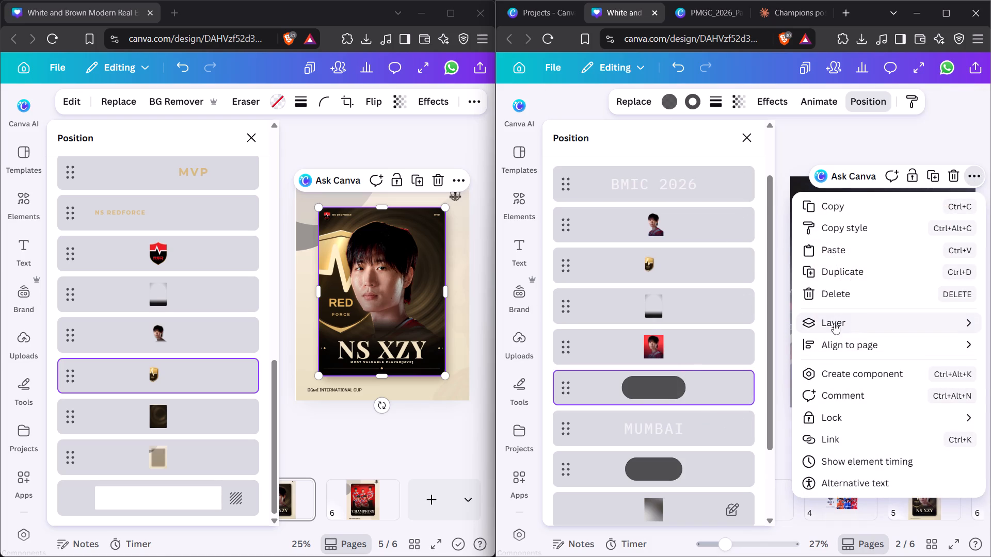
left_click(777, 322)
left_click(812, 135)
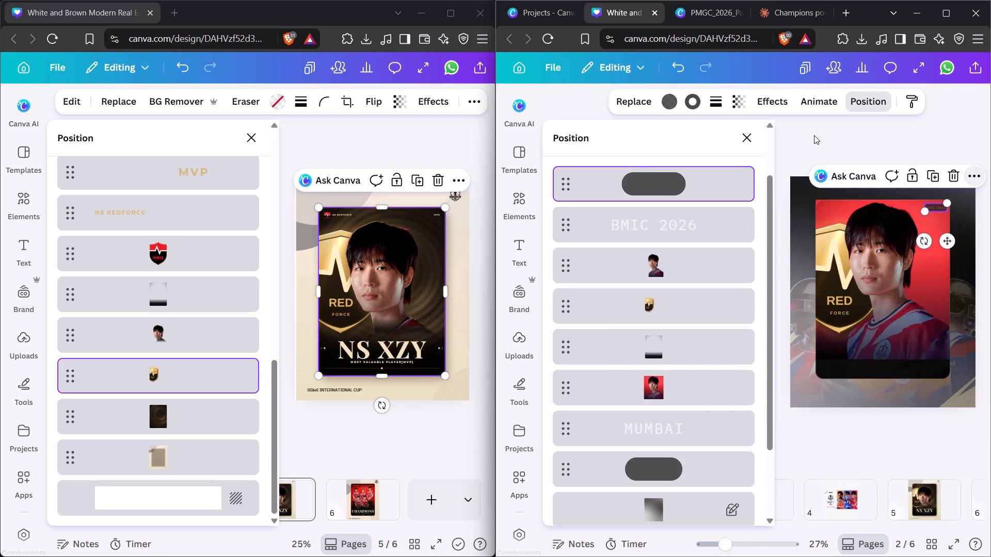
left_click(925, 202)
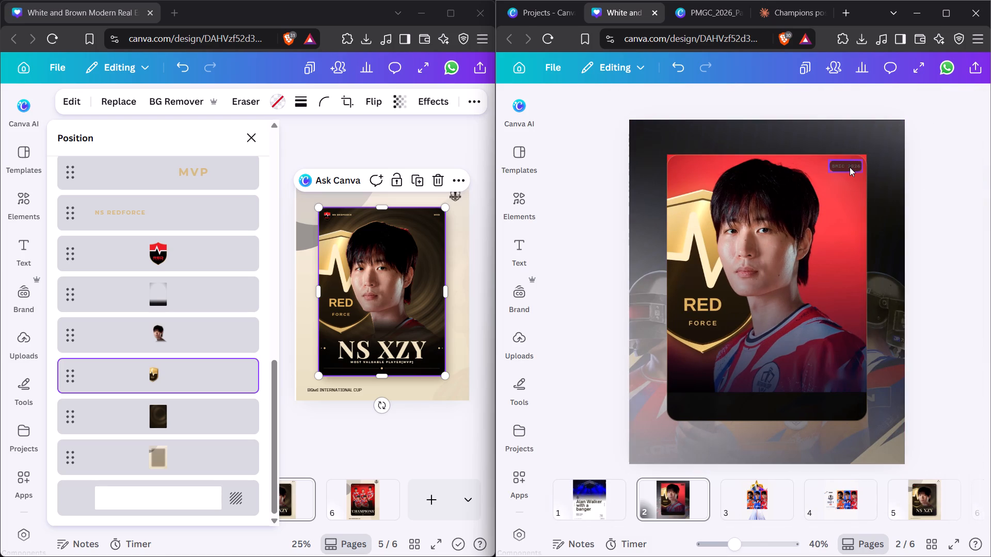
left_click(850, 167)
left_click(858, 99)
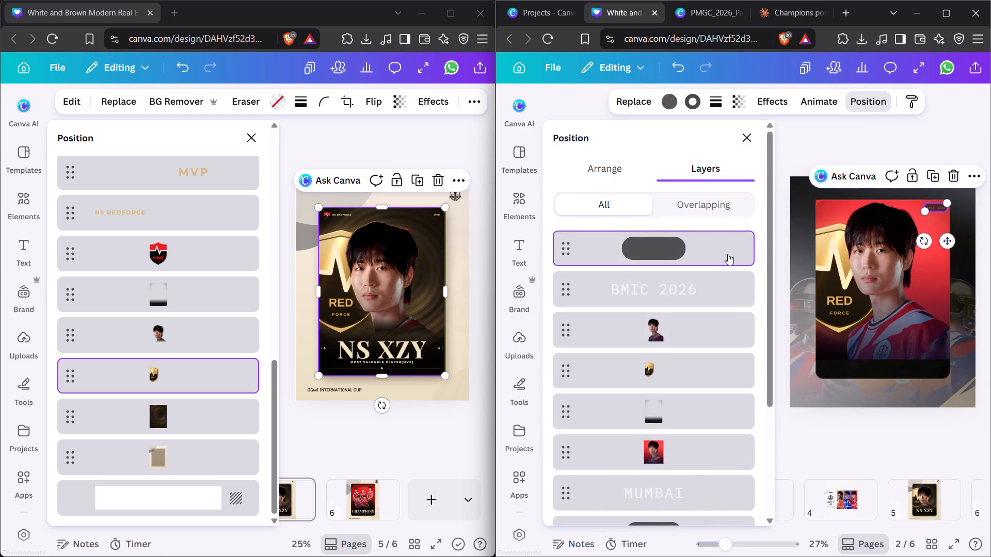
left_click_drag(696, 252, 698, 299)
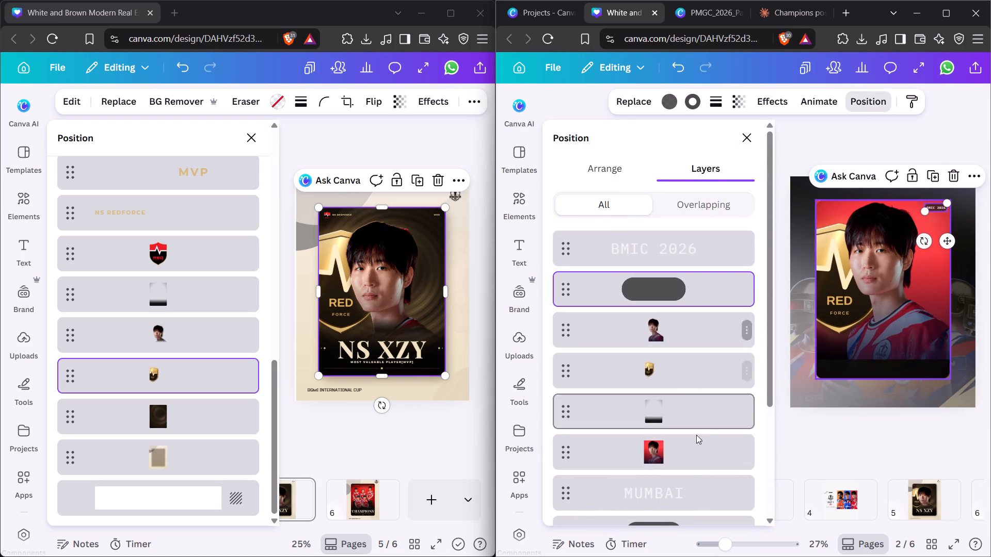
Raise the MUMBAI text and its dark pill to the top of the layer stack, with the pill directly beneath the text.
left_click_drag(689, 495, 665, 225)
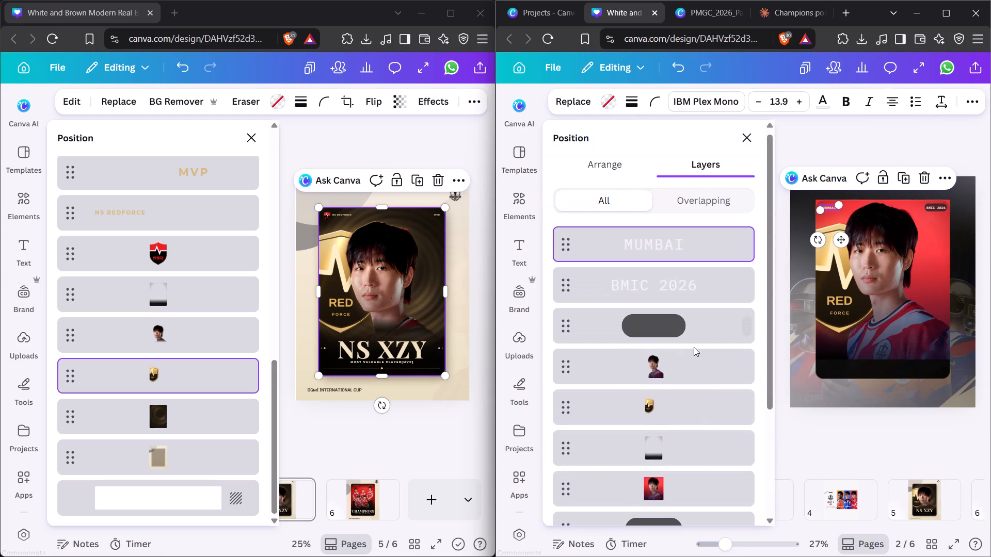
scroll(694, 347, "down", 2)
left_click_drag(686, 400, 676, 239)
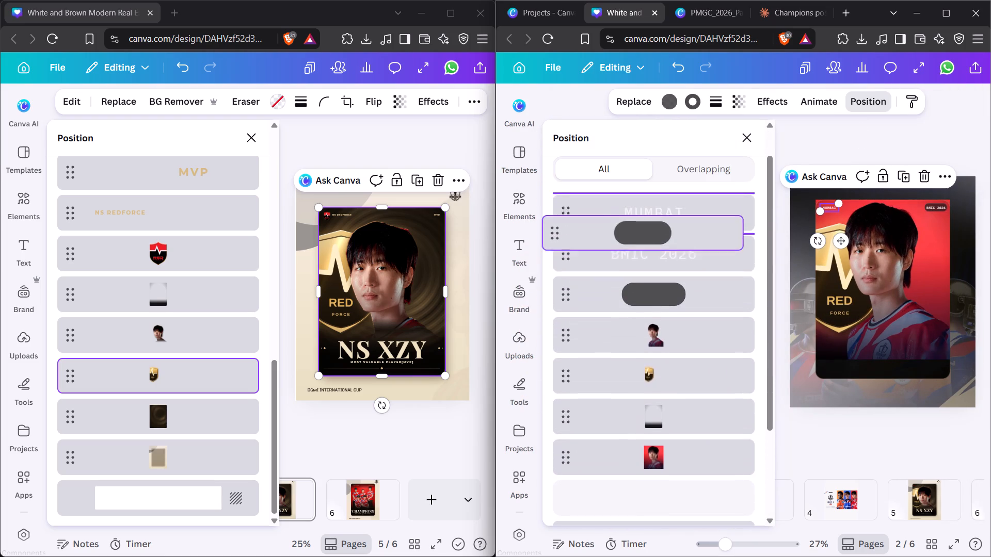
left_click_drag(676, 239, 676, 239)
left_click(866, 444)
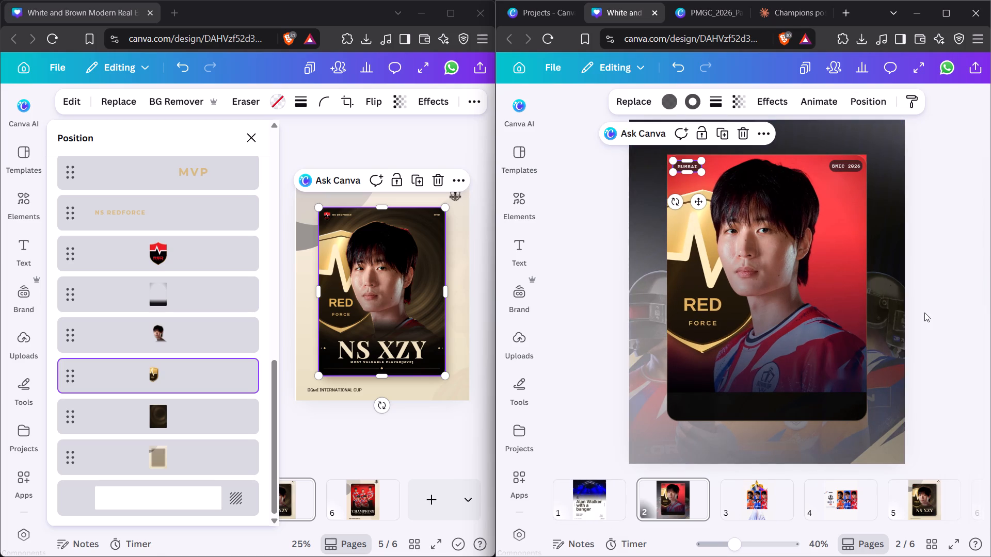
left_click(924, 313)
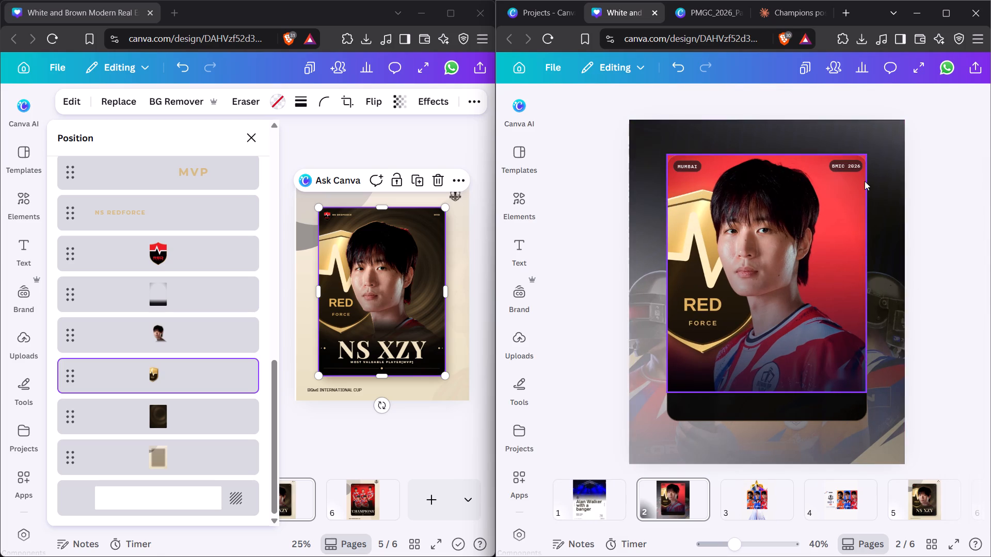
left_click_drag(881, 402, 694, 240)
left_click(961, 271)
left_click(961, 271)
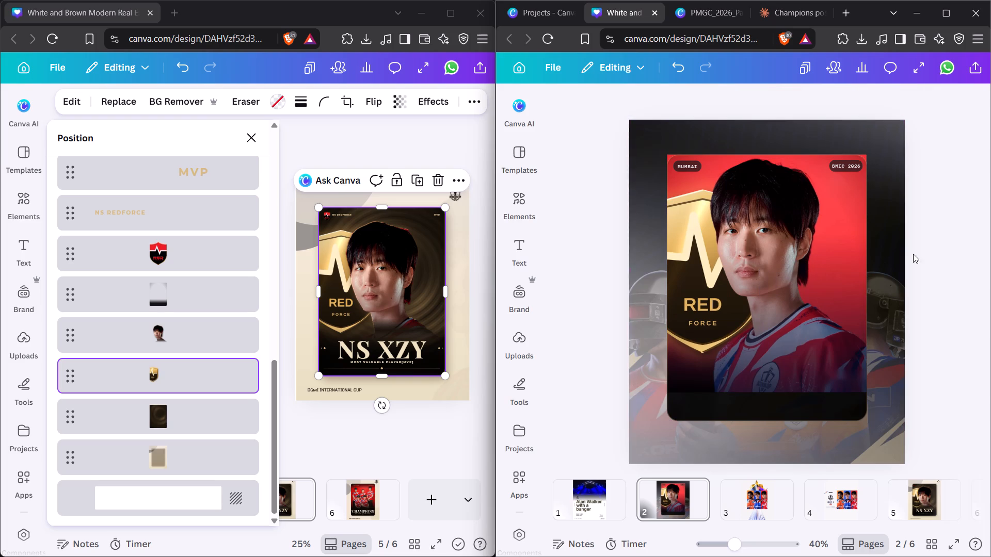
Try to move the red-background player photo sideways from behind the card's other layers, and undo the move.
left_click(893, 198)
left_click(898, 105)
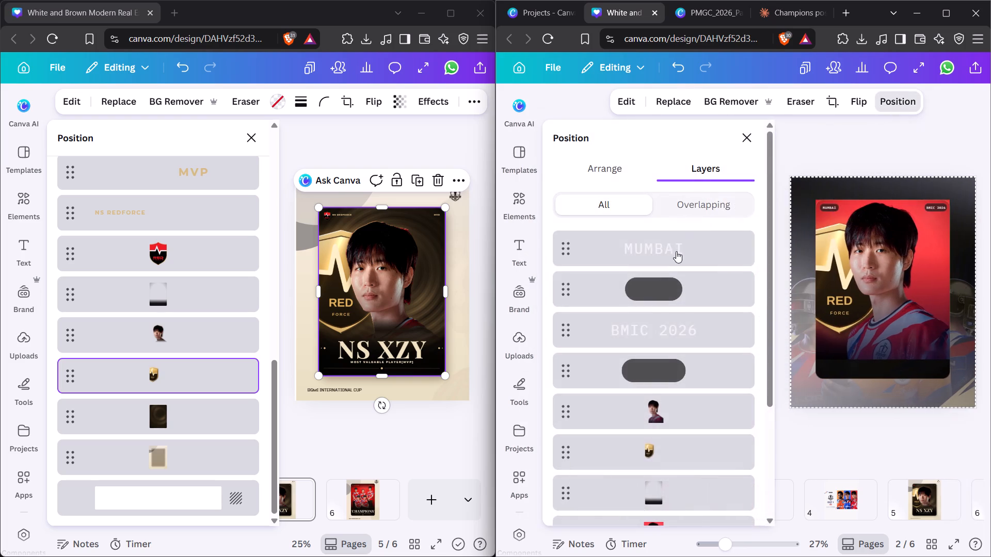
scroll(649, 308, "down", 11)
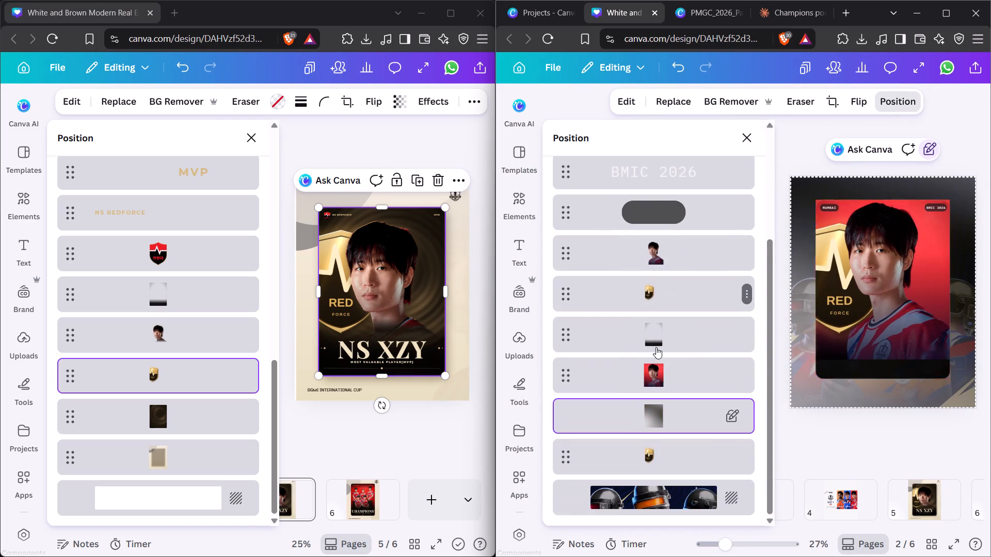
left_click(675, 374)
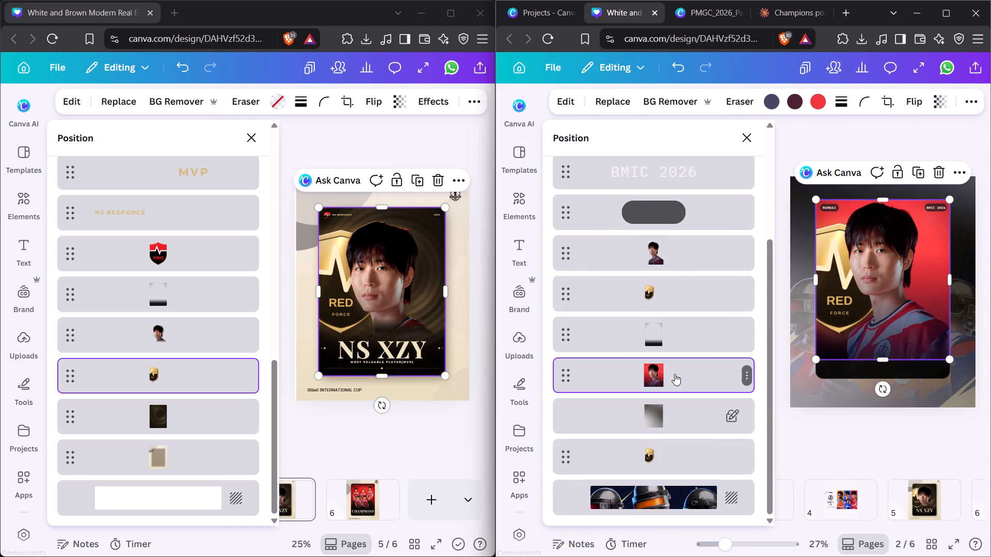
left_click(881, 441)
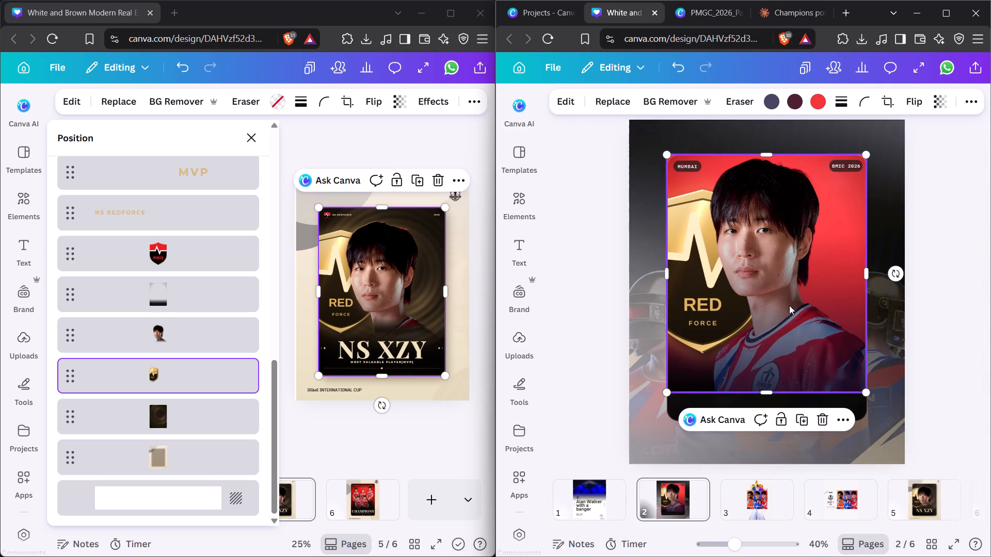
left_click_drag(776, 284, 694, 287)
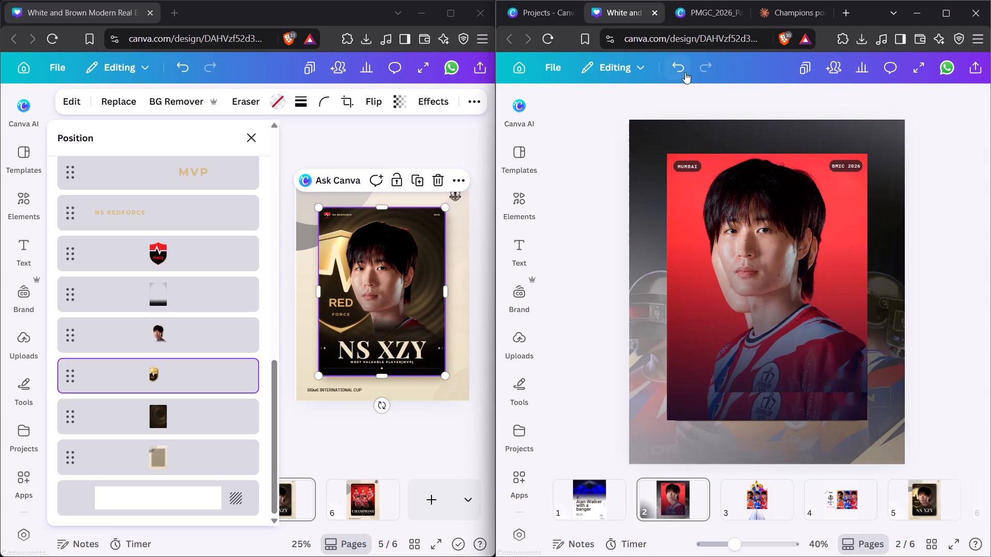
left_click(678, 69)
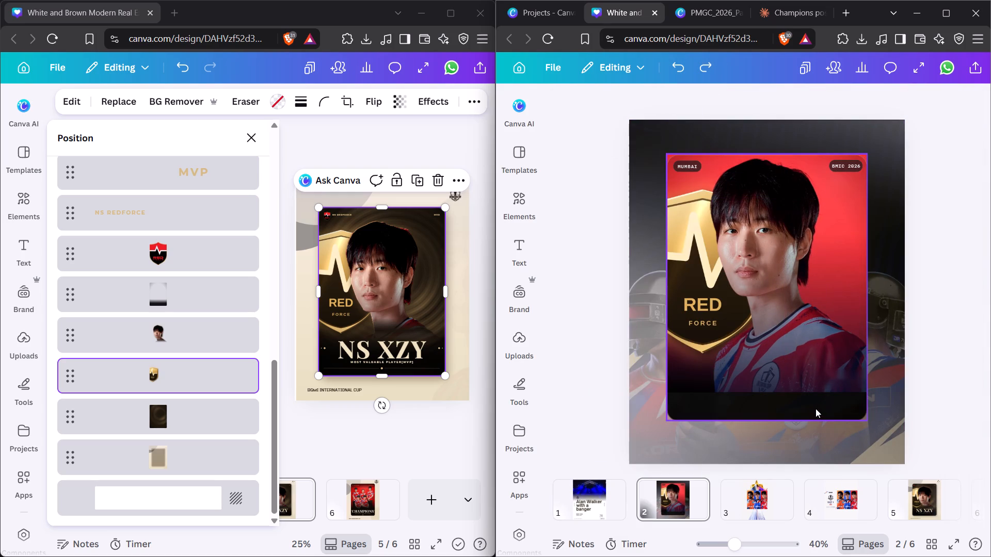
Delete the player cutout from the page 2 card.
left_click(807, 346)
key("Delete")
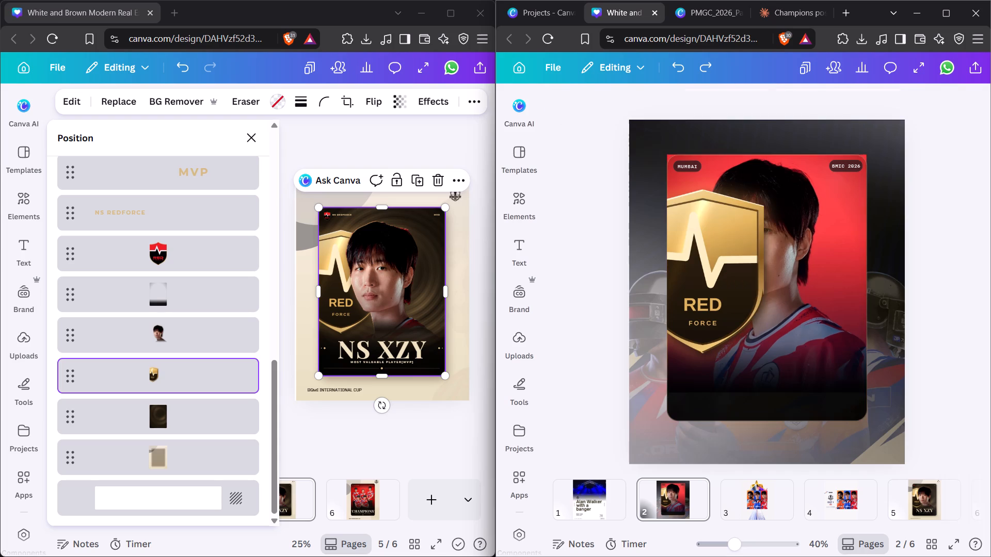
Delete the gold Red Force shield from the page 2 card together with its emptied frame.
left_click(804, 350)
key("Delete")
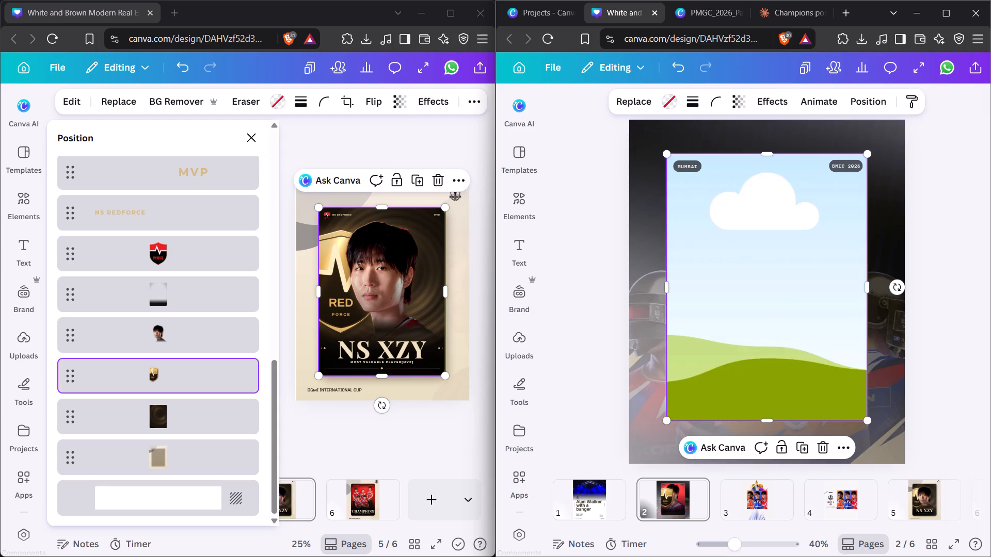
key("Delete")
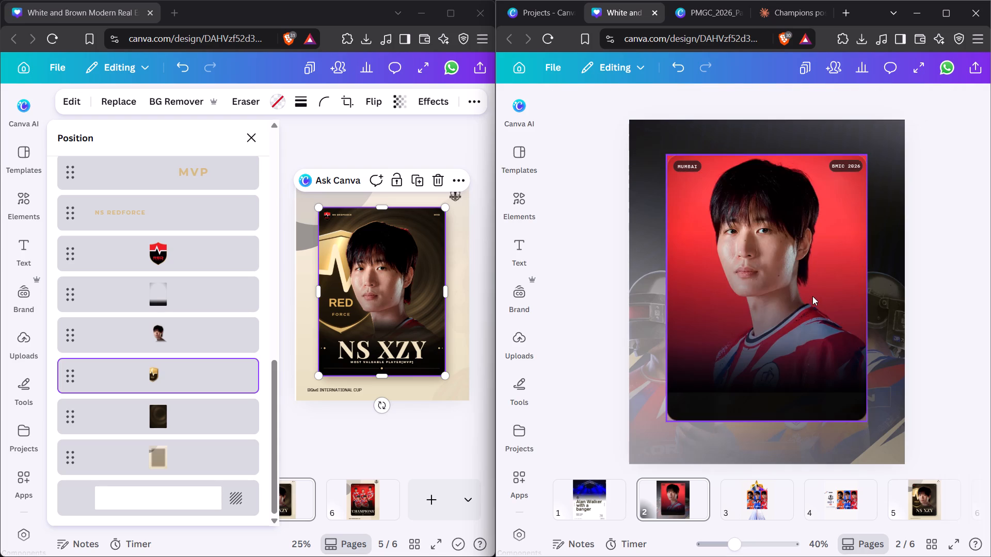
Delete the dark gradient card overlay together with its frame, leaving the red-background player photo.
left_click(812, 296)
key("Delete")
key("Delete")
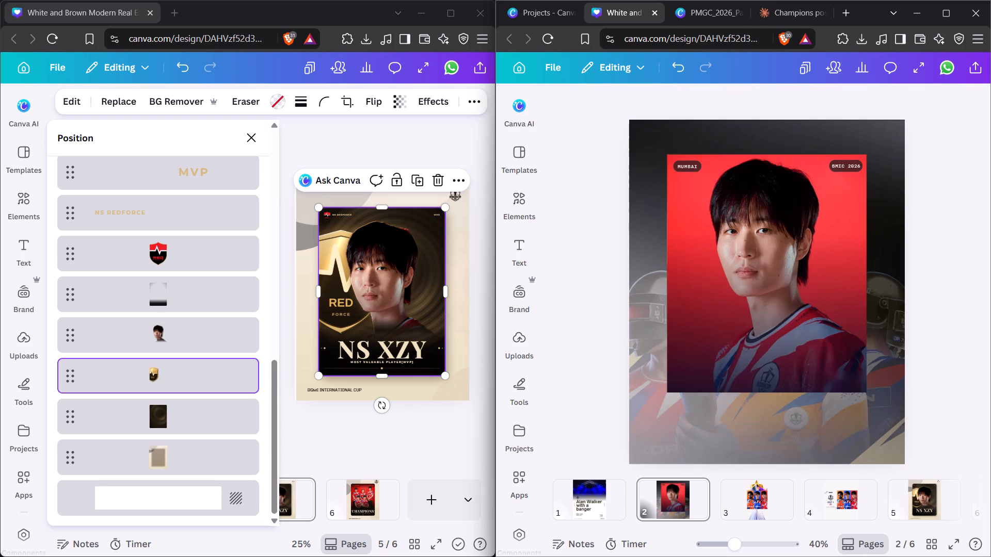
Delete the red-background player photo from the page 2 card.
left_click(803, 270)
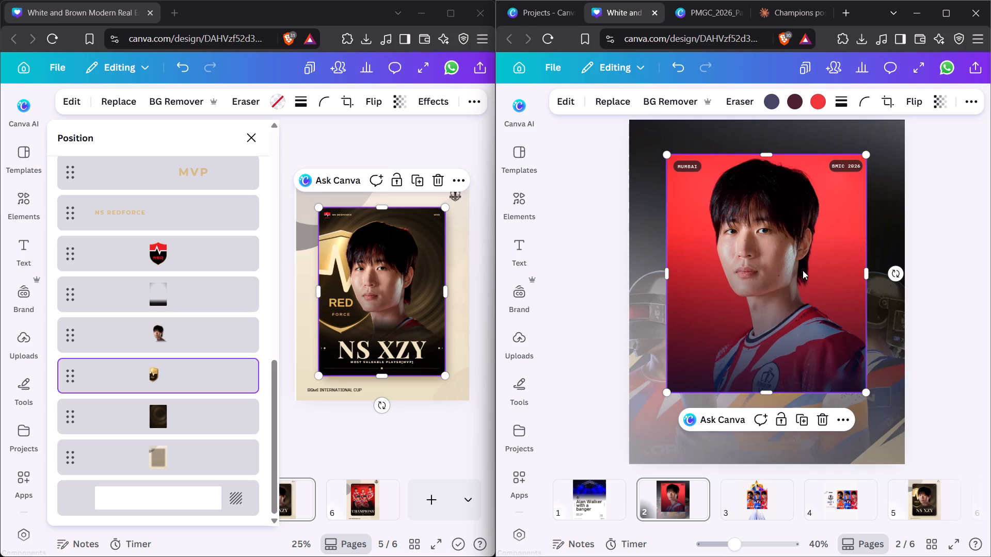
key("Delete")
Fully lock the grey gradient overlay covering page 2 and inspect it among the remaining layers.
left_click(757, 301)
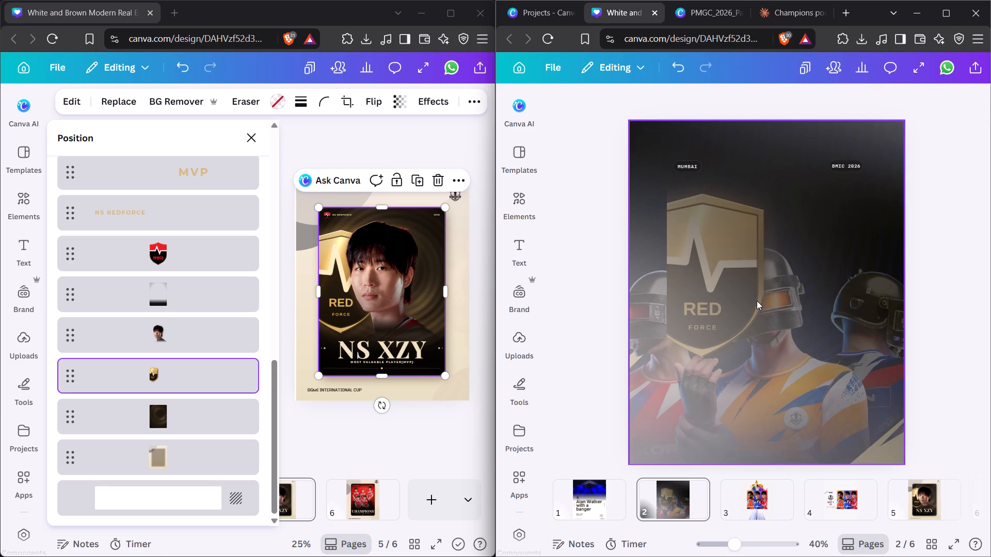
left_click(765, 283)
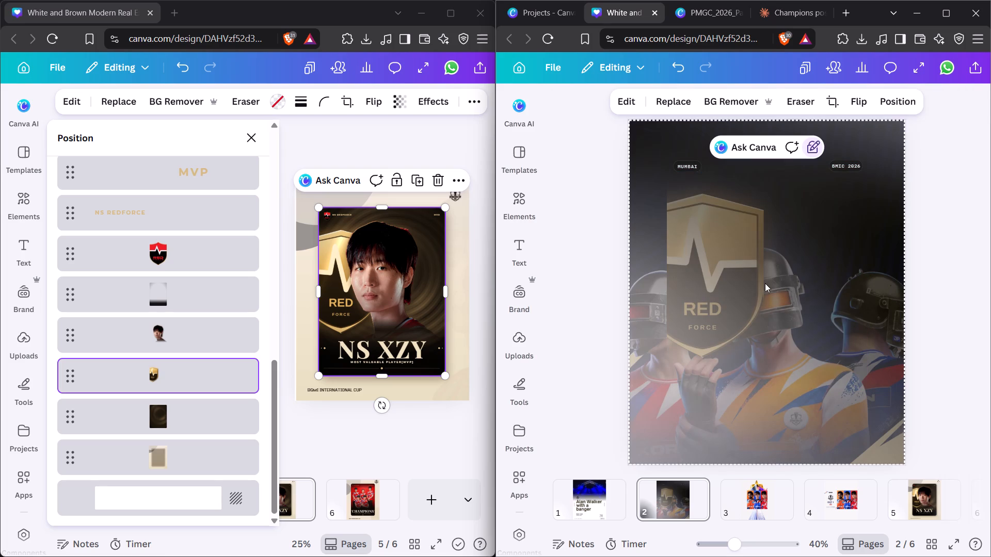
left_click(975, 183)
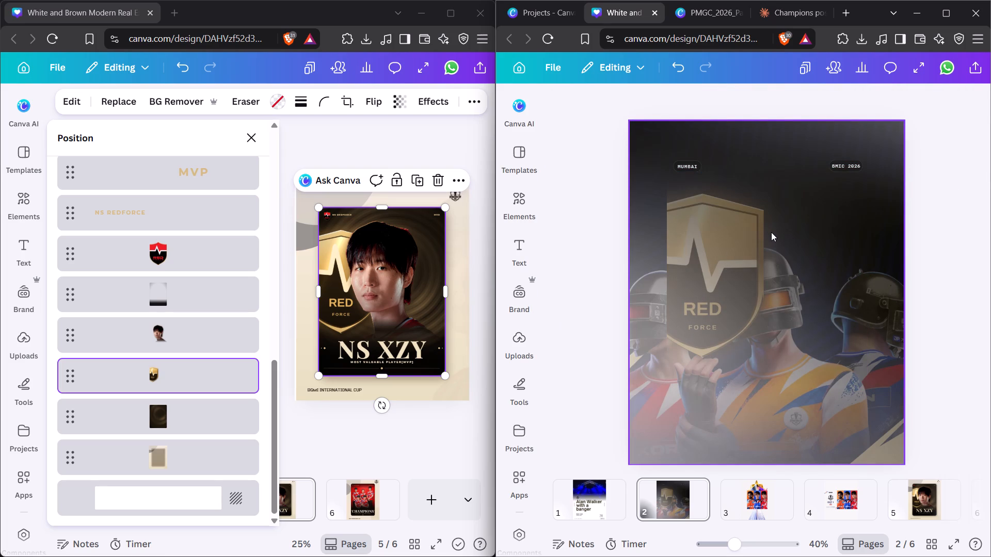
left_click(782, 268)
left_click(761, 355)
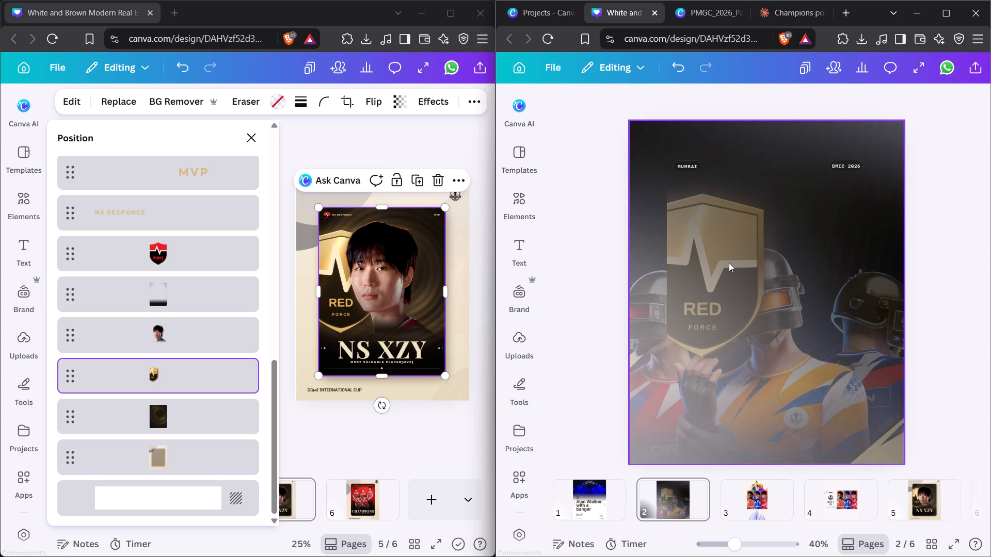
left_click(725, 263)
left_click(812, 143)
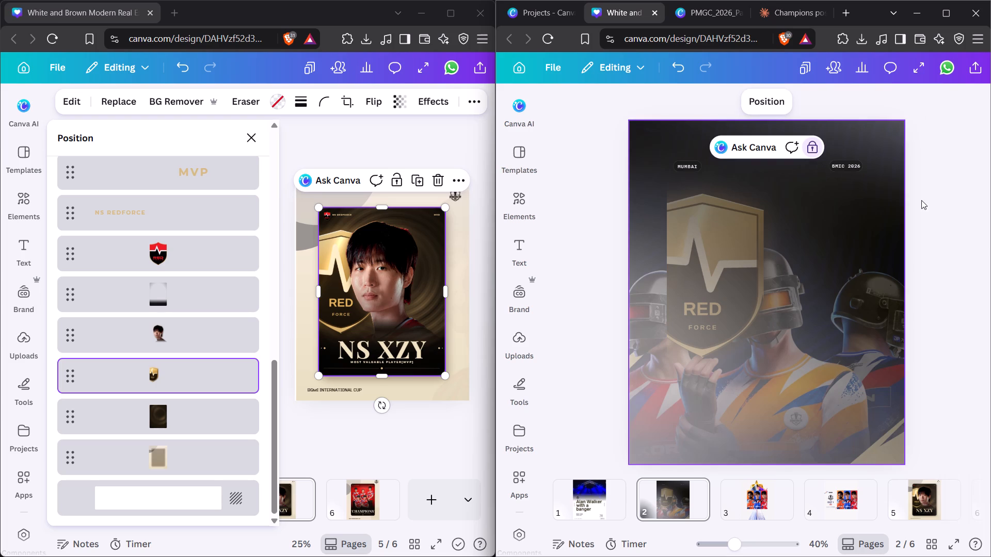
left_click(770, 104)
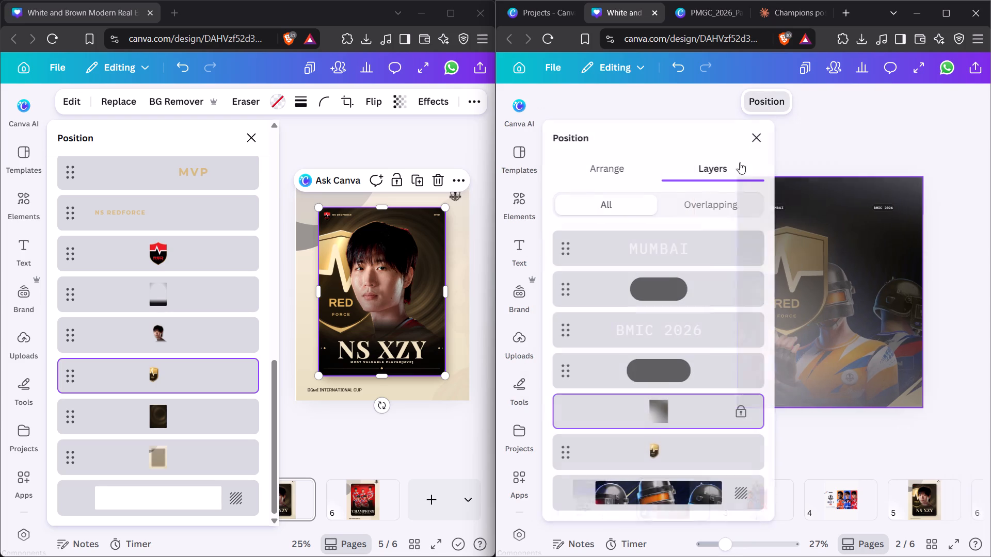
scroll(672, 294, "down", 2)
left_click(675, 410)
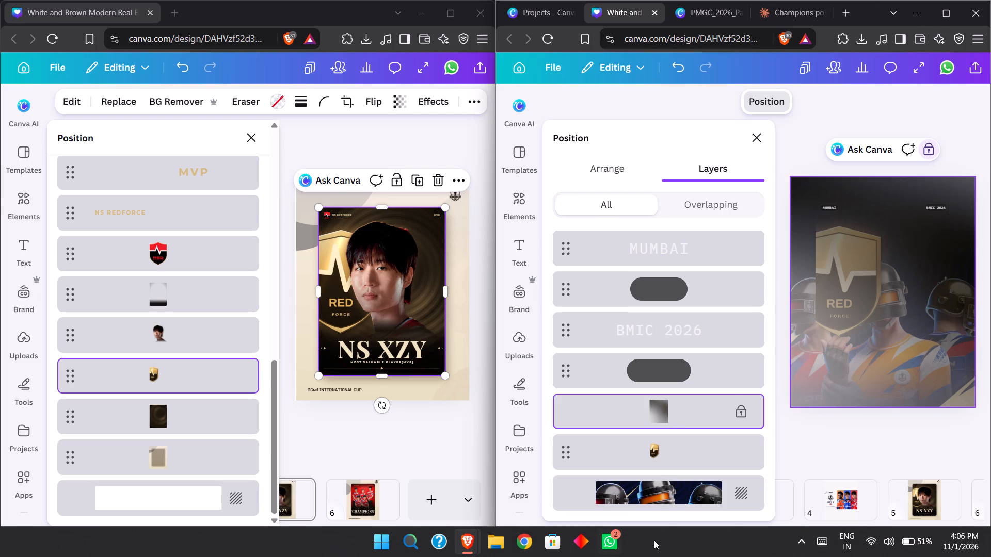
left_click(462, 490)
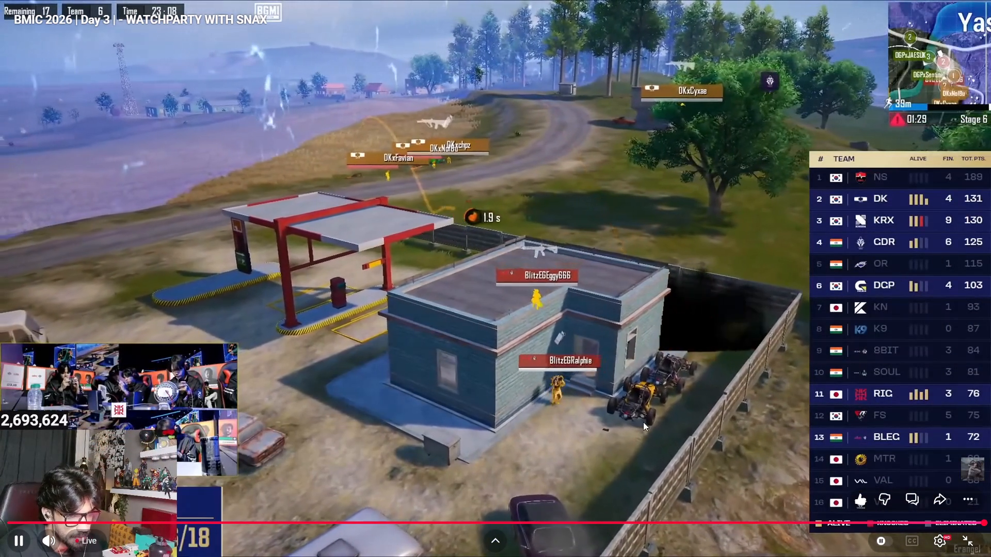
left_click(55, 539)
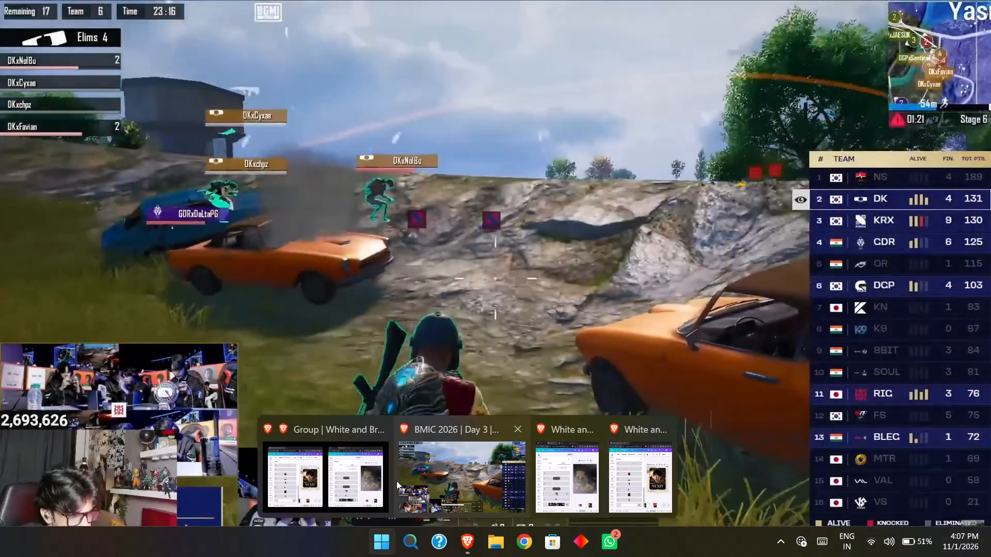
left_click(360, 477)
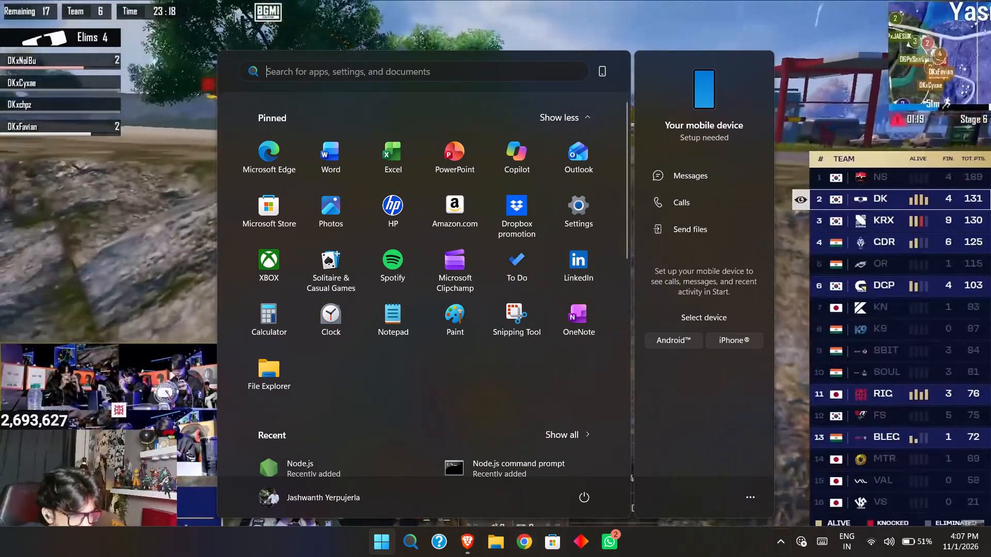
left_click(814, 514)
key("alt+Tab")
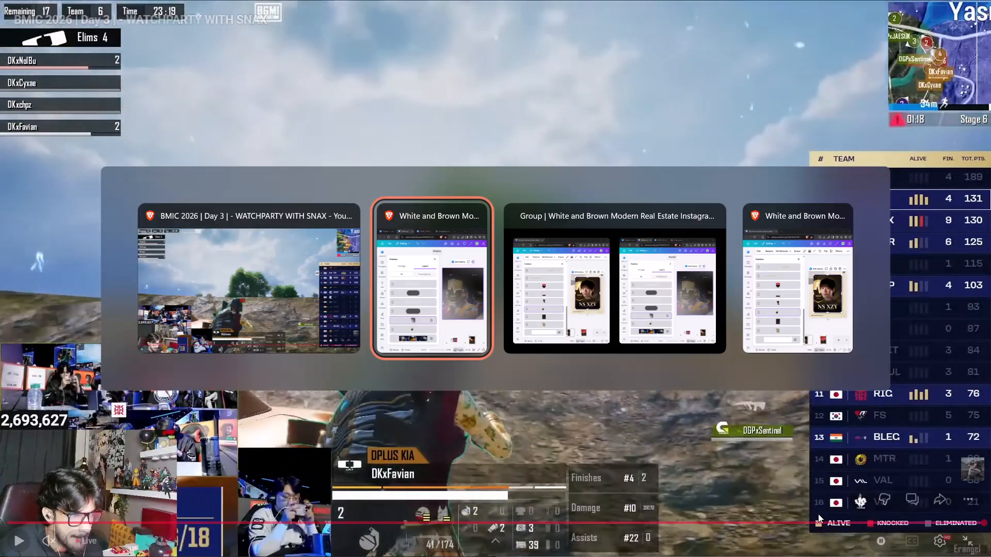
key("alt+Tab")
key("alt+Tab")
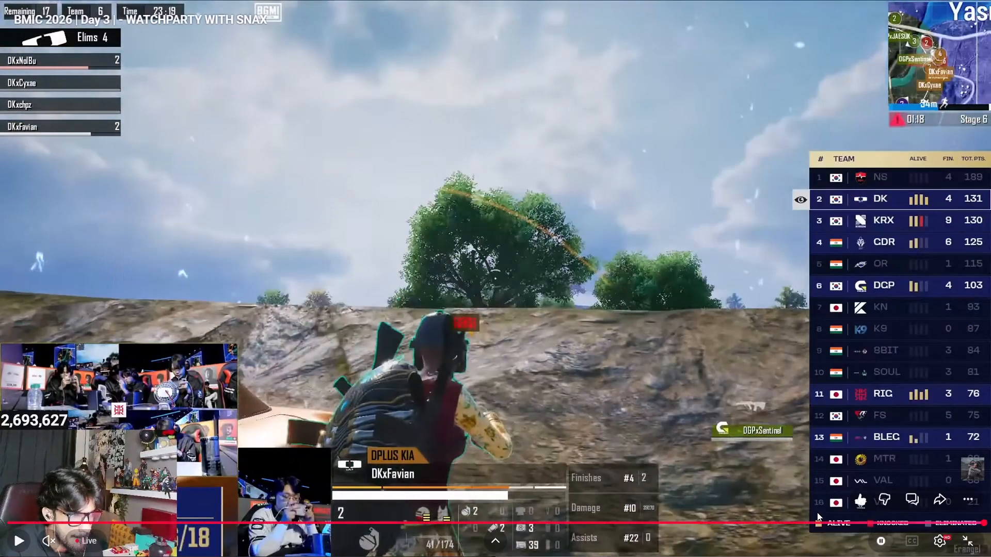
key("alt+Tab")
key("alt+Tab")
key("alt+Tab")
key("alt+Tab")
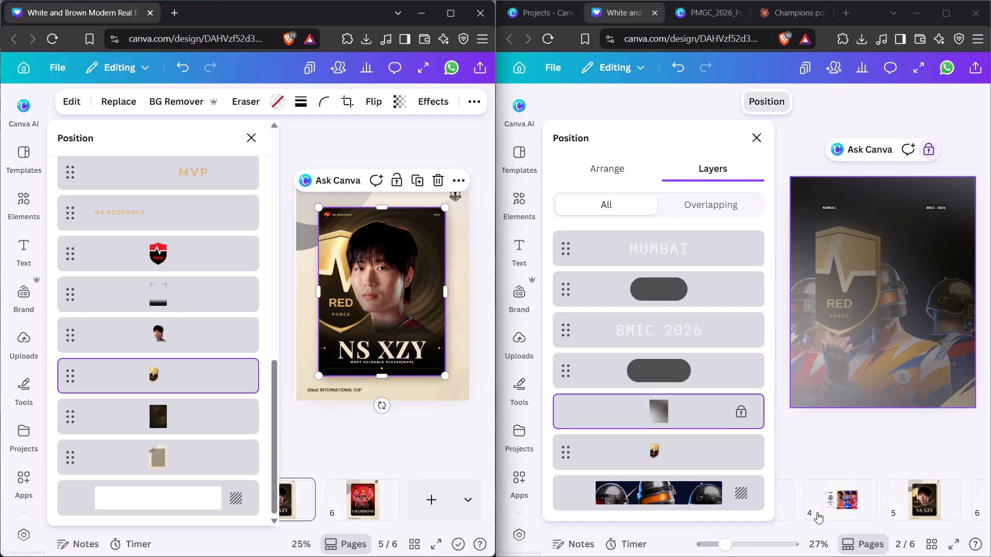
Undo the recent page 2 deletions and the MUMBAI pill restacking, restoring the card's player cutout, gold shield, gradient overlay and red-background photo.
left_click(884, 450)
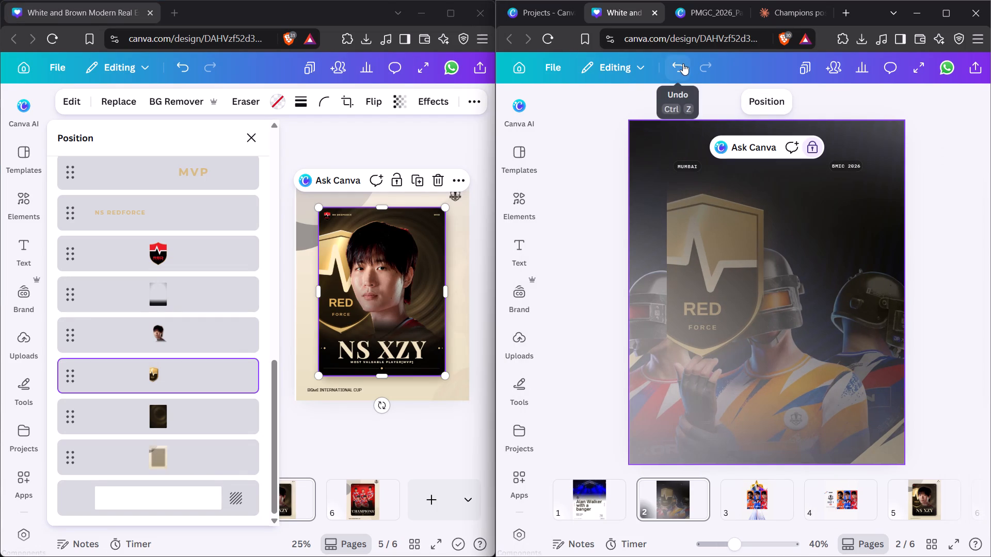
left_click(683, 63)
double_click(683, 63)
triple_click(683, 63)
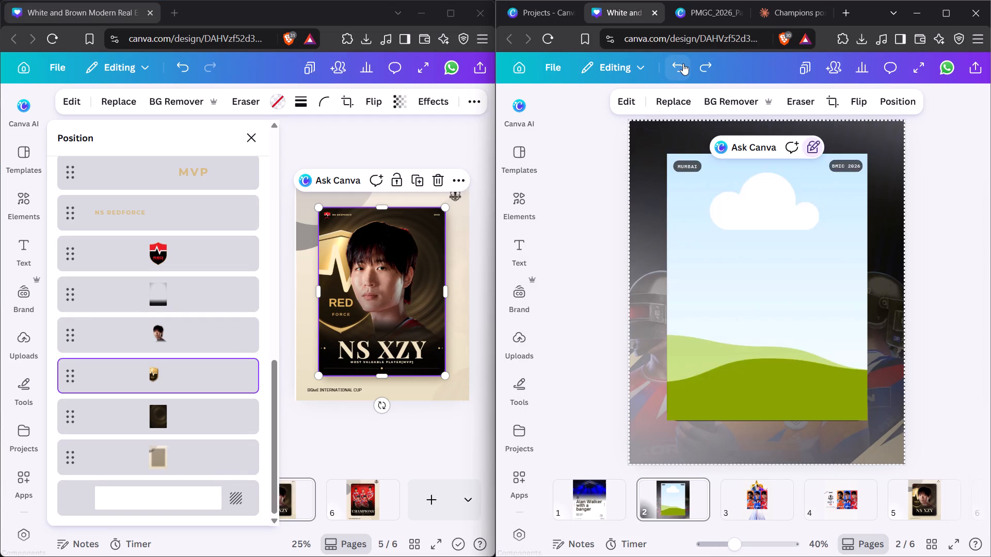
left_click(683, 63)
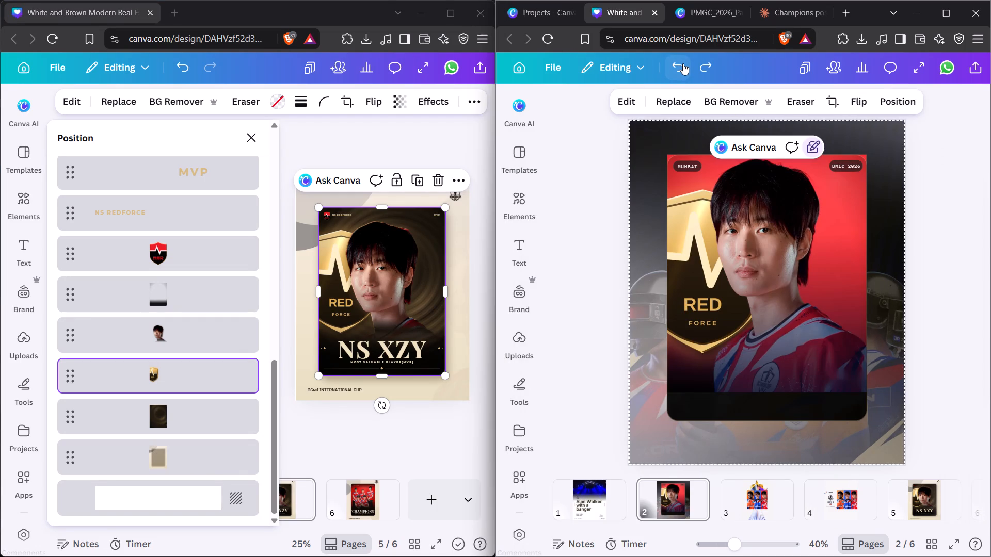
left_click(683, 63)
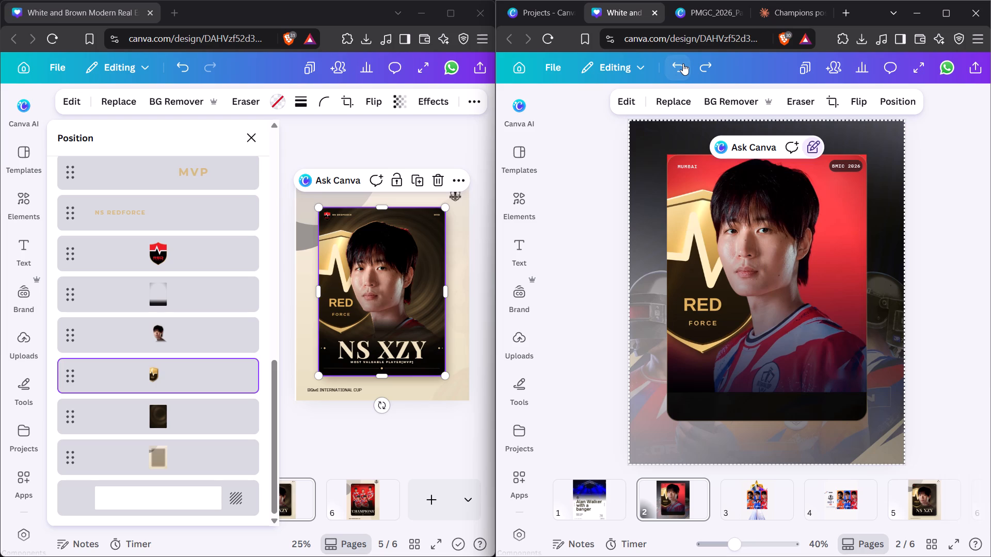
left_click(977, 266)
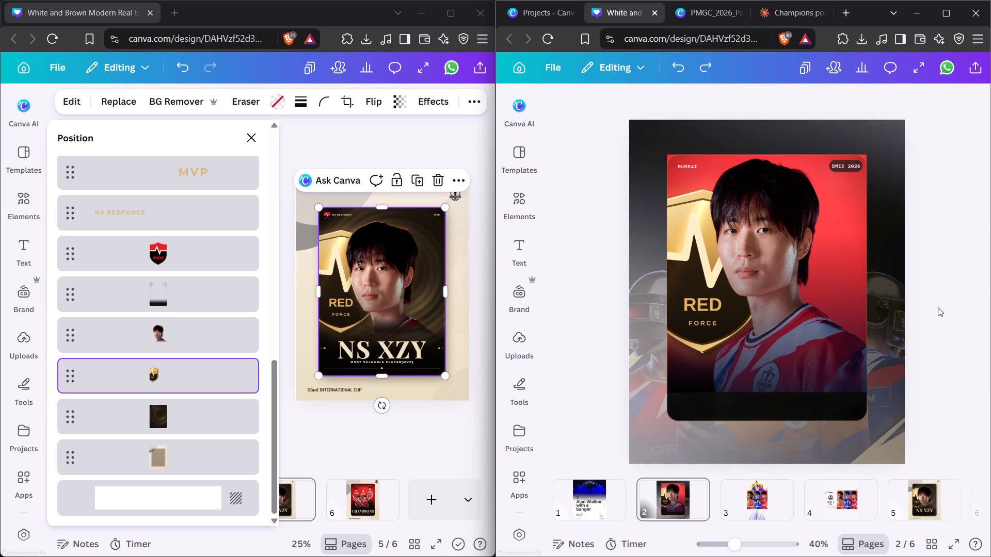
left_click(938, 307)
Delete only the red-background player photo layer from page 2, keeping the player cutout, gold shield and gradient overlay.
left_click(778, 330)
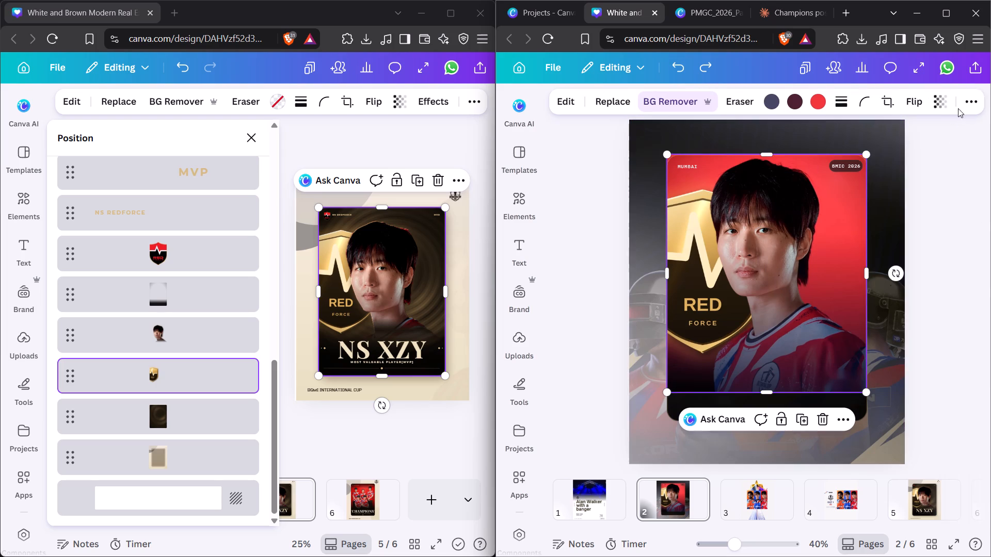
left_click(958, 108)
left_click(984, 104)
left_click(977, 109)
left_click(916, 117)
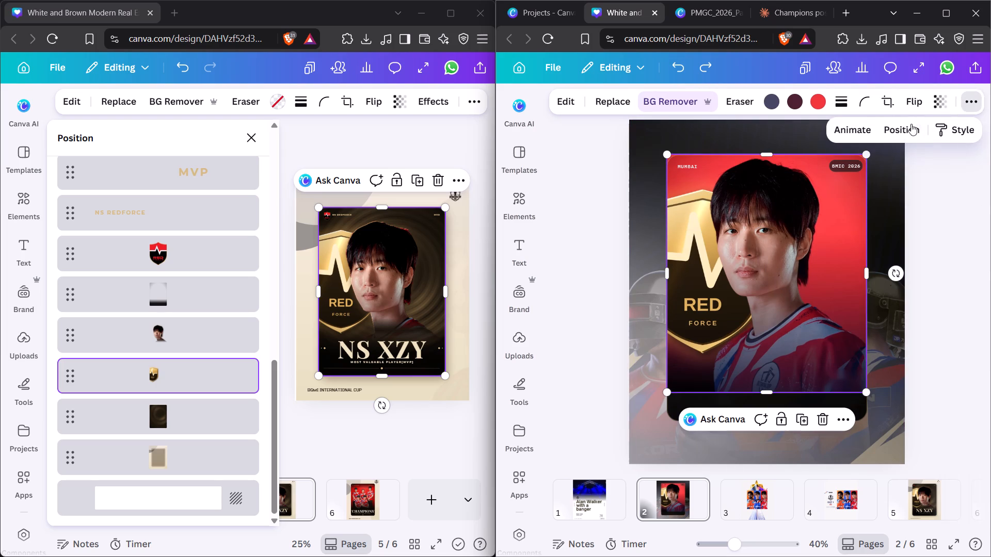
left_click(908, 128)
scroll(617, 345, "down", 8)
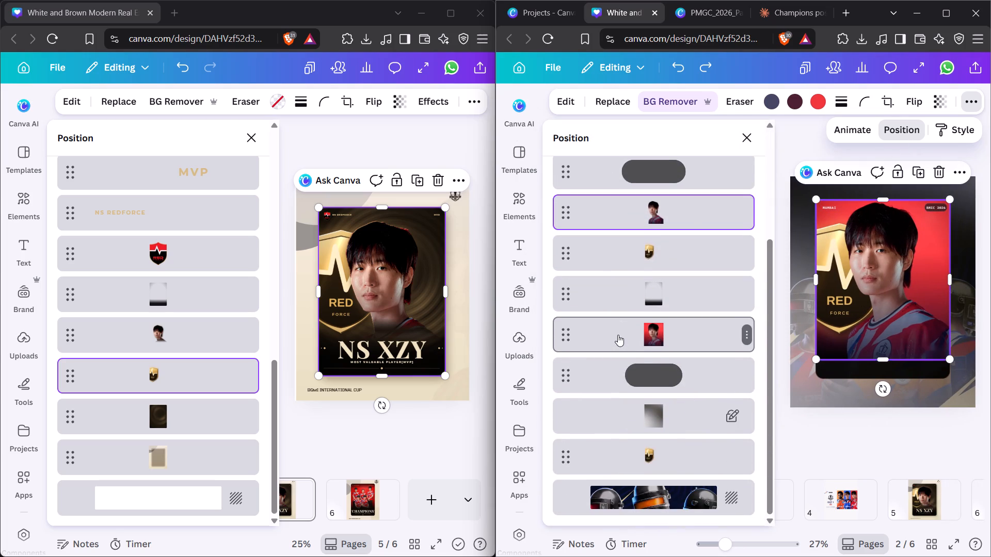
left_click(639, 325)
left_click(745, 337)
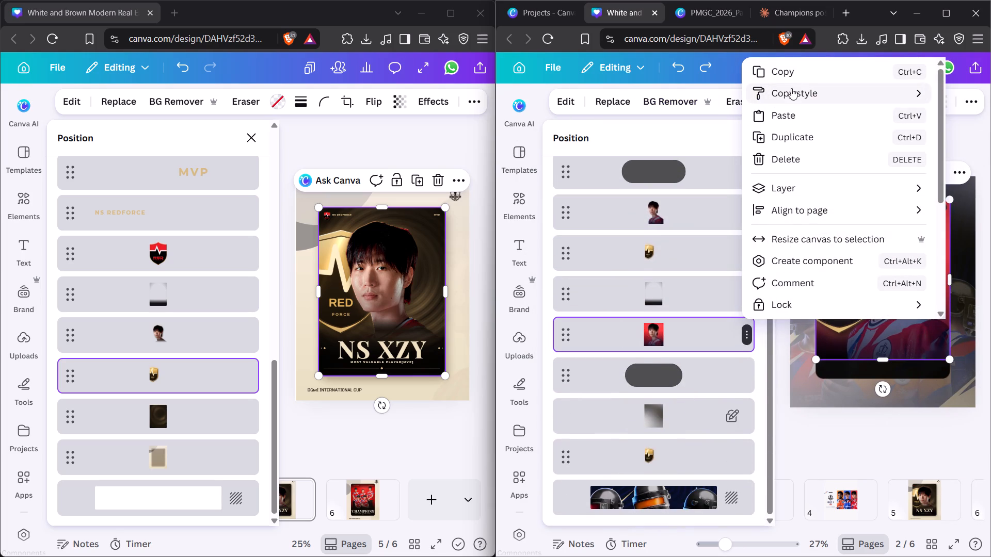
left_click(789, 161)
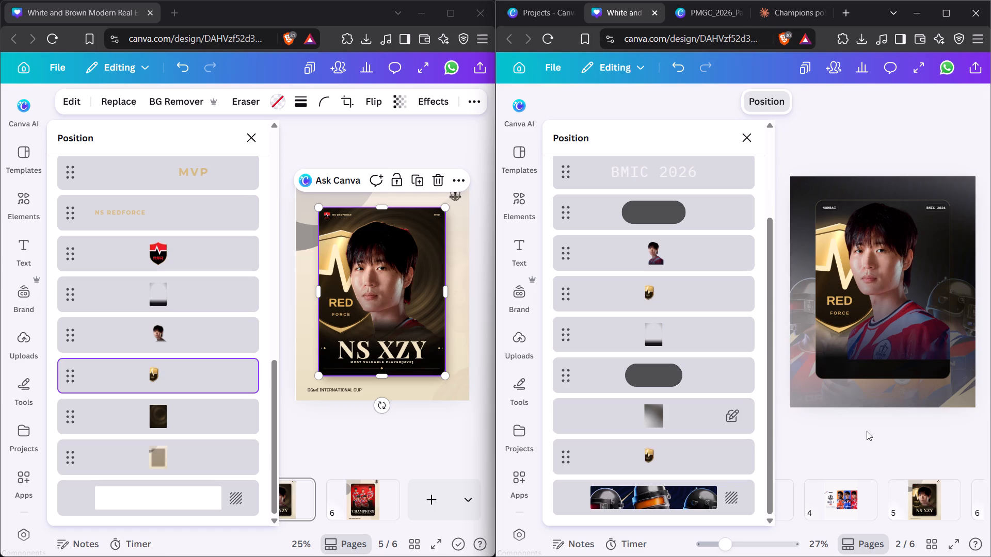
left_click(867, 431)
left_click(932, 291)
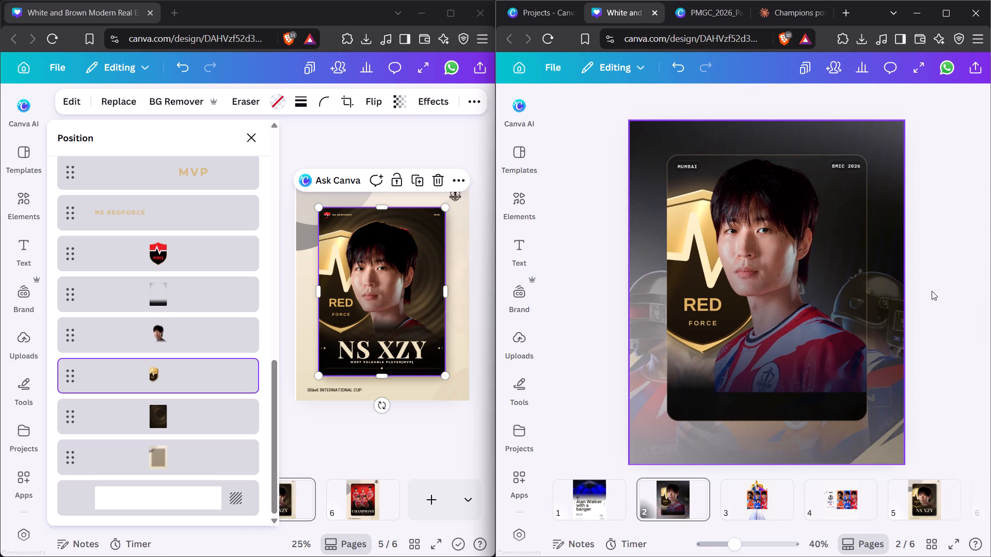
Extend the player cutout's frame on page 2 down to the bottom edge of the dark card.
left_click(795, 356)
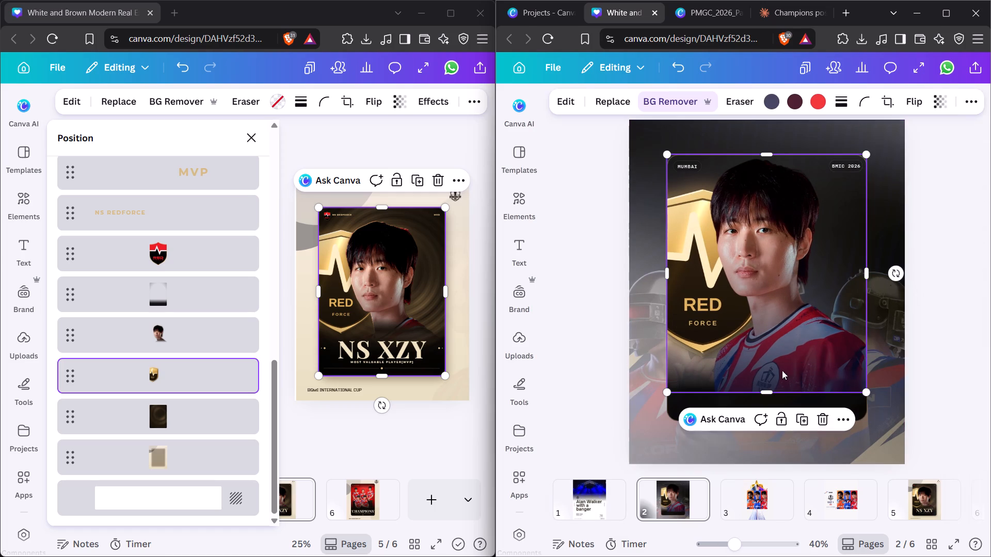
left_click_drag(766, 391, 762, 415)
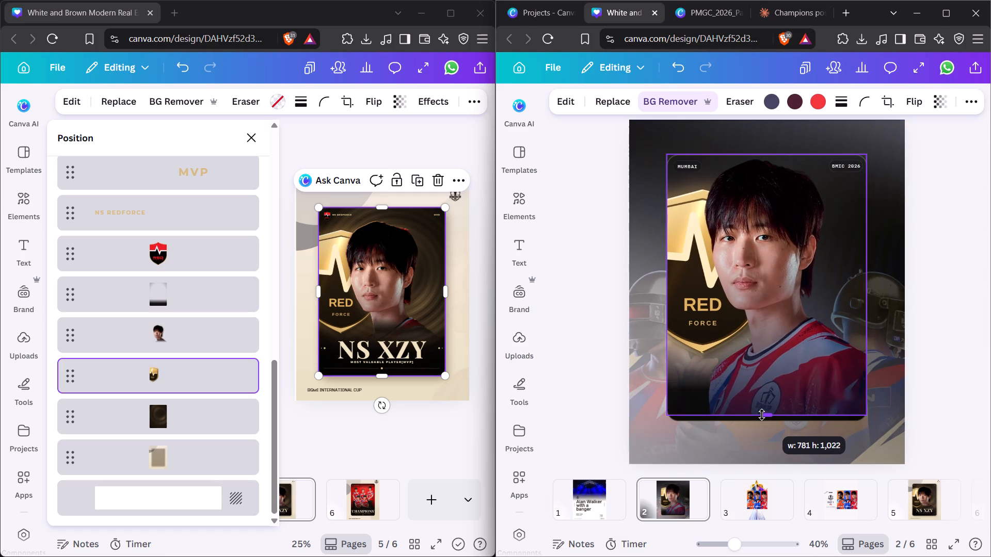
left_click_drag(762, 415, 762, 419)
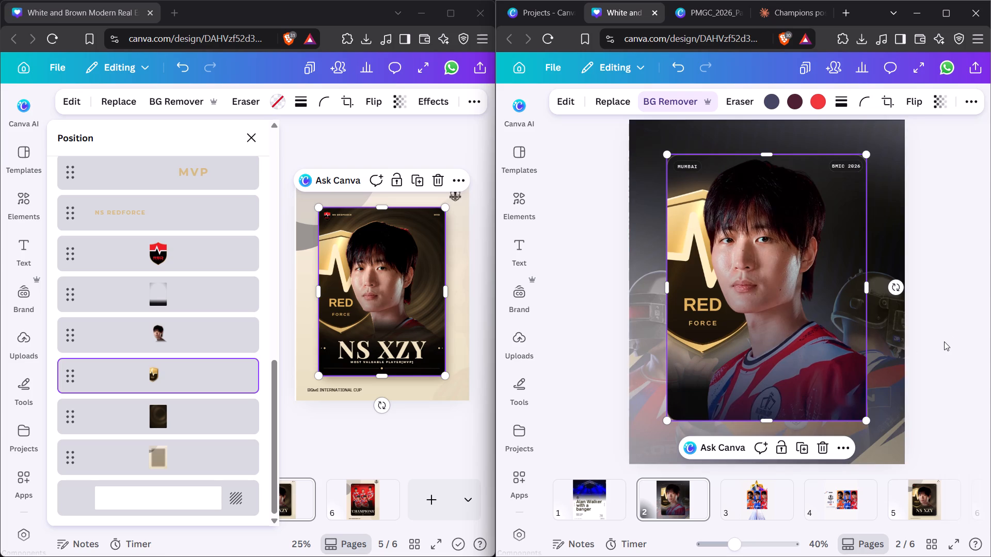
left_click(944, 341)
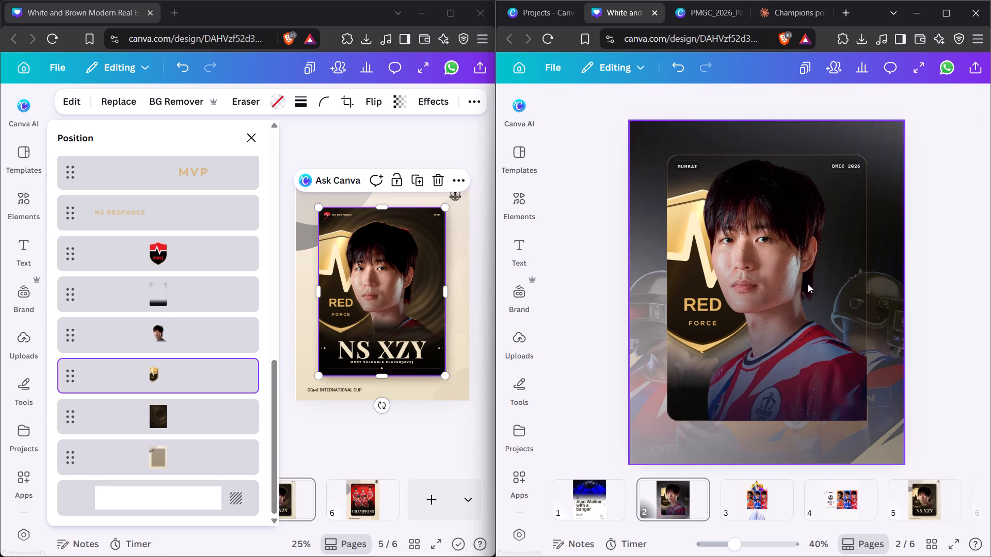
Copy the dark brown swirl background layer from page 5's NS XZY poster and paste it onto page 2.
scroll(201, 370, "down", 1)
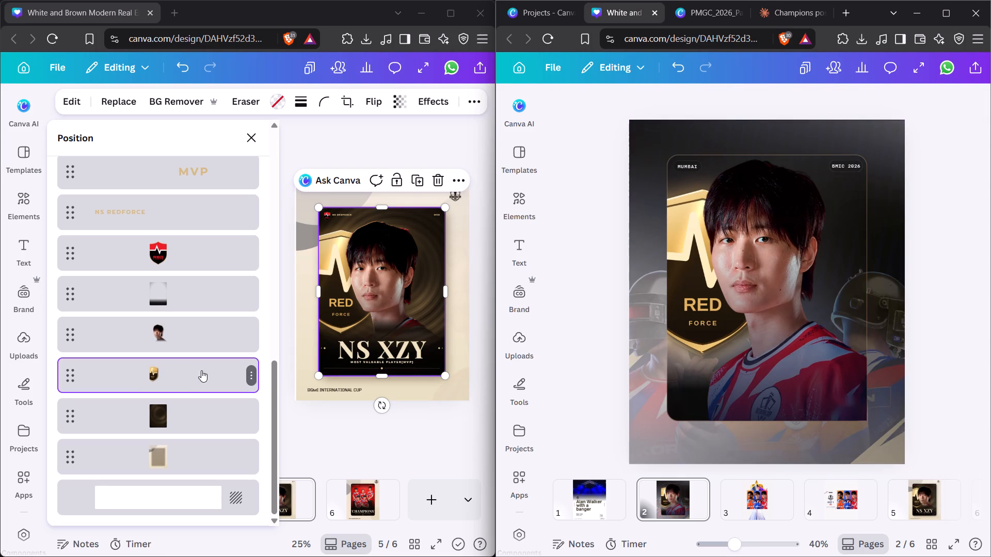
left_click(174, 417)
left_click(247, 421)
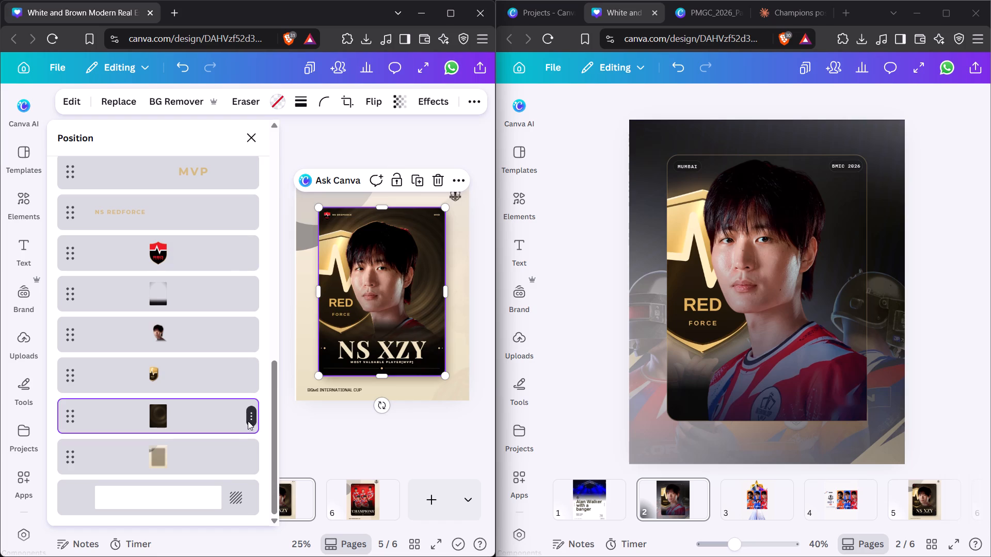
left_click(317, 73)
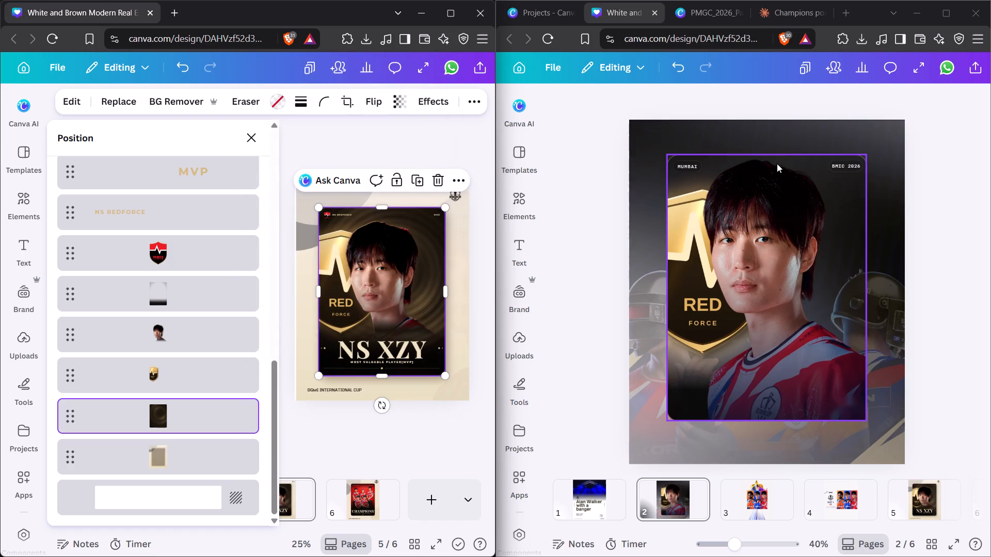
left_click(838, 203)
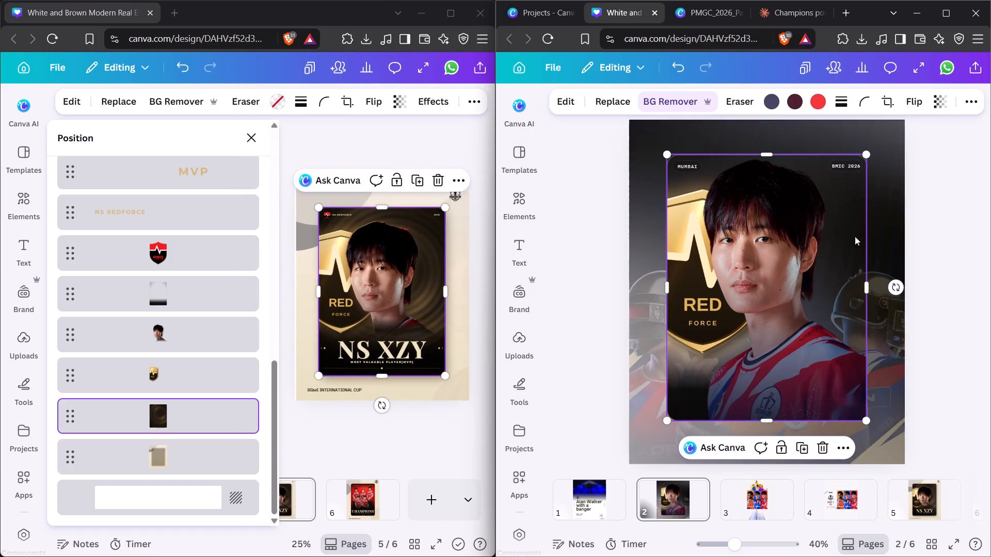
left_click(842, 446)
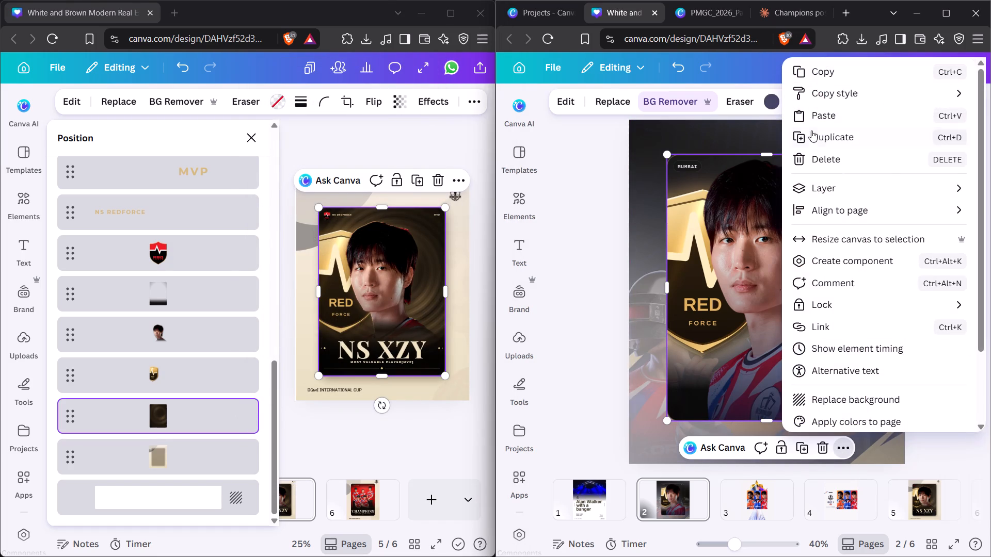
left_click(834, 110)
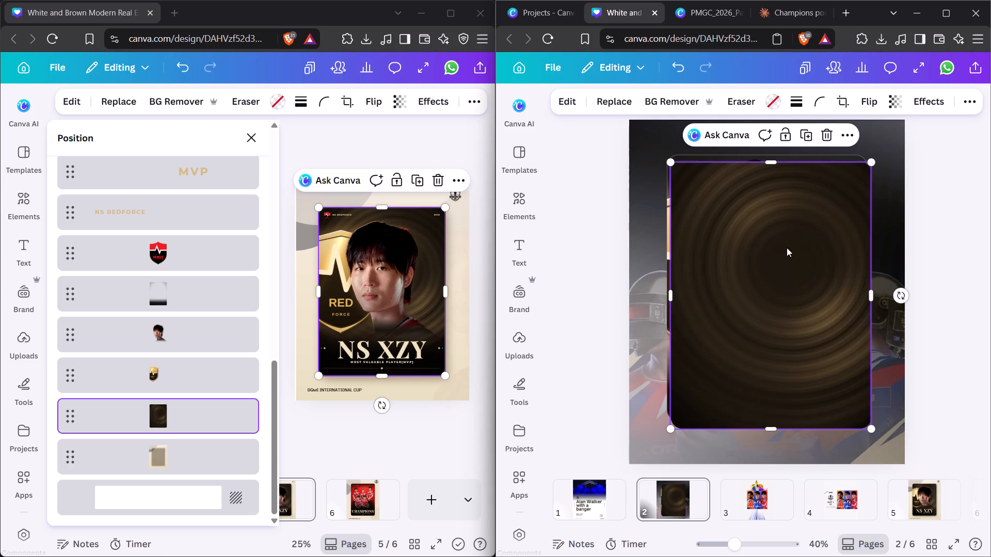
Align the pasted dark brown swirl background with the dark card on page 2.
left_click(847, 137)
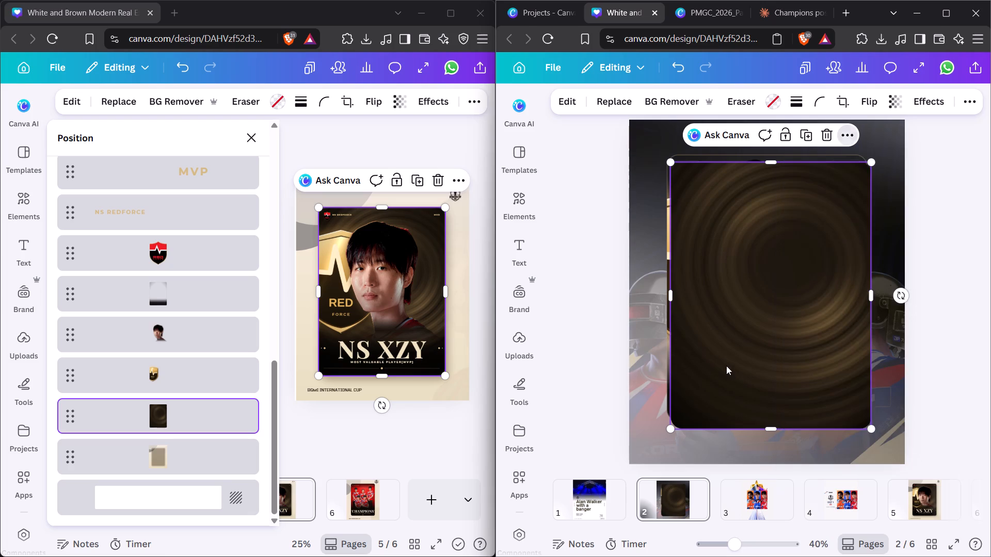
left_click(726, 366)
left_click_drag(741, 357, 736, 348)
Move page 2's swirl background layer down the stack, beneath the player cutout and the gold shield.
left_click(837, 451)
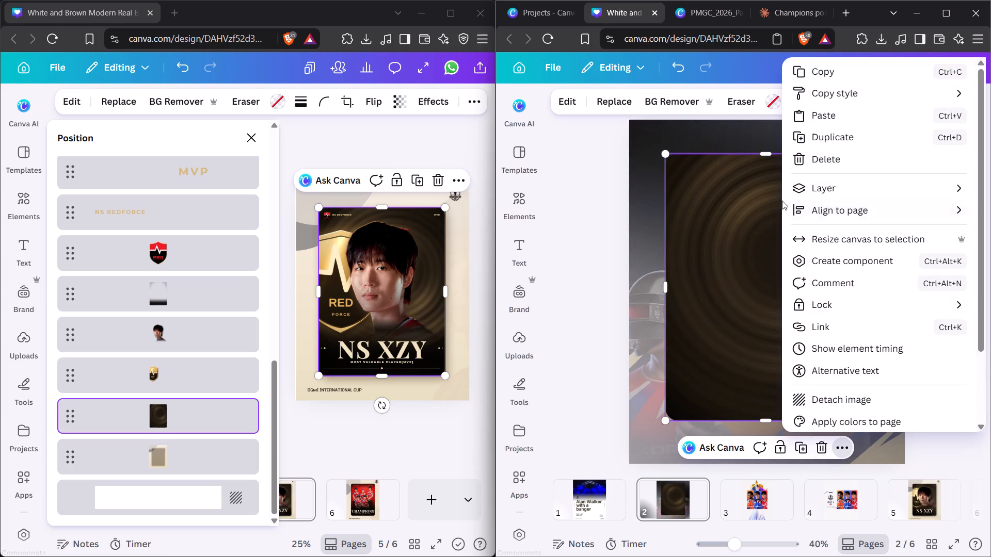
left_click(860, 189)
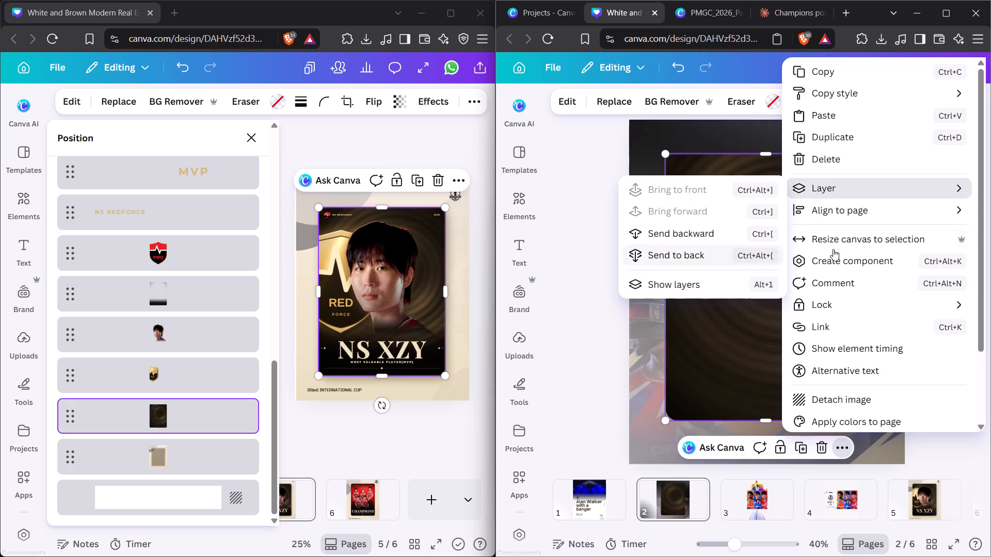
left_click(855, 210)
left_click(609, 200)
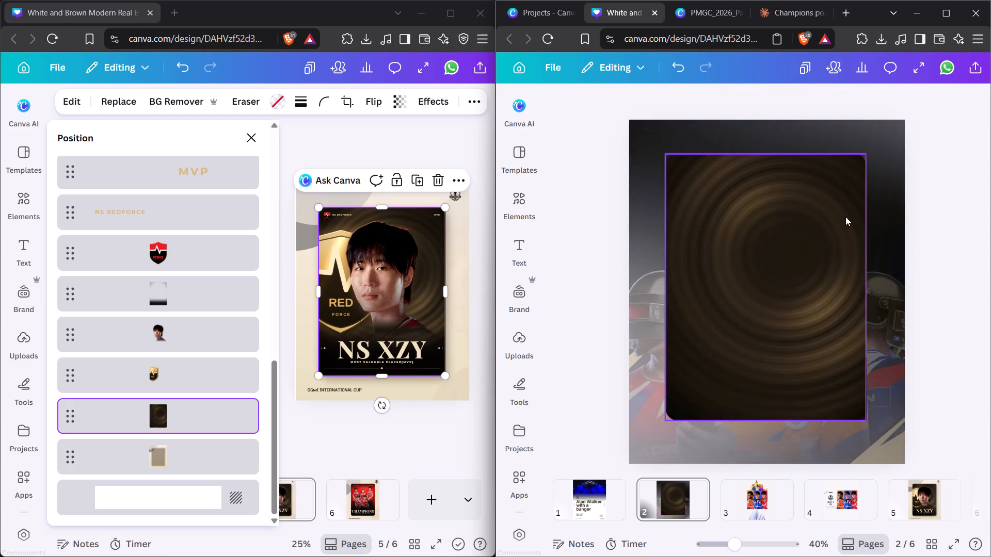
left_click(845, 217)
left_click(963, 100)
left_click_drag(912, 114, 910, 121)
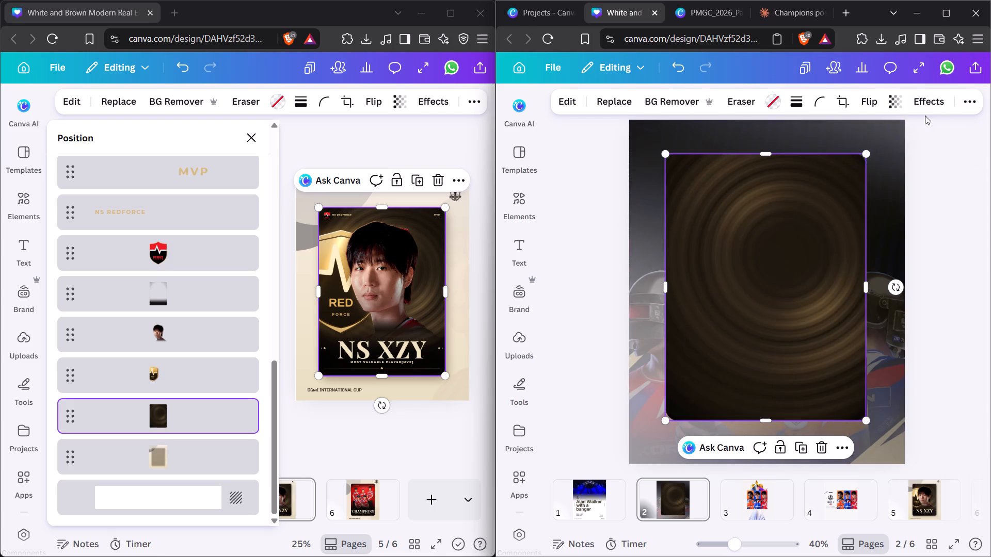
left_click(975, 99)
left_click(905, 133)
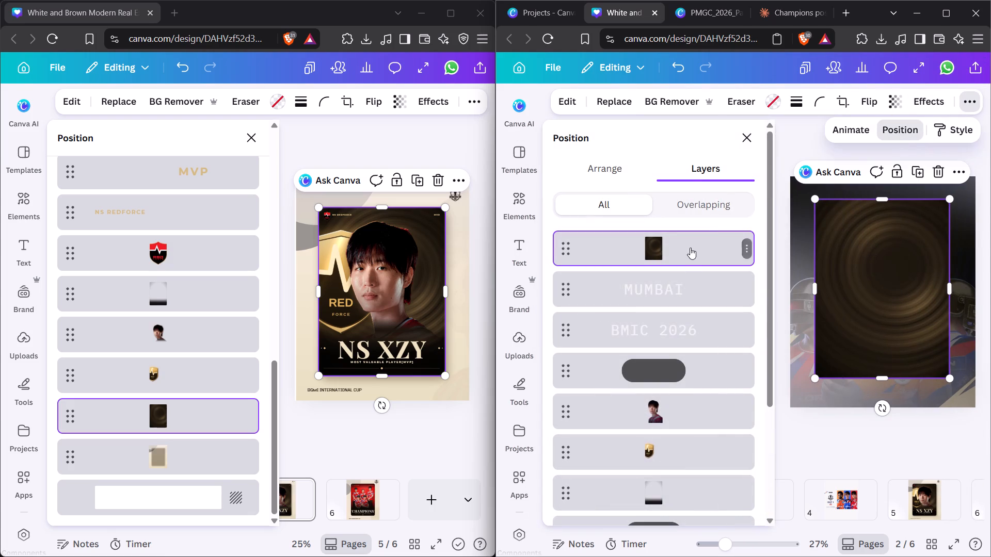
left_click_drag(691, 246, 689, 381)
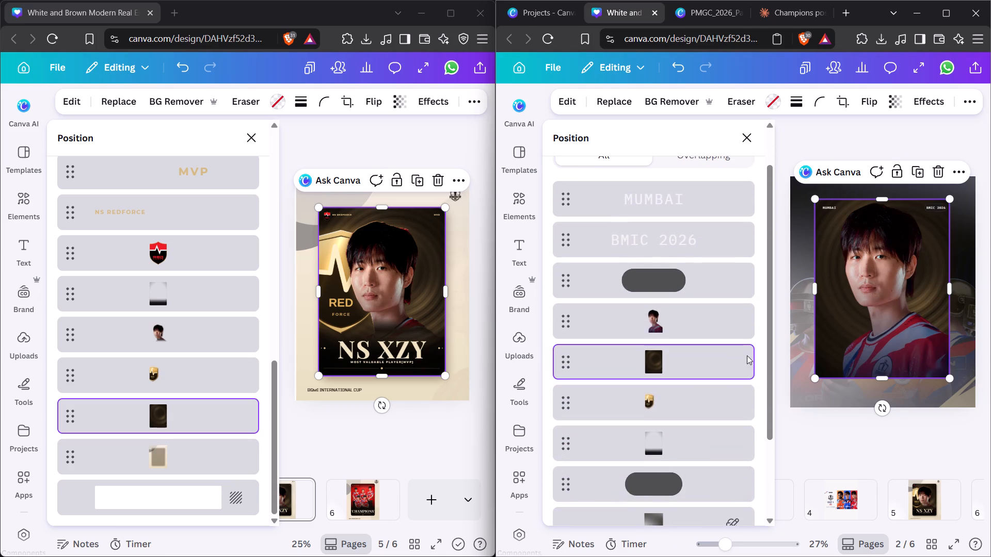
left_click_drag(687, 360, 687, 417)
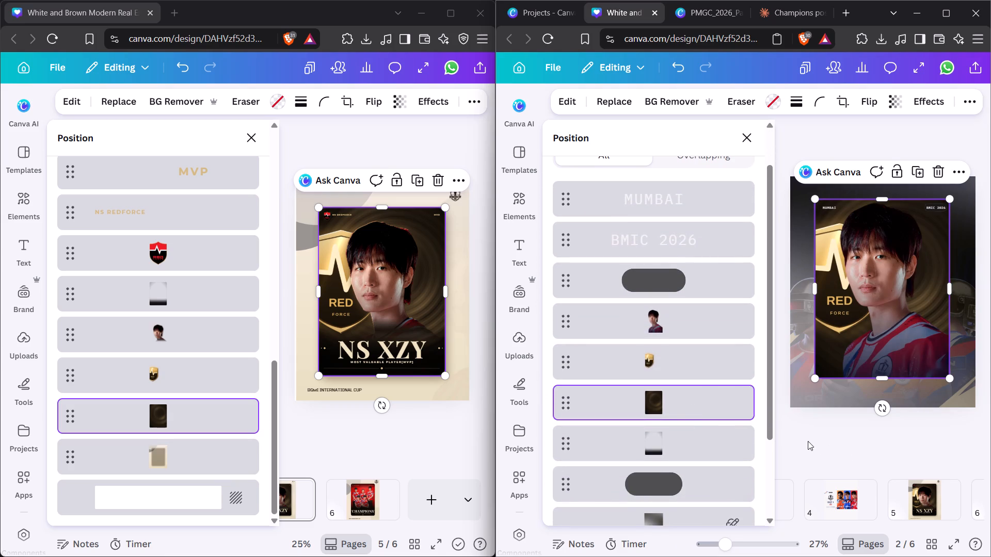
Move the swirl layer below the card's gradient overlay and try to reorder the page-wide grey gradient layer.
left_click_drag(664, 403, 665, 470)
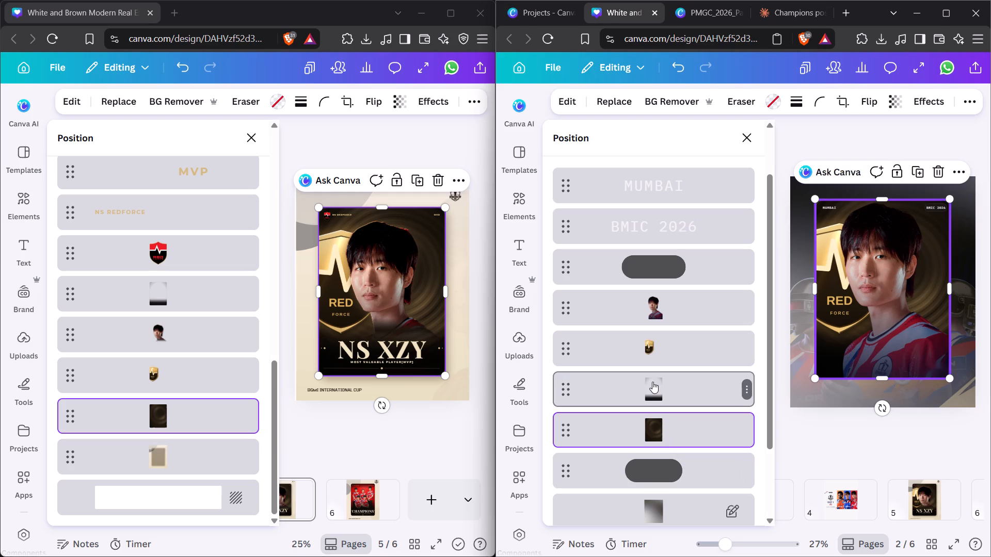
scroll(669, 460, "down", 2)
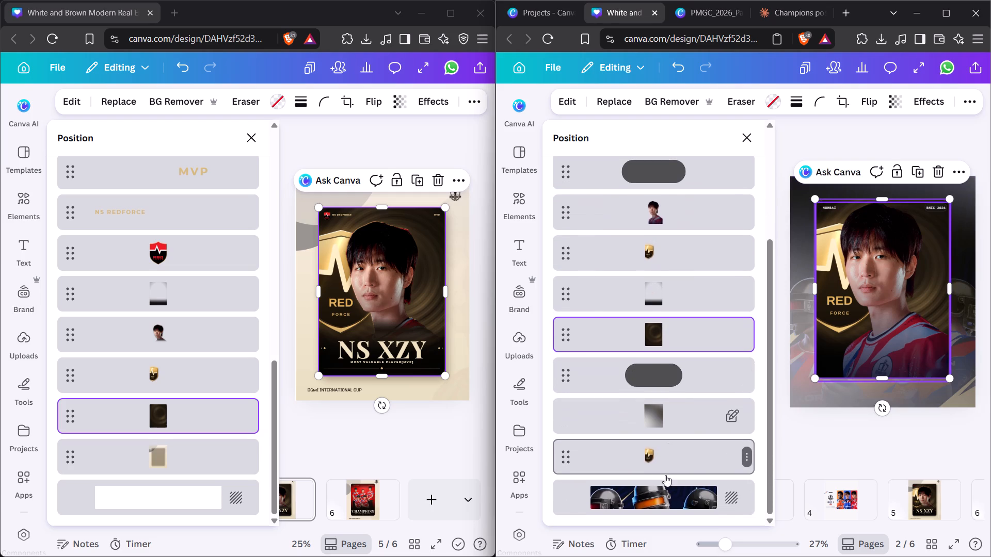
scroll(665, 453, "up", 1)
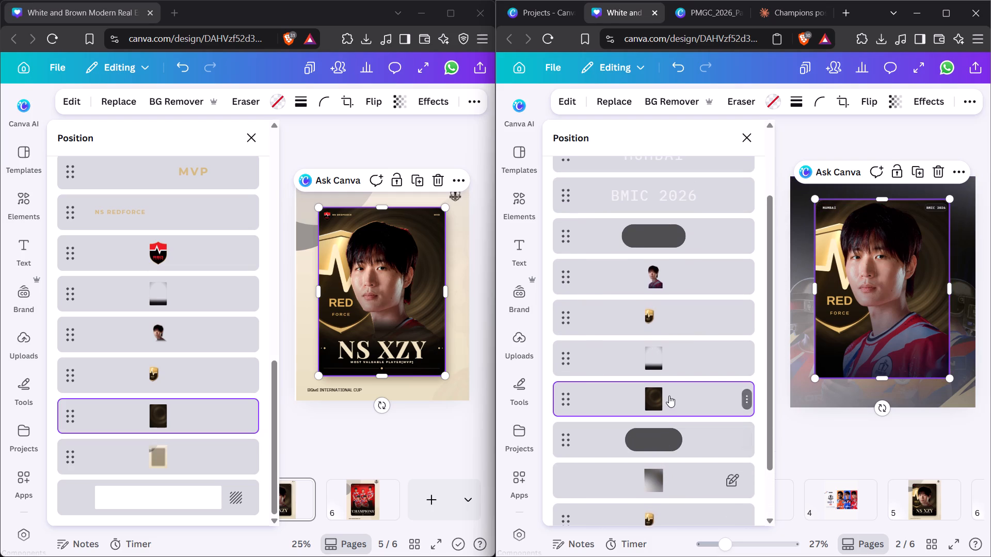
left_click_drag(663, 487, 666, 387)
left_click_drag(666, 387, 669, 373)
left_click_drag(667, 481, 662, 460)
Move page 2's black-bottomed gradient overlay down the stack to just above the page background.
left_click_drag(677, 353, 684, 427)
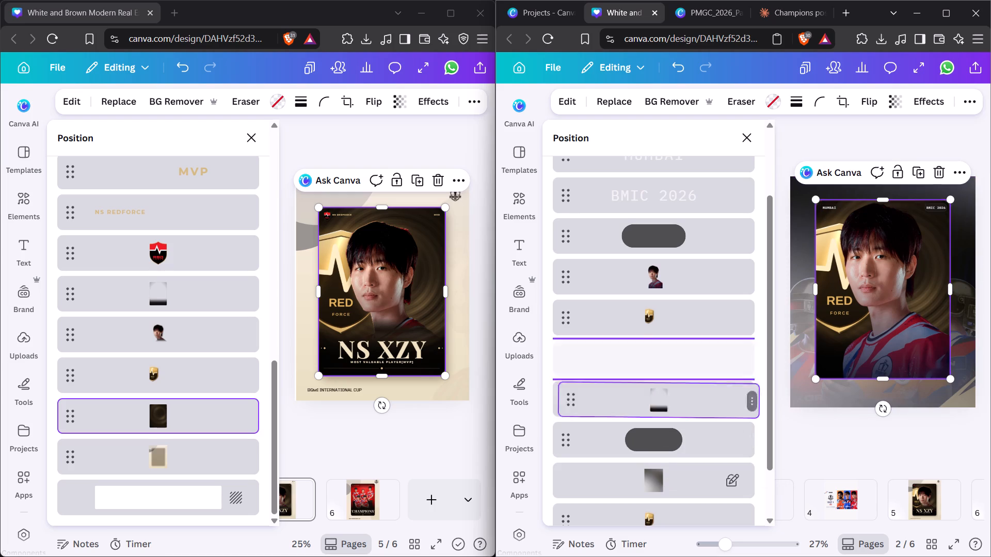
left_click_drag(684, 427, 684, 492)
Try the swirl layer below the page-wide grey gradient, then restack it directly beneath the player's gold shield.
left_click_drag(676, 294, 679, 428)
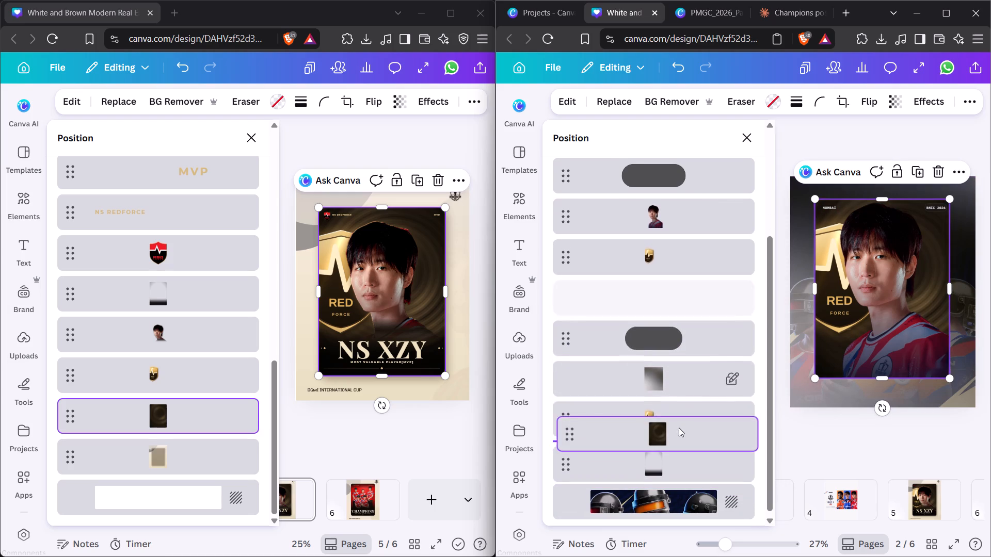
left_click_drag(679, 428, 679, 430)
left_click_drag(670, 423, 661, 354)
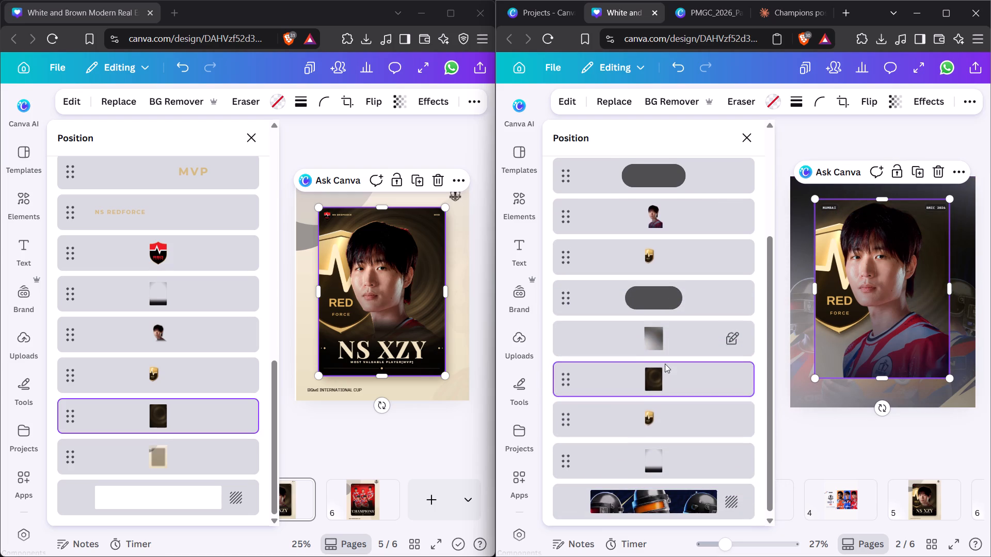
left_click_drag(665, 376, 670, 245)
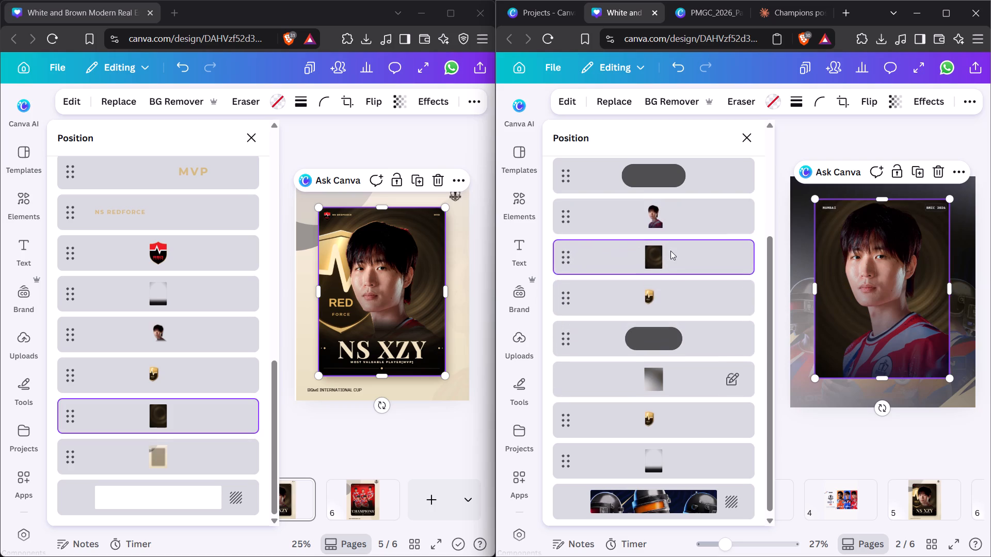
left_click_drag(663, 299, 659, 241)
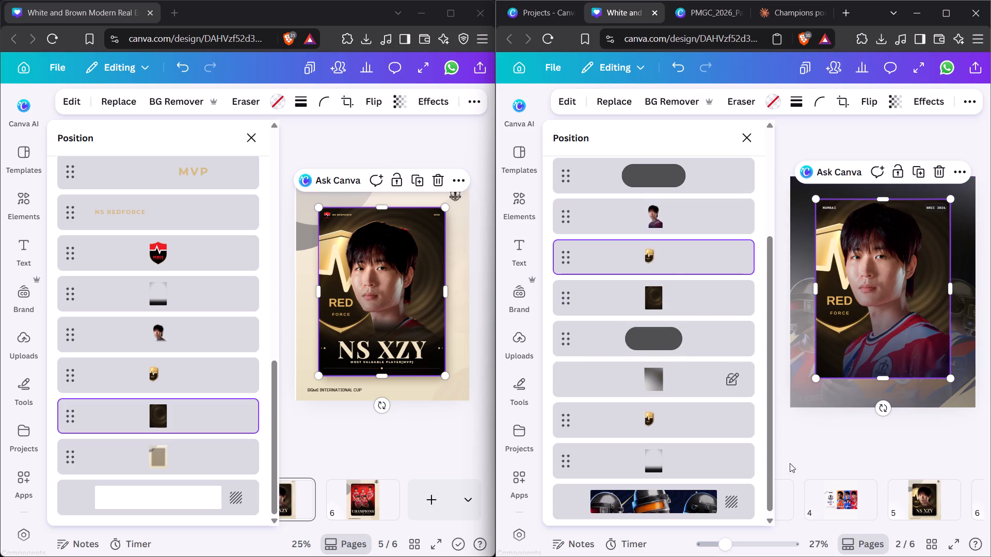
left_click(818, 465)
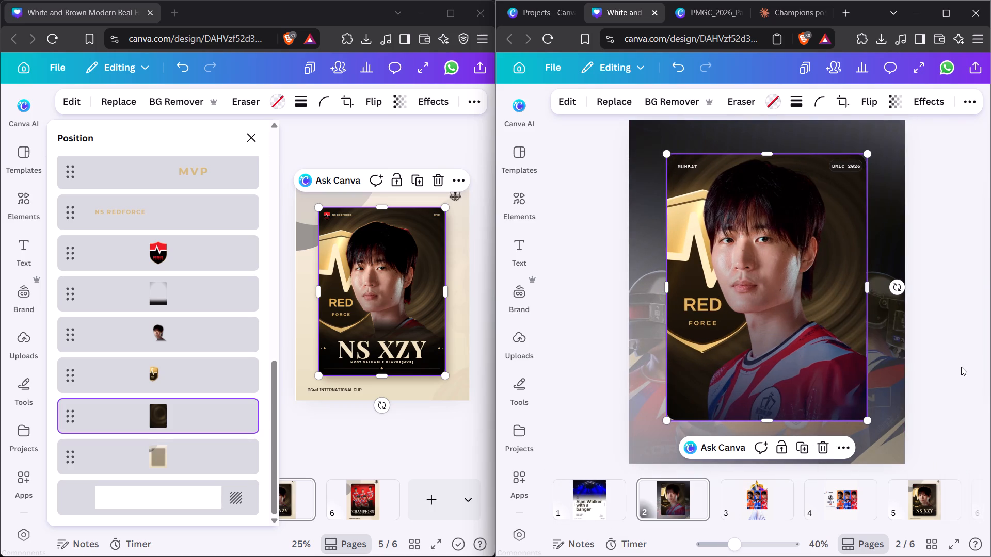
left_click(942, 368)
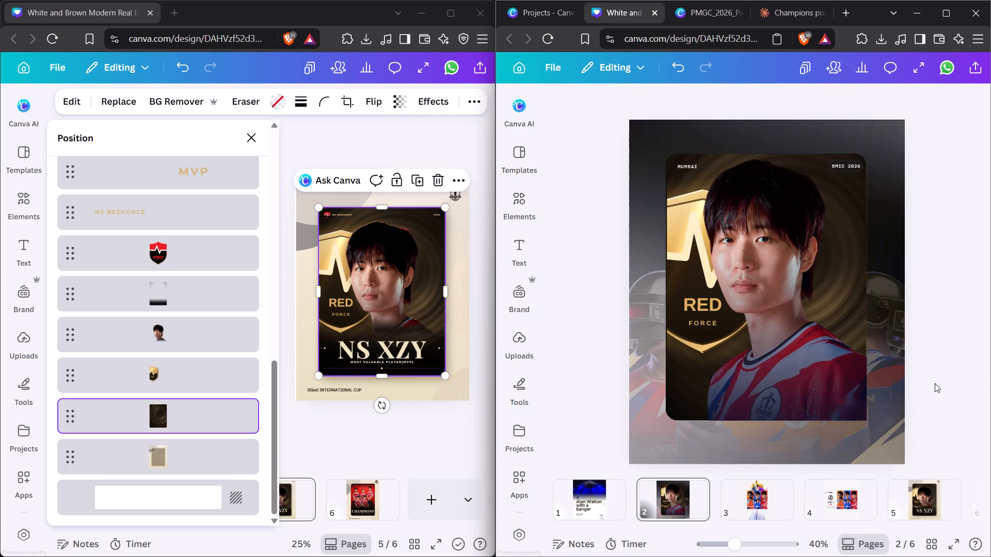
Copy the NS XZY name text from page 5's poster and paste it onto page 2's card.
left_click(376, 356)
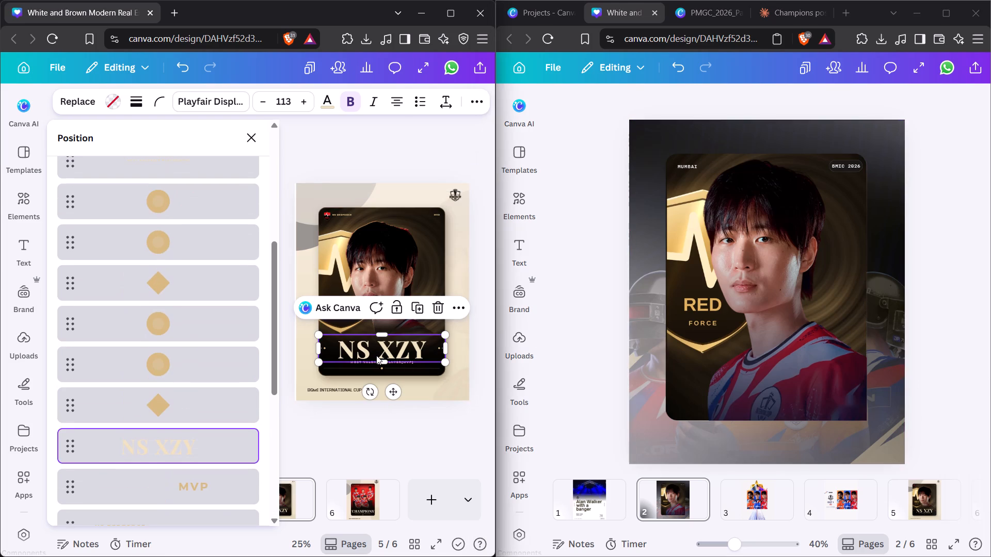
key("ctrl+c")
key("ctrl+c")
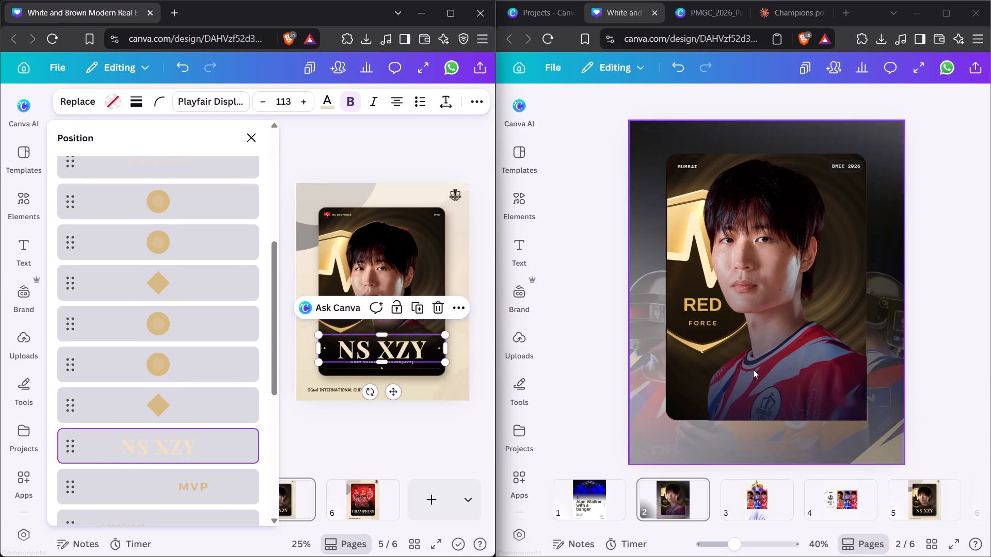
left_click(691, 389)
key("ctrl+v")
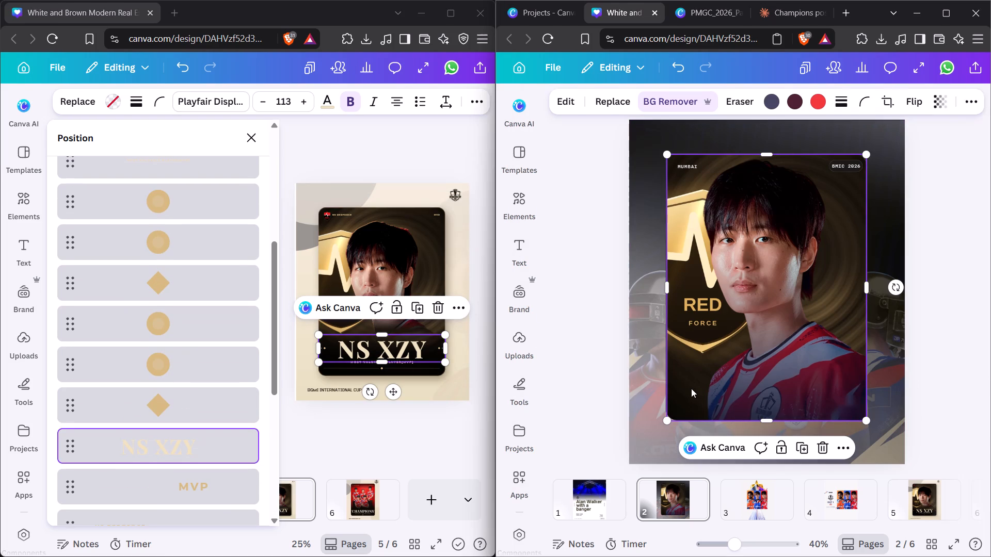
left_click(919, 407)
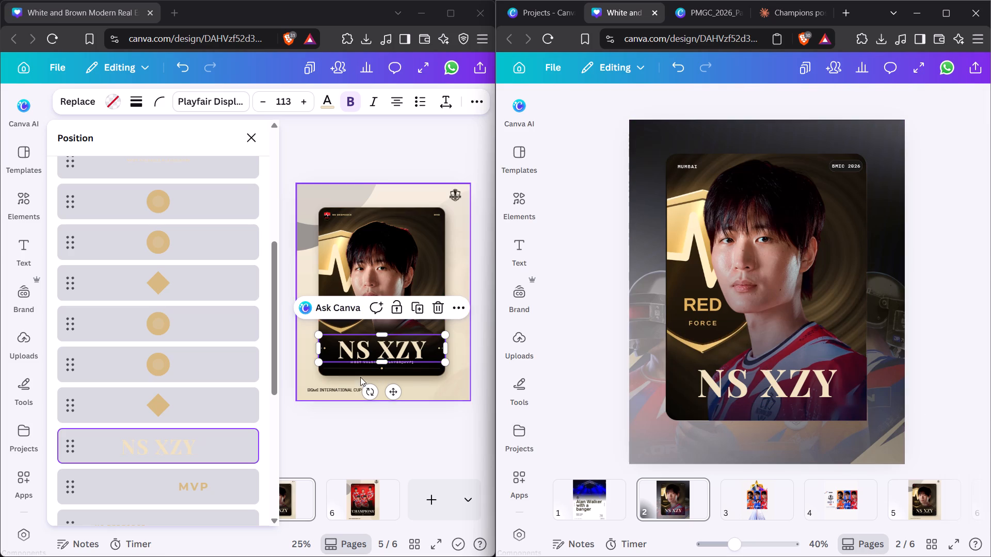
Lock the beige background layer of page 5's NS XZY poster in the other, maximized window.
left_click(361, 437)
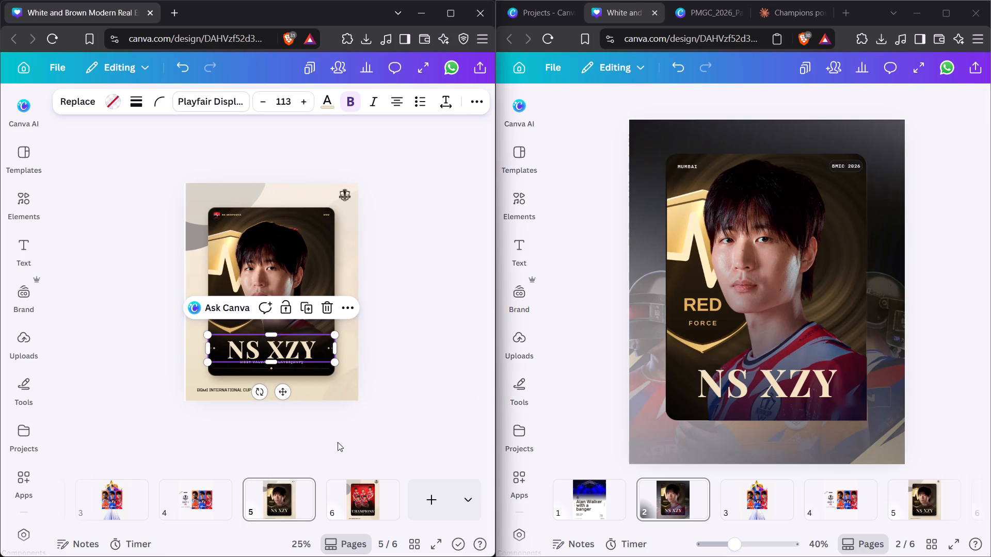
left_click(337, 444)
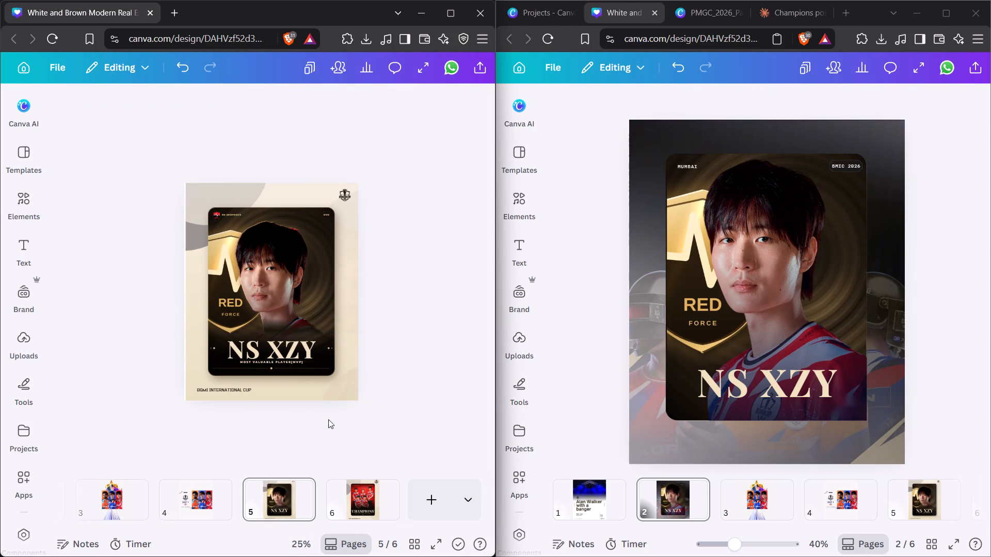
left_click(450, 10)
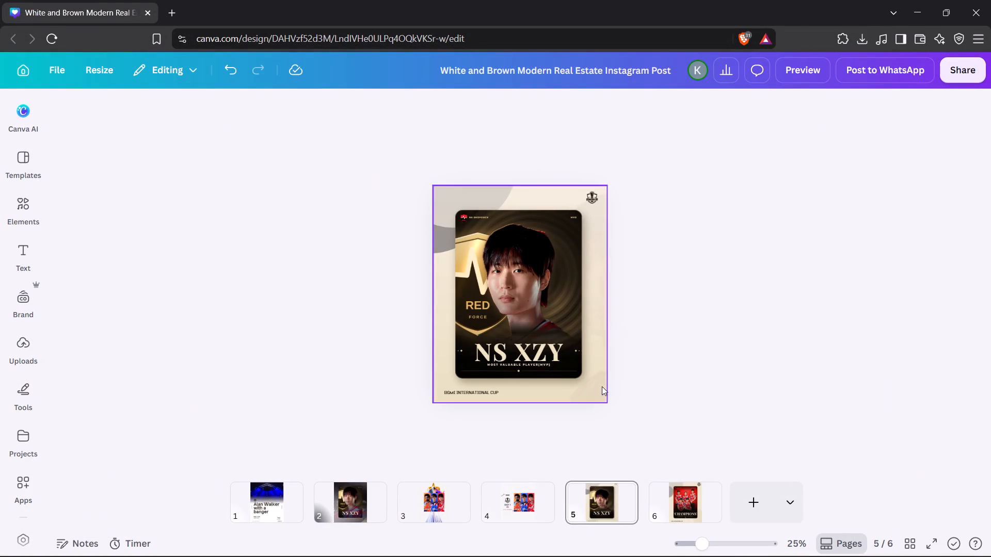
left_click_drag(698, 548, 720, 544)
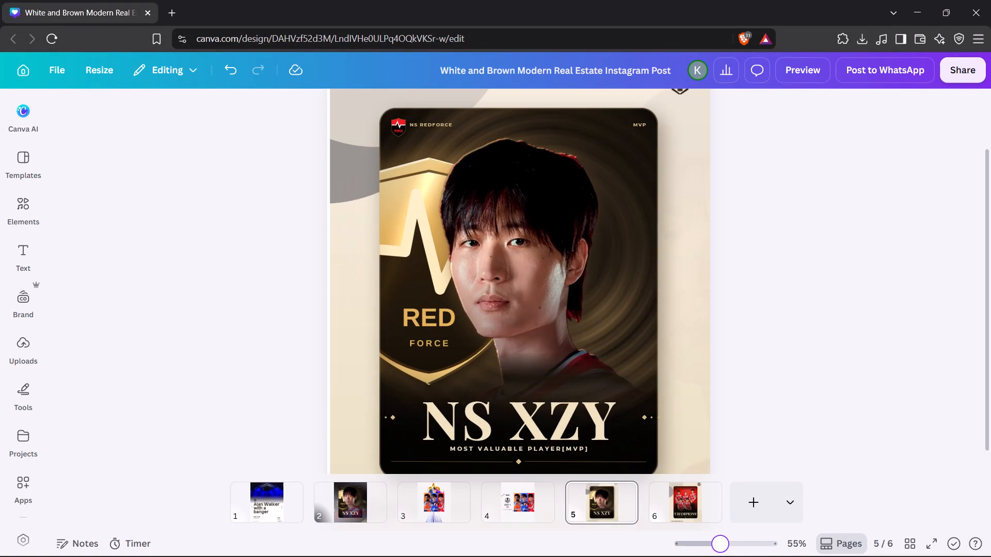
left_click_drag(720, 544, 721, 544)
scroll(776, 277, "down", 2)
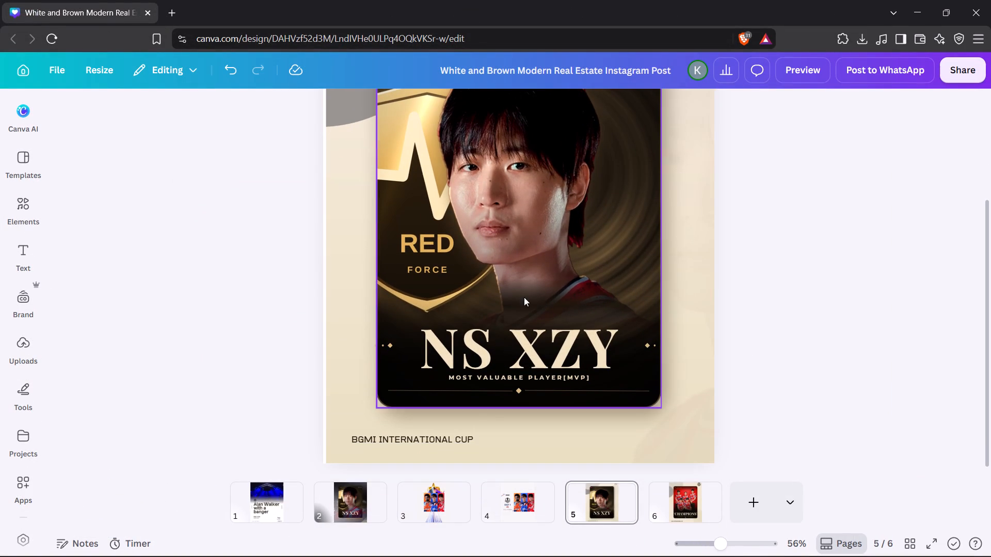
left_click(697, 316)
left_click(718, 108)
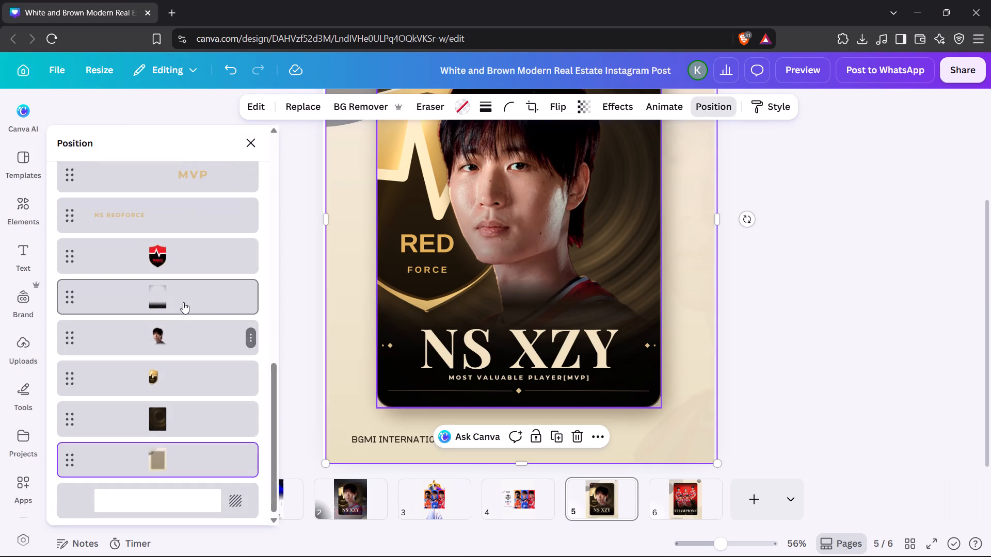
scroll(182, 370, "down", 2)
scroll(167, 468, "down", 2)
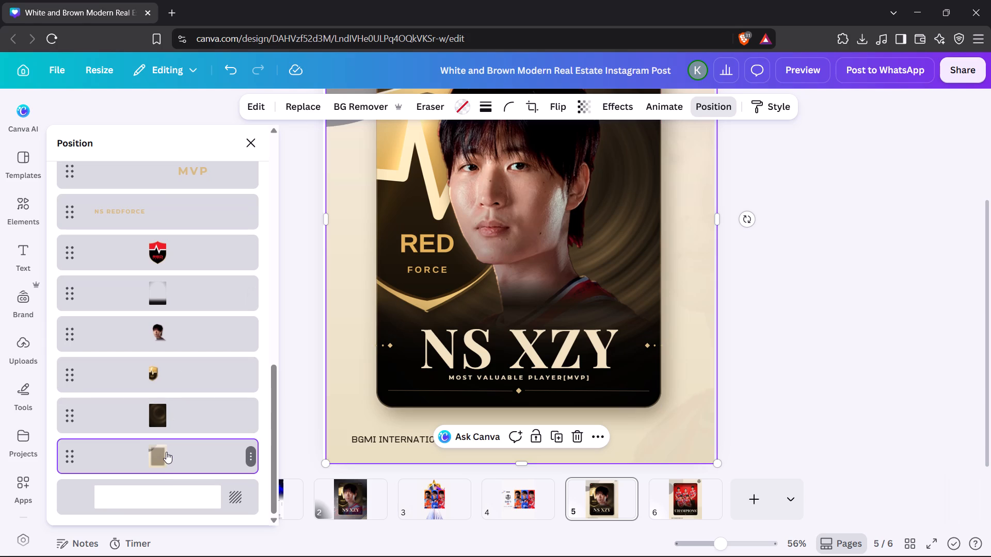
left_click(166, 452)
scroll(164, 435, "down", 3)
scroll(164, 428, "up", 3)
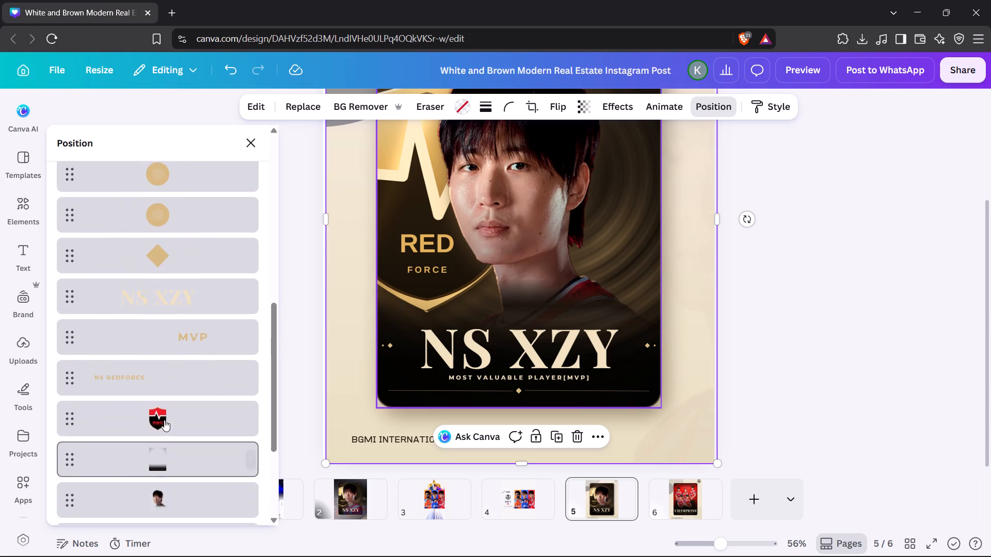
scroll(164, 419, "up", 1)
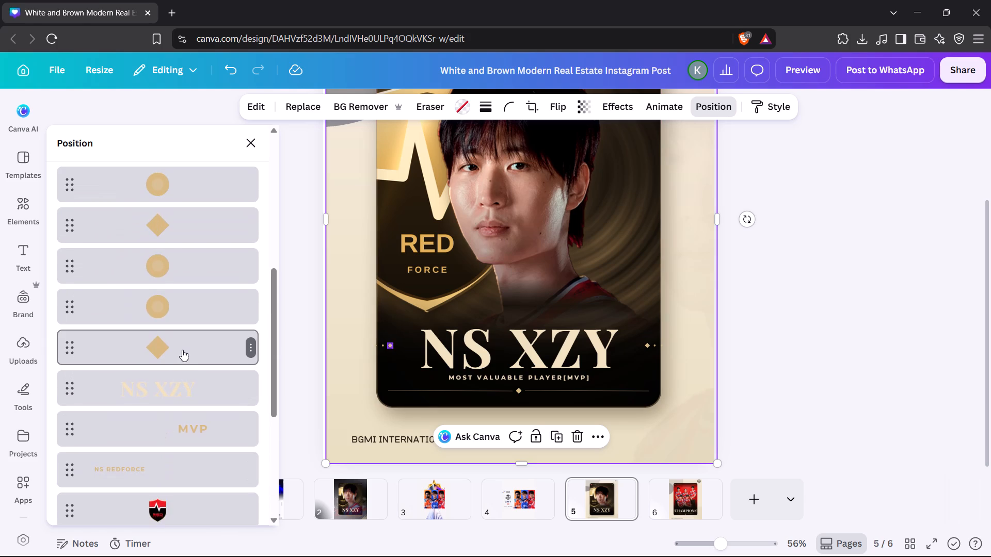
scroll(182, 350, "up", 3)
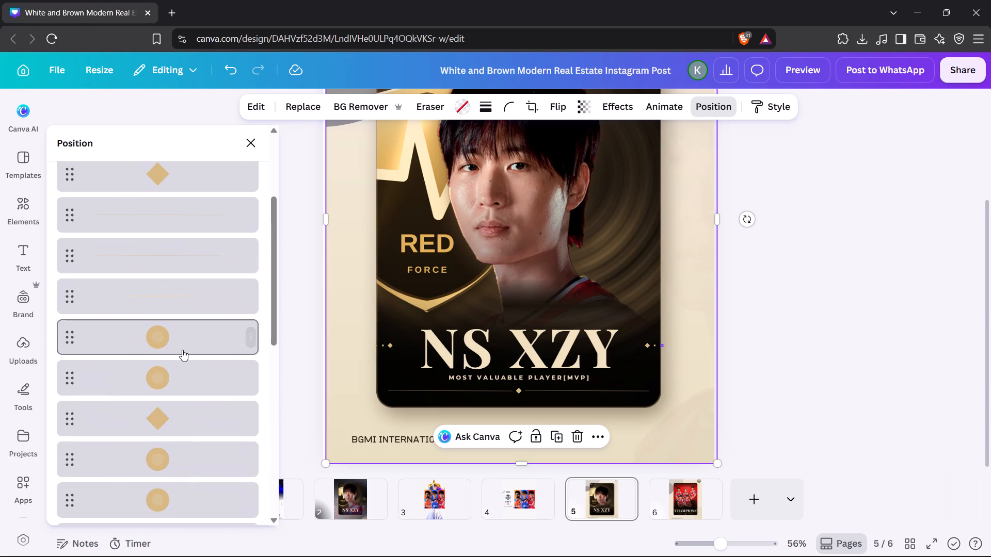
left_click(532, 436)
left_click(658, 426)
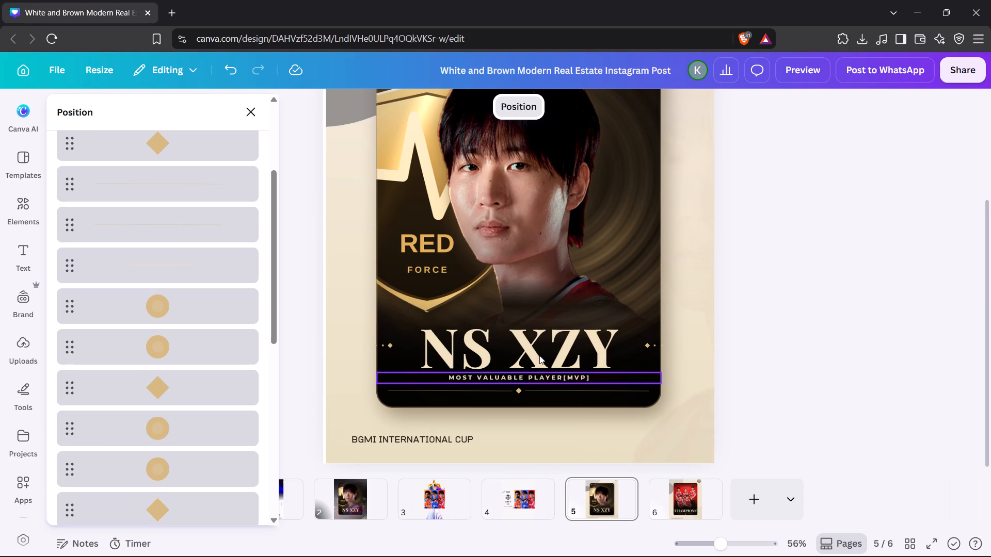
Lock the black-bottomed gradient overlay on page 5's NS XZY card.
left_click(390, 402)
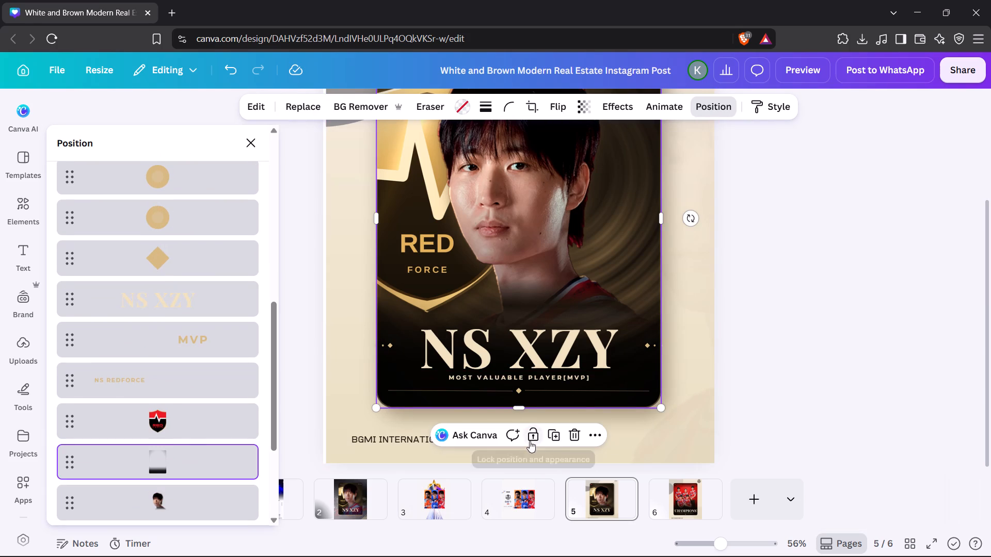
left_click(529, 439)
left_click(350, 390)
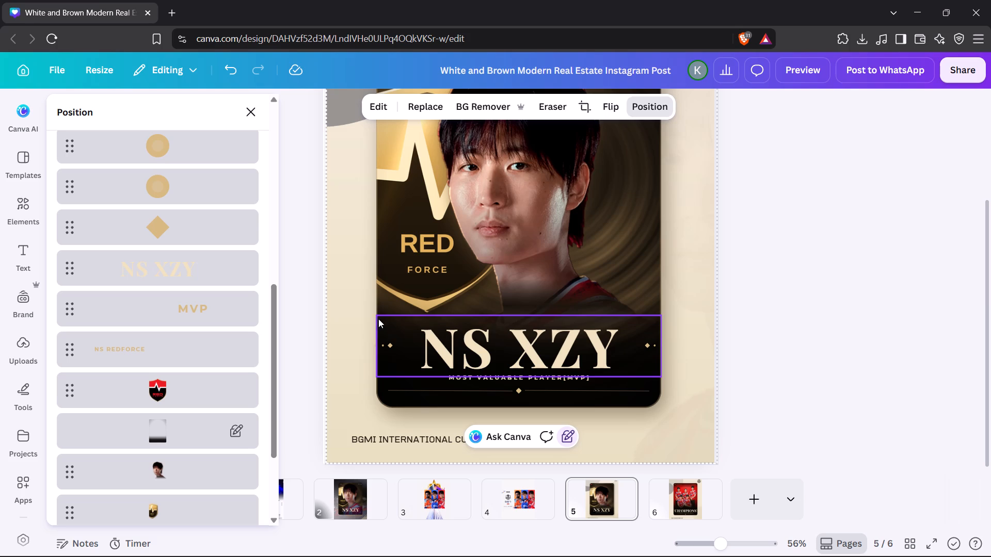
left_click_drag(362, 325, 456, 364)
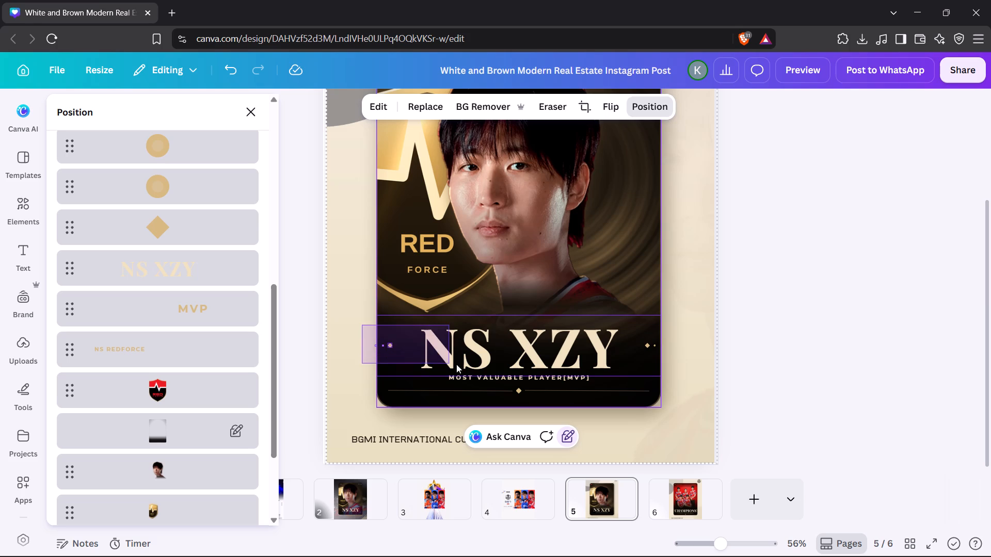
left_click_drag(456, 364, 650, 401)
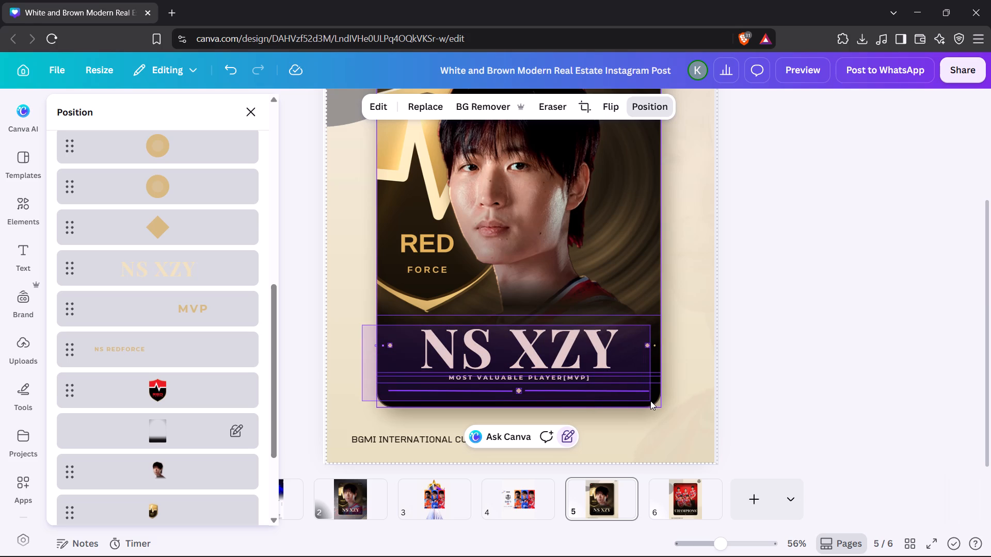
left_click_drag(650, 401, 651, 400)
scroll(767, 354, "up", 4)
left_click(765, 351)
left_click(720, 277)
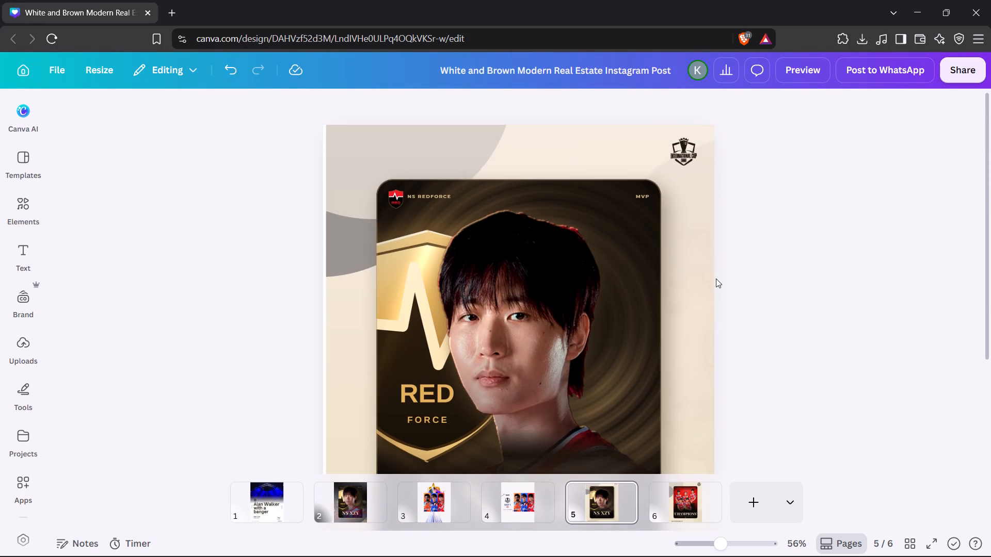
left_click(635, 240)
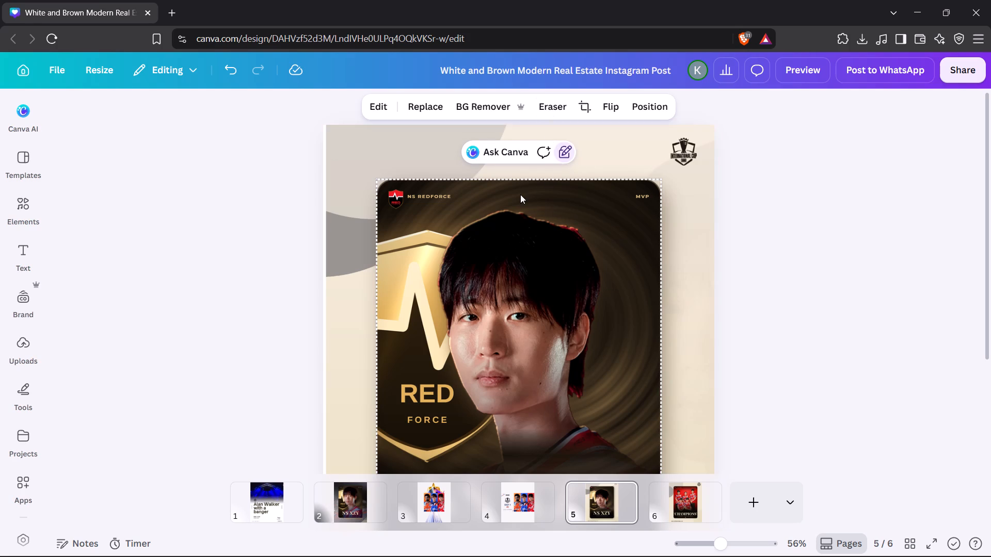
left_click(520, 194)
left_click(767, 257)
Select page 5's NS XZY title, MVP subtitle and ornaments together with the overlapping card artwork, and copy them.
scroll(656, 335, "down", 3)
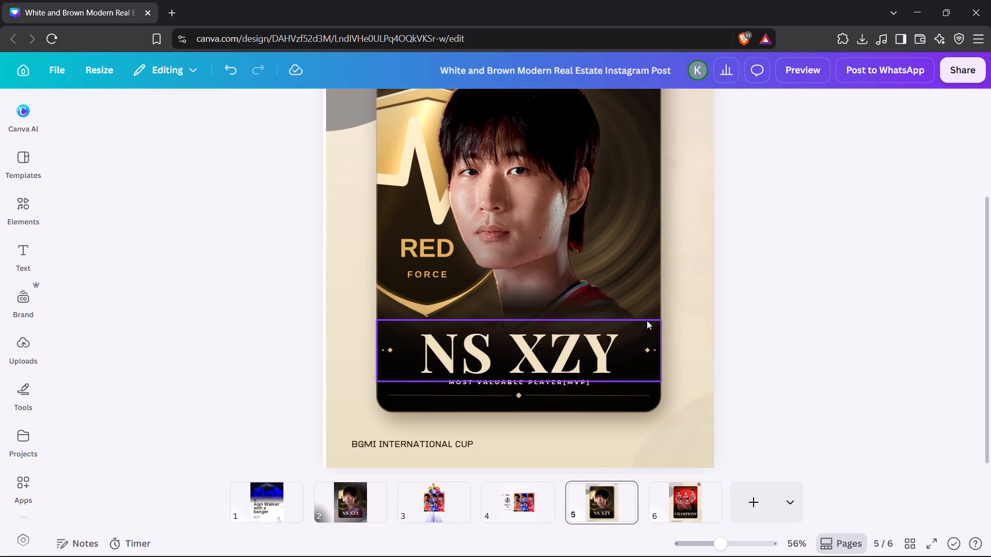
left_click_drag(666, 431, 492, 353)
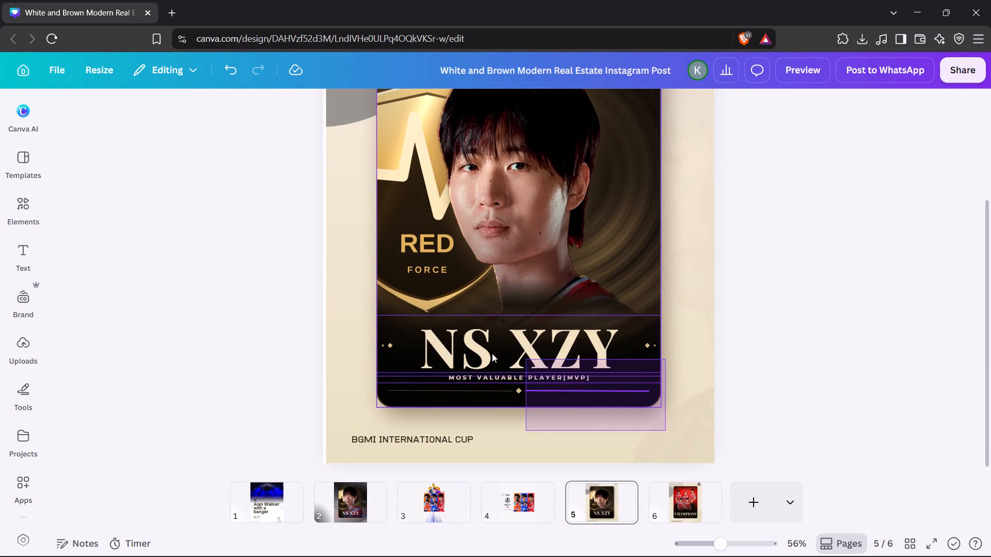
left_click_drag(492, 353, 377, 314)
key("ctrl+c")
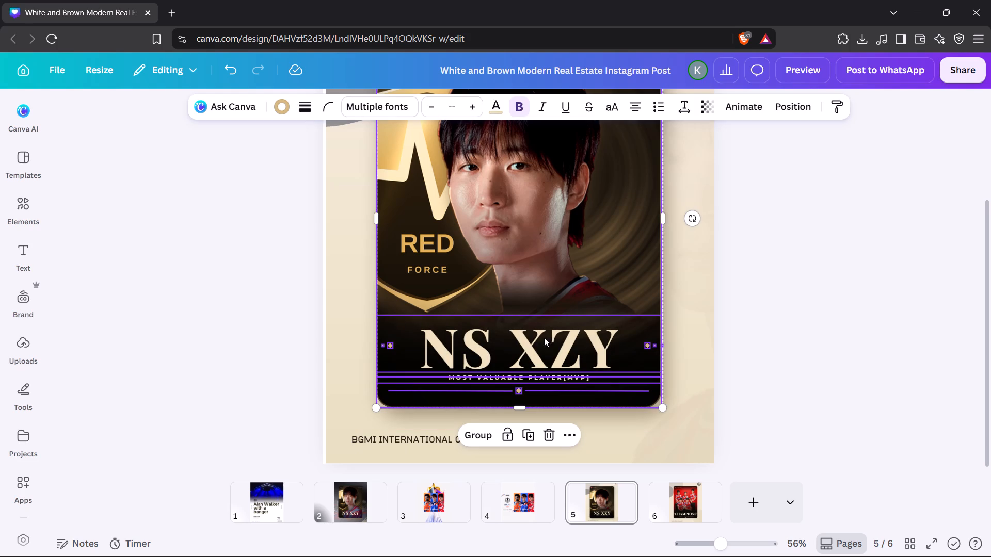
key("ctrl+c")
In the other window, delete page 2's NS XZY text and paste the copied title elements and card artwork.
left_click(818, 338)
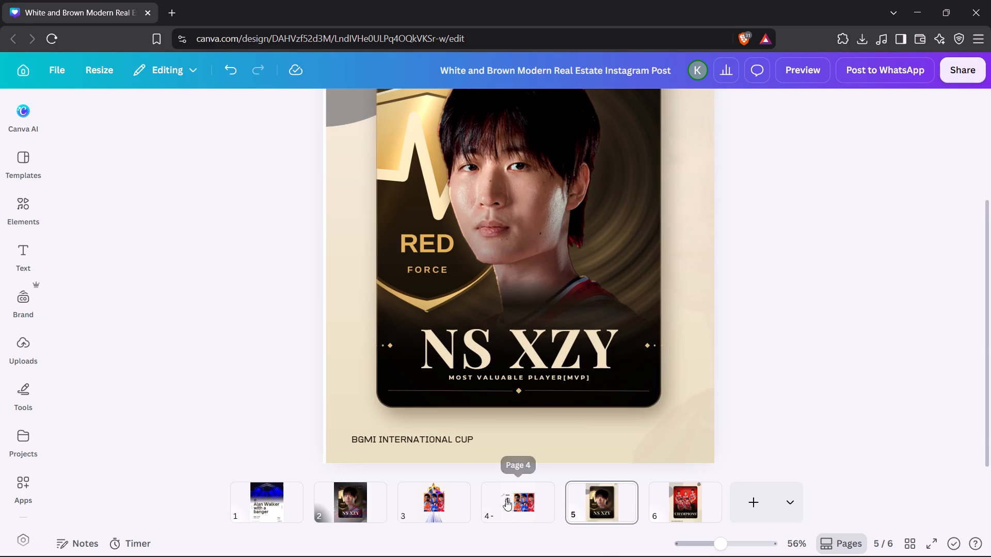
key("alt+Tab")
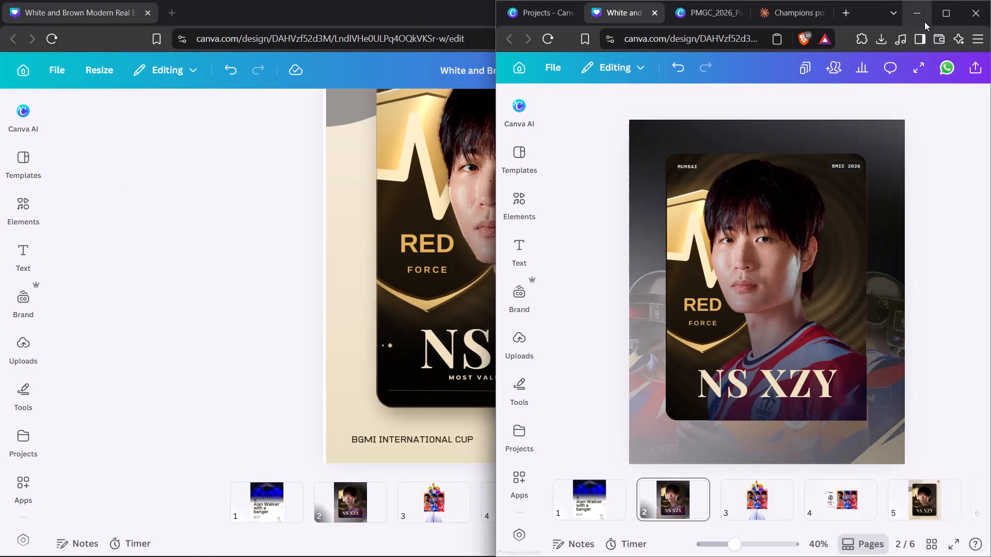
left_click(941, 10)
left_click(535, 381)
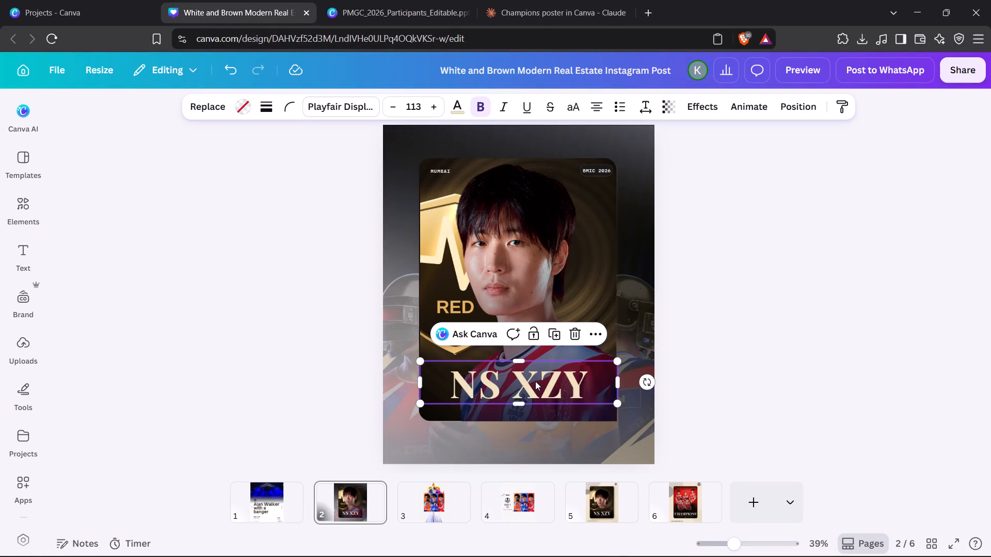
key("Delete")
key("ctrl+v")
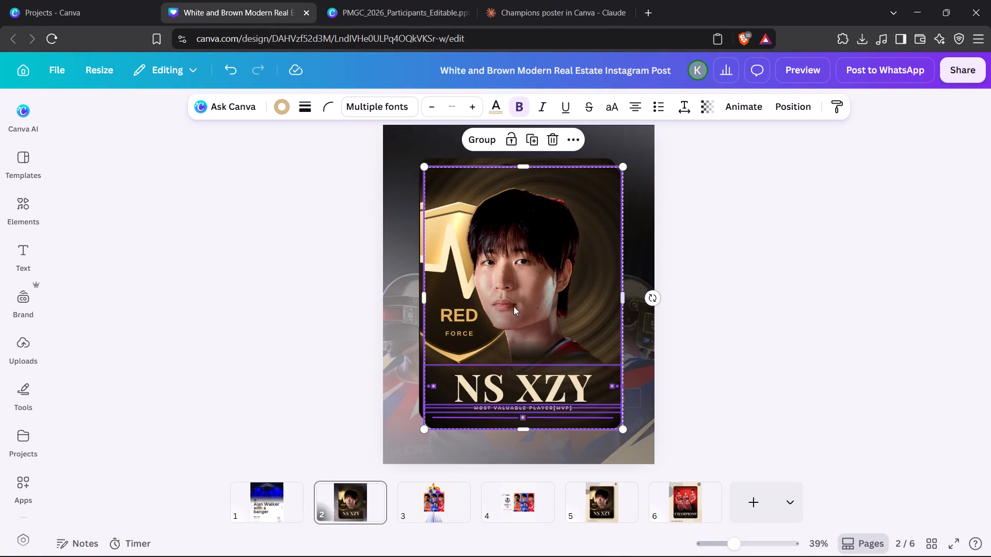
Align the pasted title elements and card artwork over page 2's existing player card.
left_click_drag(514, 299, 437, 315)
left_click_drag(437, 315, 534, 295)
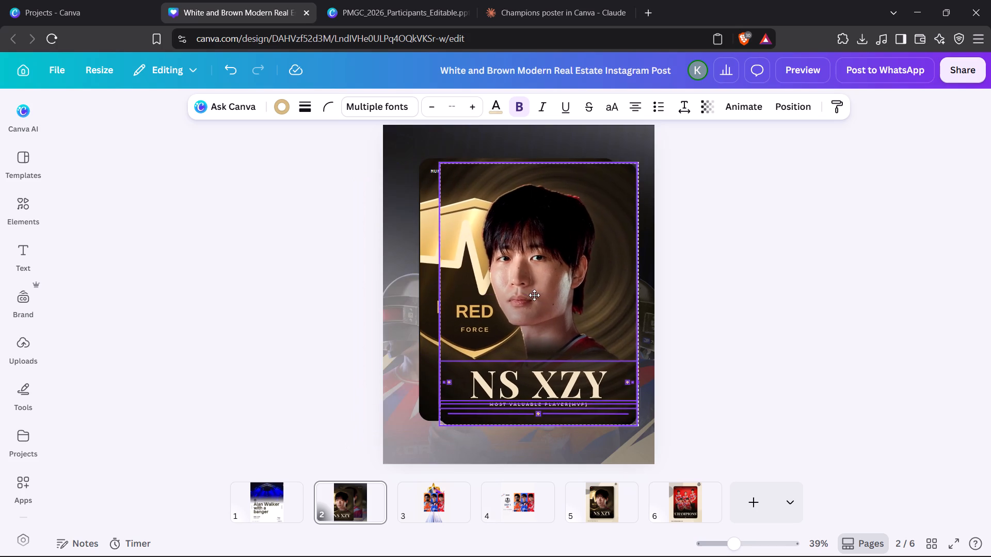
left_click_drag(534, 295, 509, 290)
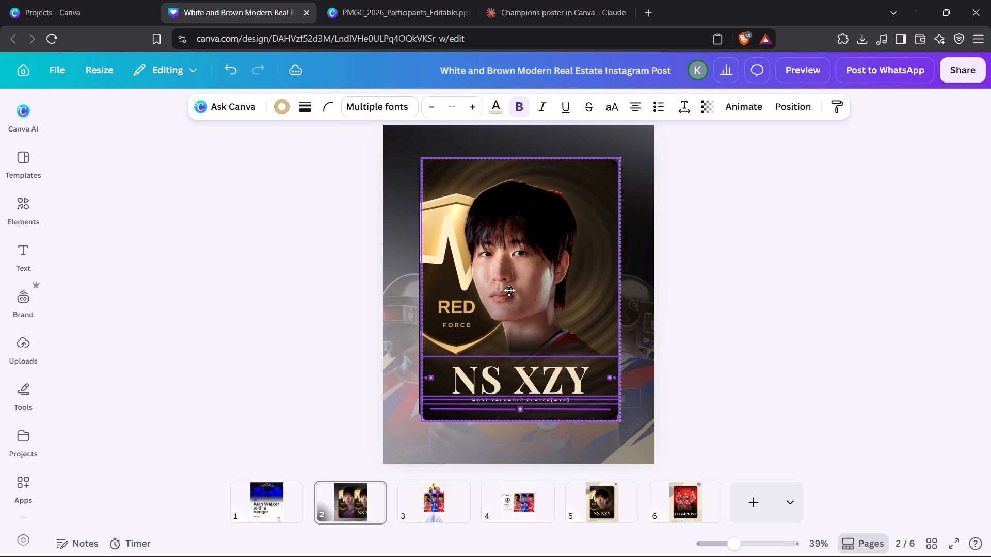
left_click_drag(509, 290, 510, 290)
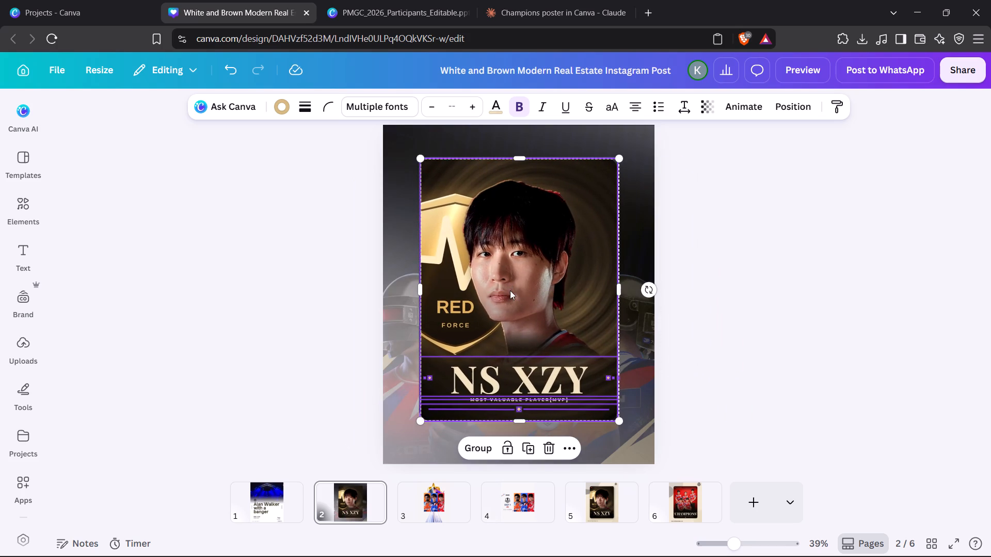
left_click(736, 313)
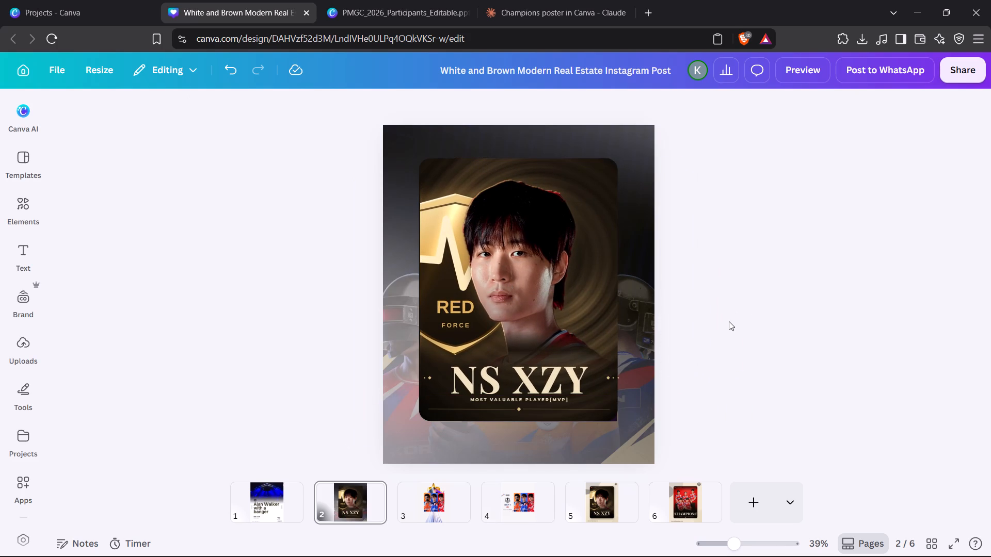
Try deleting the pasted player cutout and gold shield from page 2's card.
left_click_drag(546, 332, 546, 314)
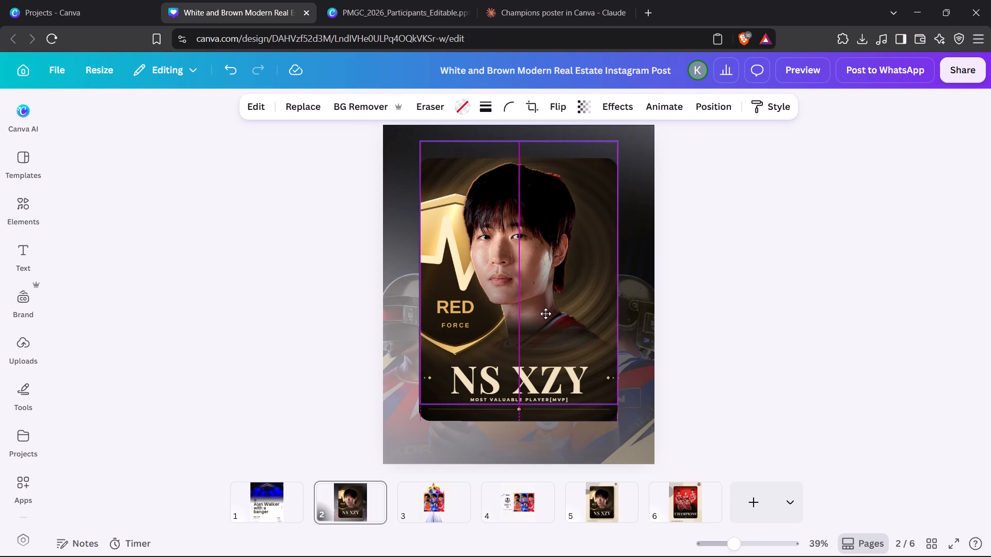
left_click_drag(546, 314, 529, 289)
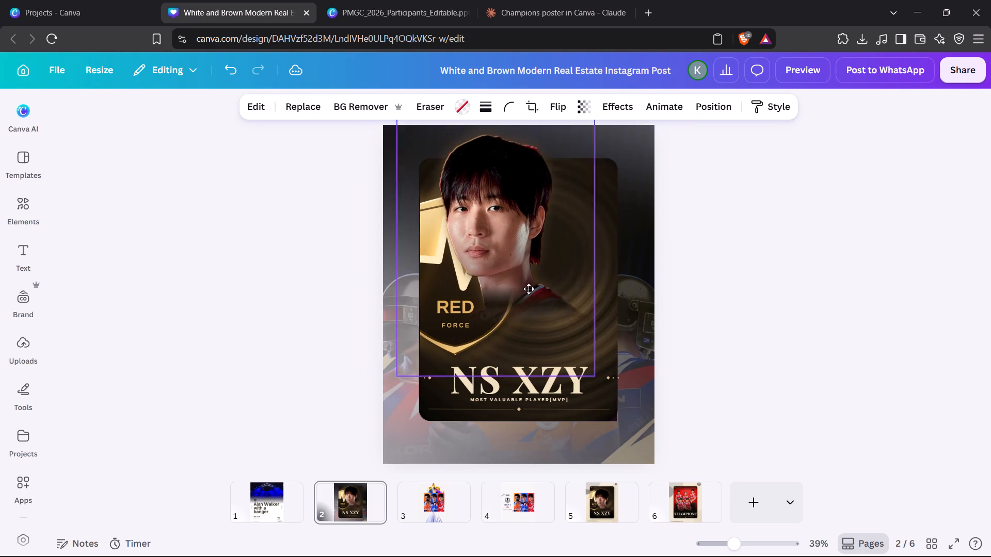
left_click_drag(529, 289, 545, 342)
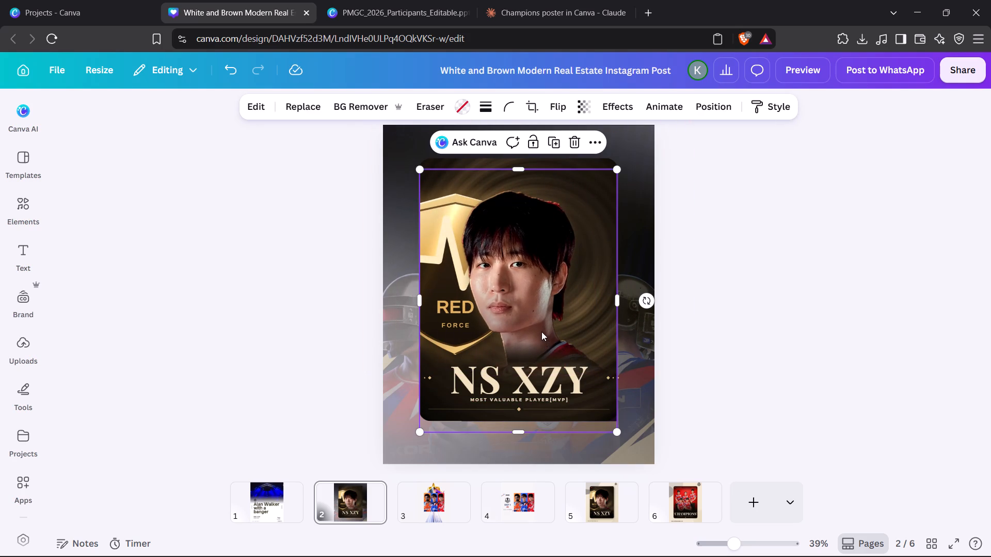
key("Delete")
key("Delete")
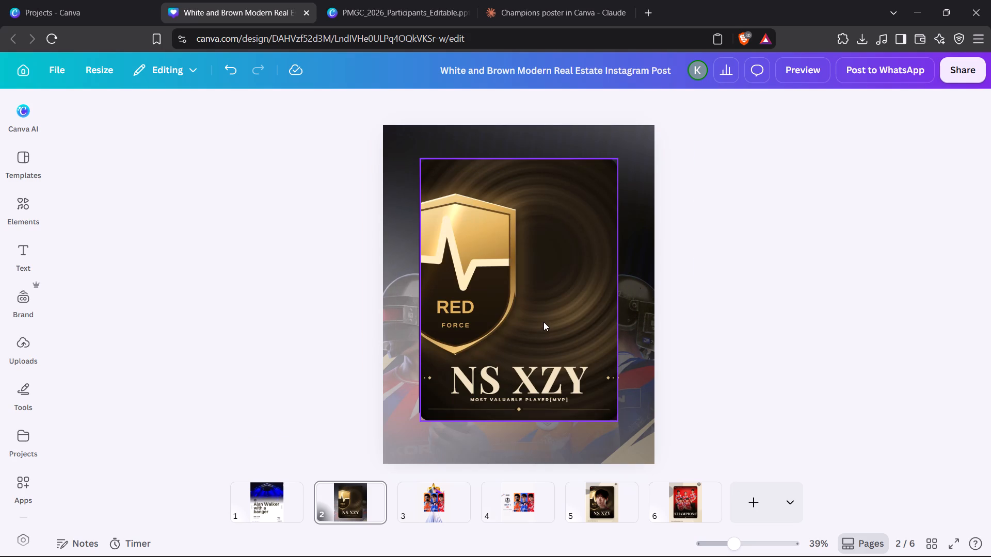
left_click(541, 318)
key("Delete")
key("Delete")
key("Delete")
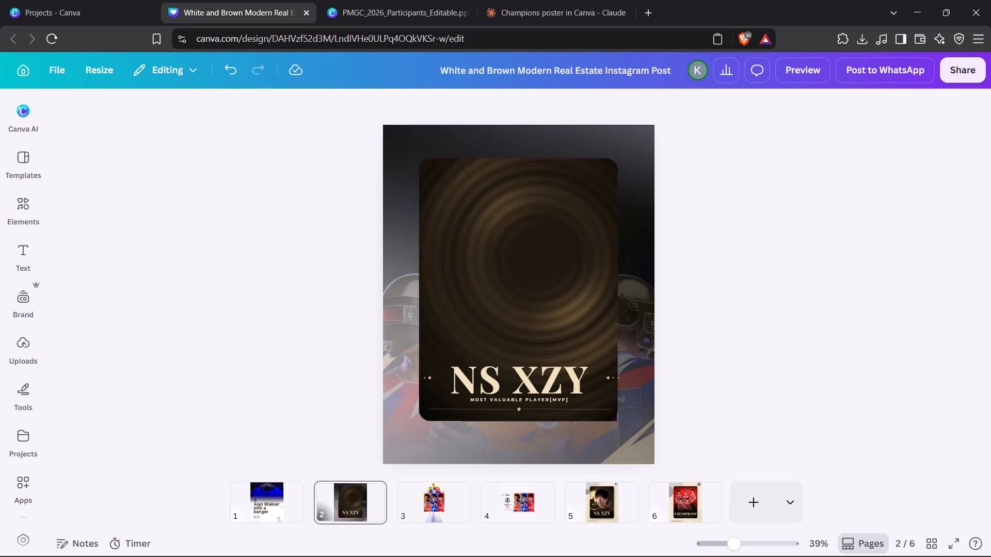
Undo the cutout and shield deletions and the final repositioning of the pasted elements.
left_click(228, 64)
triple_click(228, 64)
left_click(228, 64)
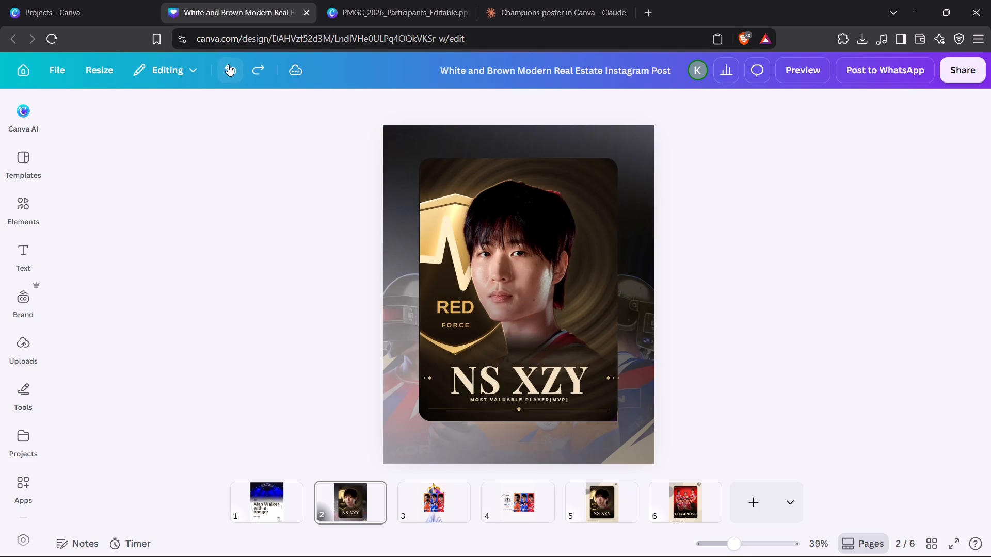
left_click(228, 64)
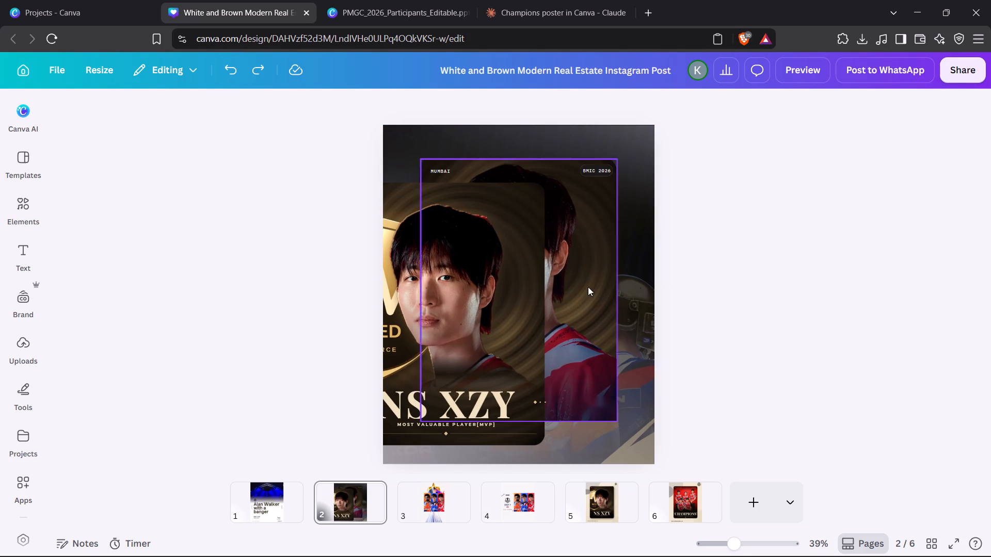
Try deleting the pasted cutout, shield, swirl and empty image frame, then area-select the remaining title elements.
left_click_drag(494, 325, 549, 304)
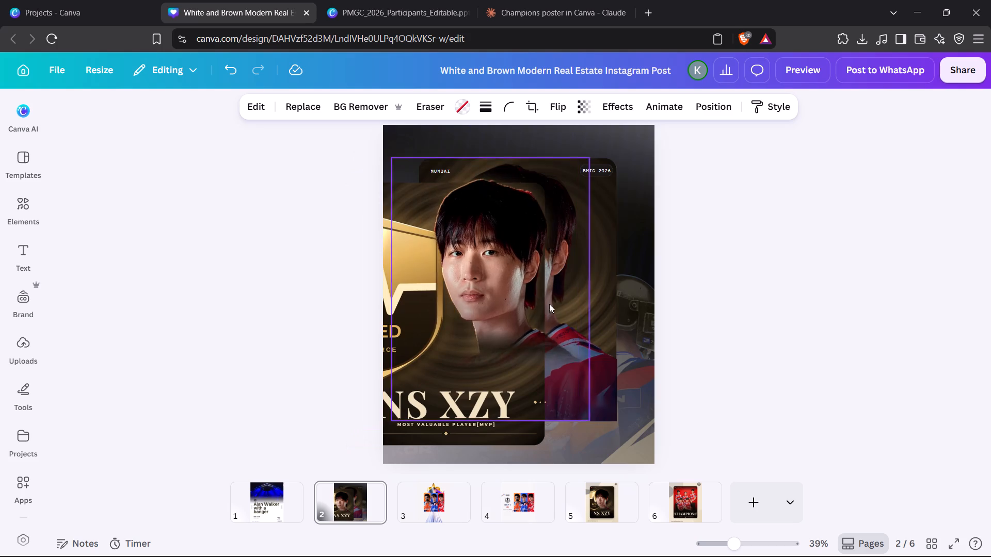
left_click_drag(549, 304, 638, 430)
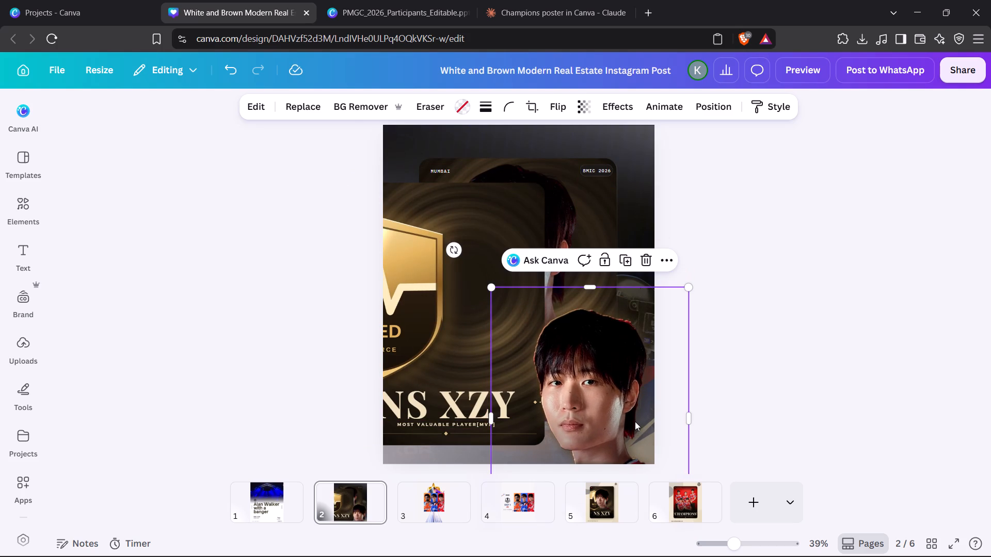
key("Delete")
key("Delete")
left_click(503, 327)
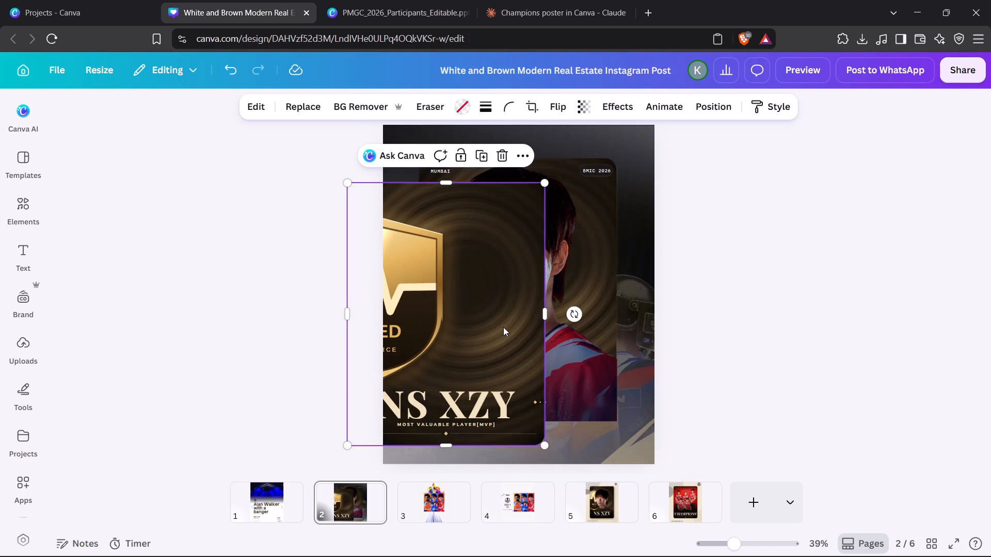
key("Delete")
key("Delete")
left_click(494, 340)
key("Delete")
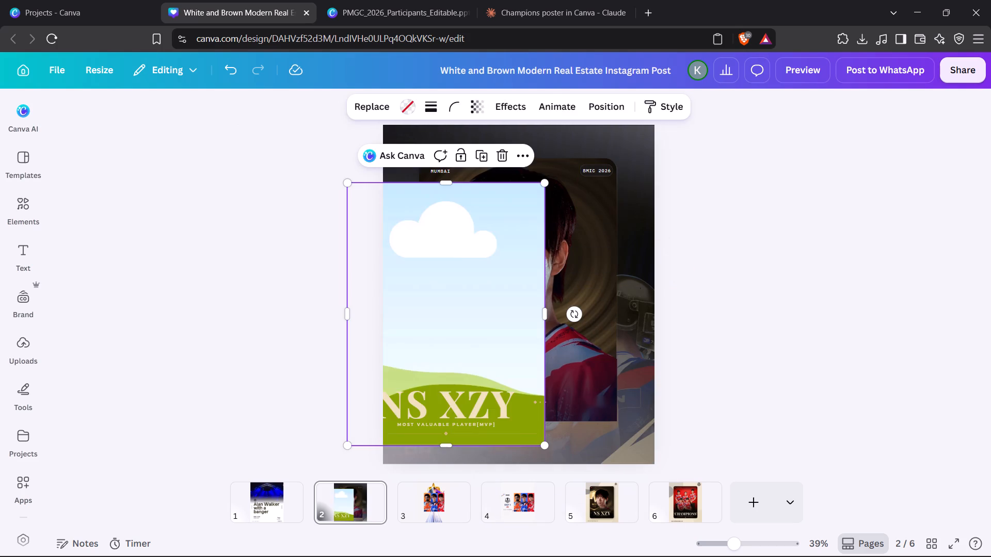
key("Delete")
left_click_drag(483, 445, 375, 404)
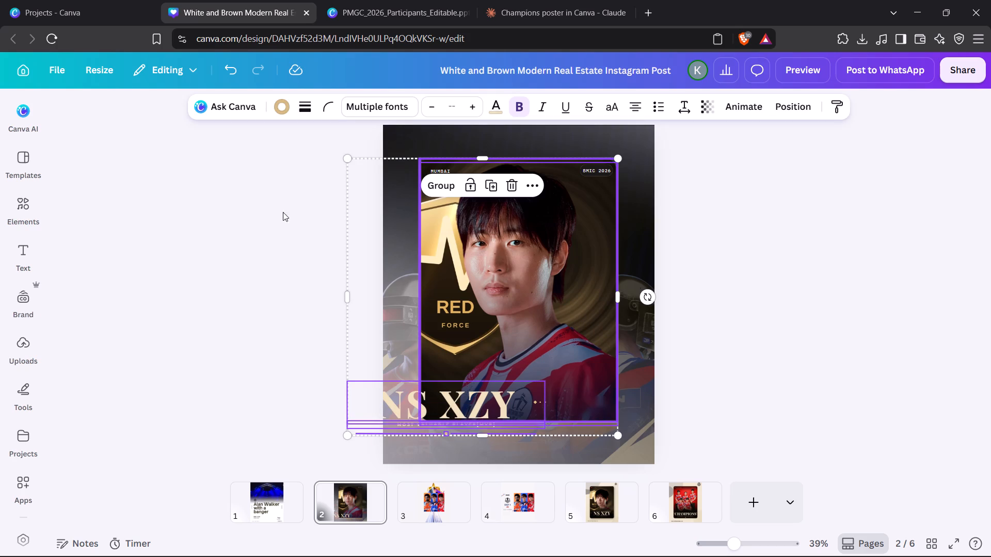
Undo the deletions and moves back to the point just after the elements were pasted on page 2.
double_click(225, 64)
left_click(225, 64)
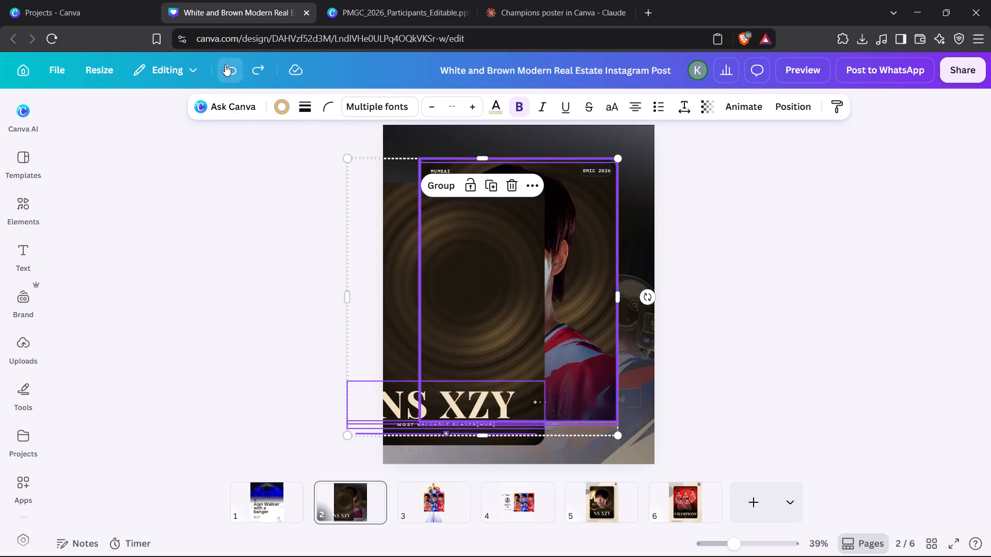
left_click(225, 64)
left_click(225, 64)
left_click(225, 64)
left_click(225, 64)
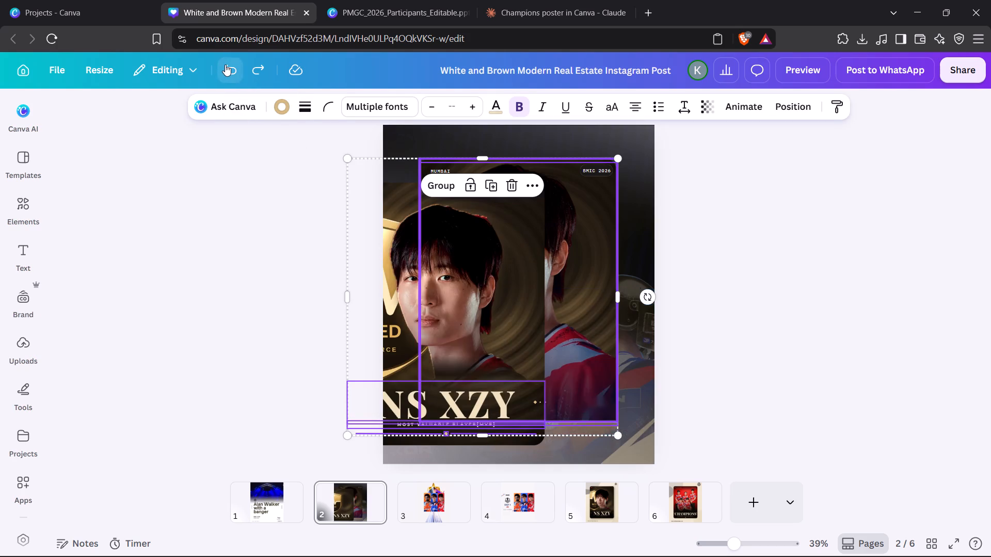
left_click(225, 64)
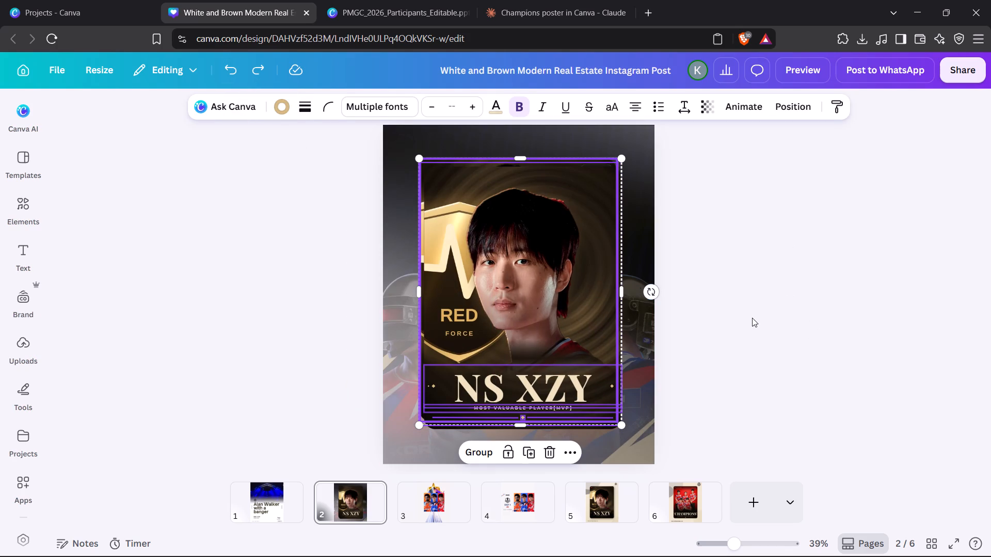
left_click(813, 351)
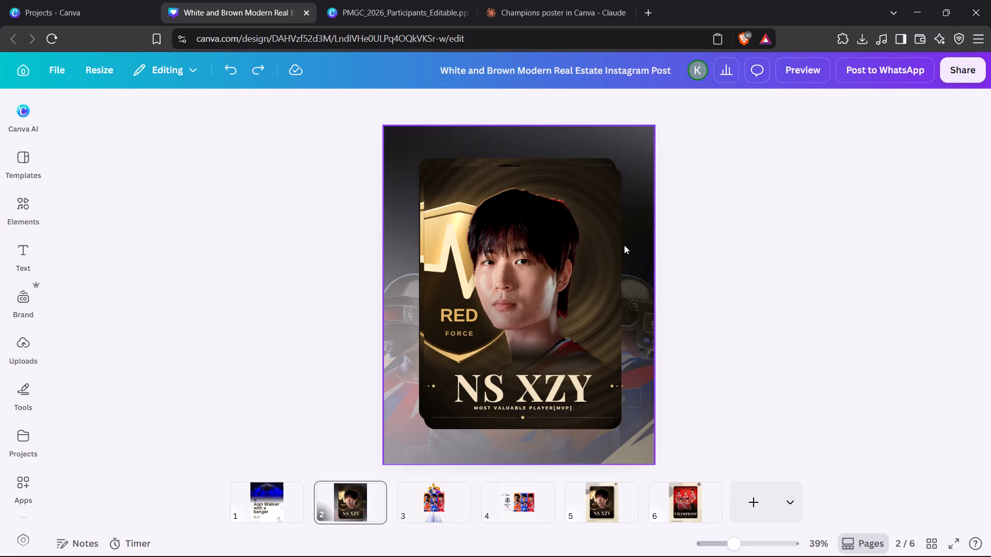
Delete the pasted player cutout, gold shield and brown swirl background from page 2's layers, keeping the pasted NS XZY title elements.
left_click(604, 247)
left_click(720, 106)
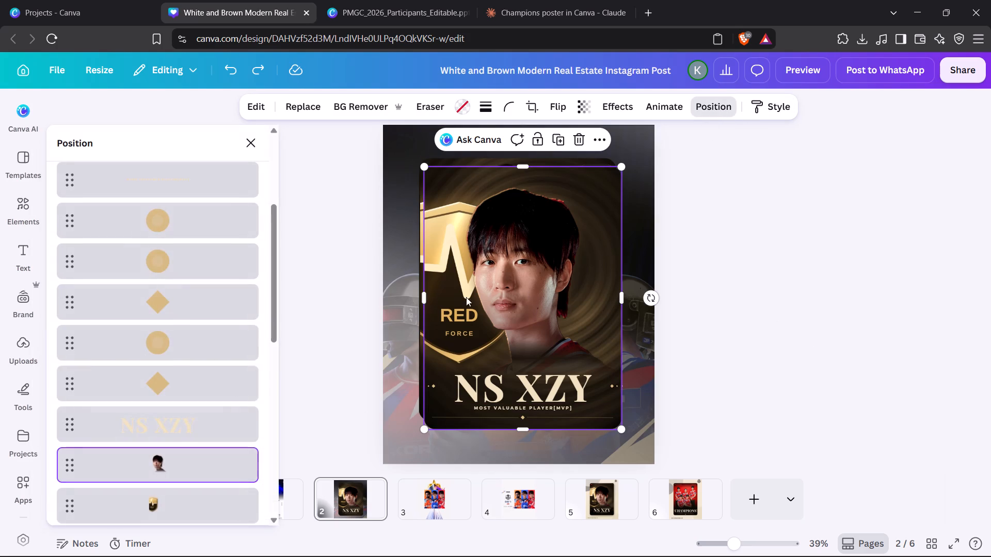
scroll(134, 298, "down", 3)
left_click(197, 280)
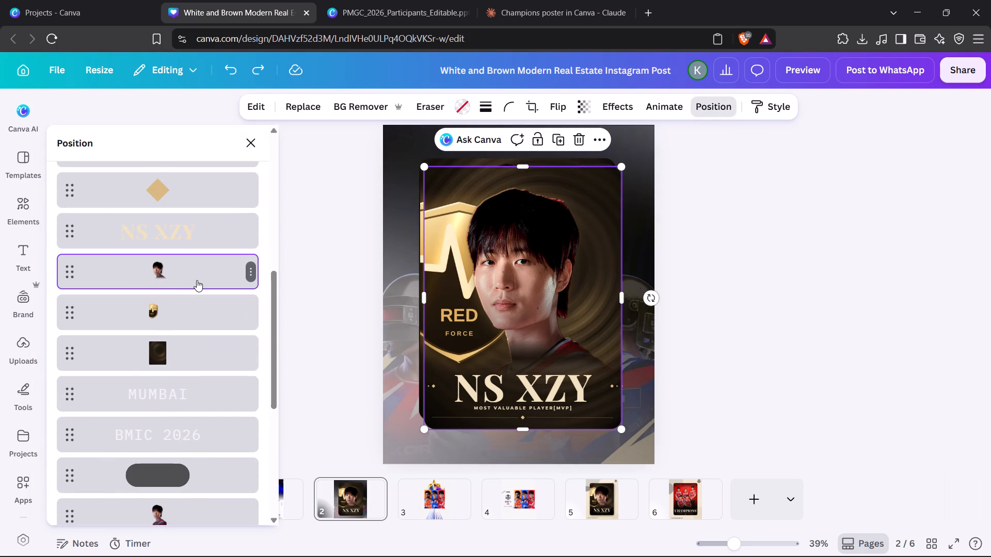
key("Delete")
key("Delete")
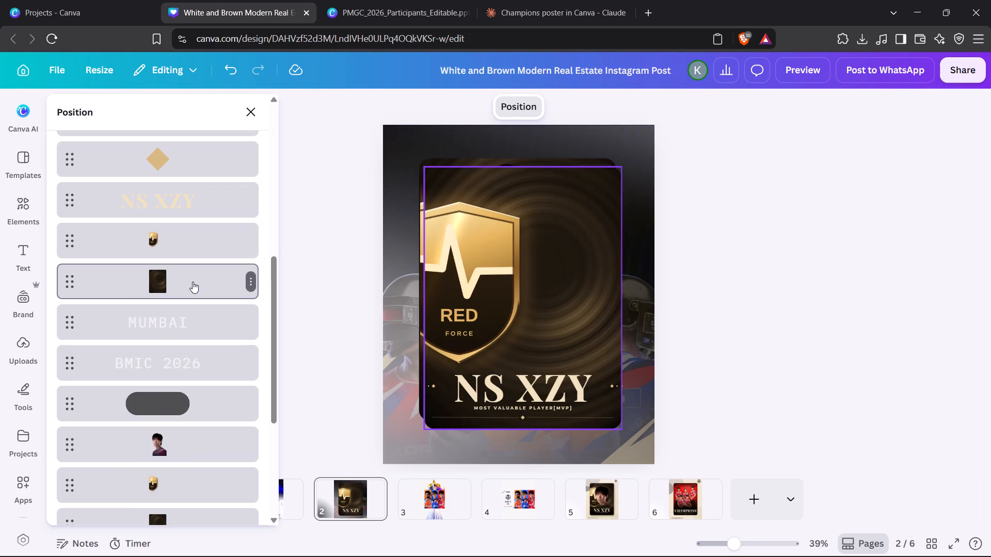
left_click(190, 241)
key("Delete")
key("Delete")
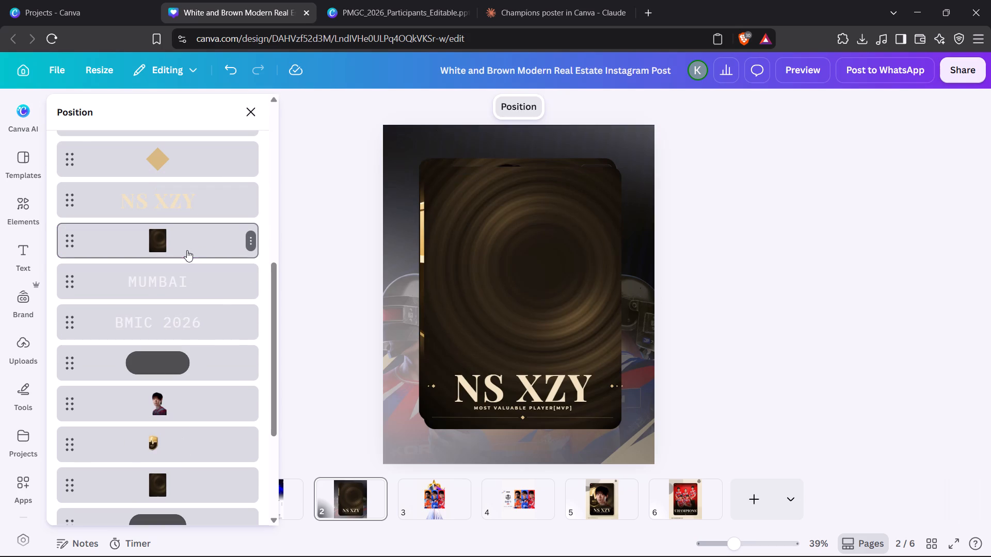
left_click(191, 244)
key("Delete")
key("Delete")
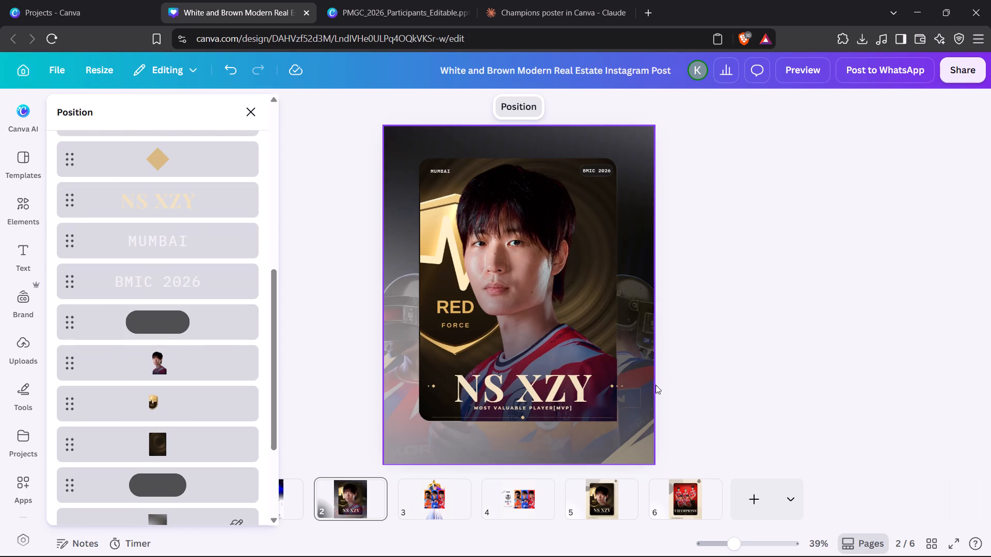
left_click(745, 404)
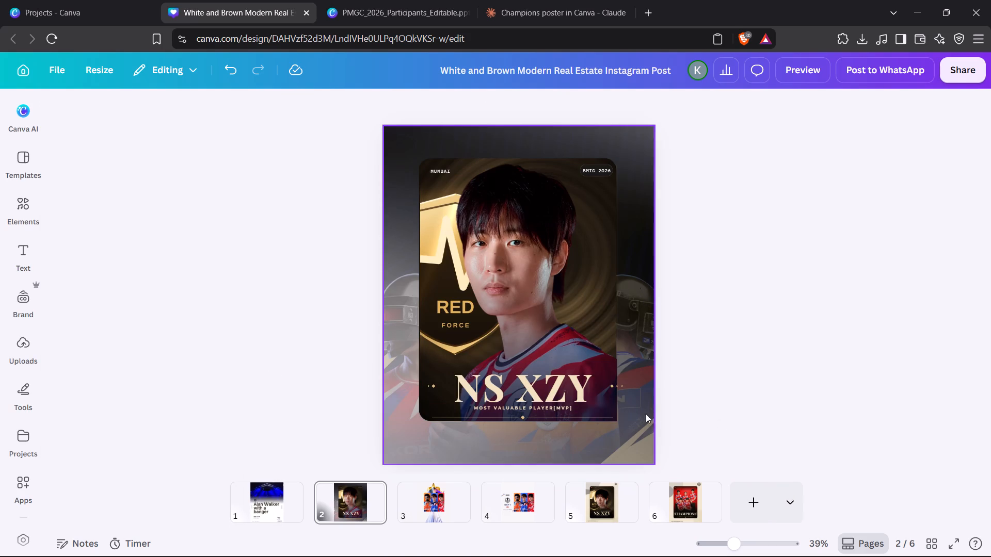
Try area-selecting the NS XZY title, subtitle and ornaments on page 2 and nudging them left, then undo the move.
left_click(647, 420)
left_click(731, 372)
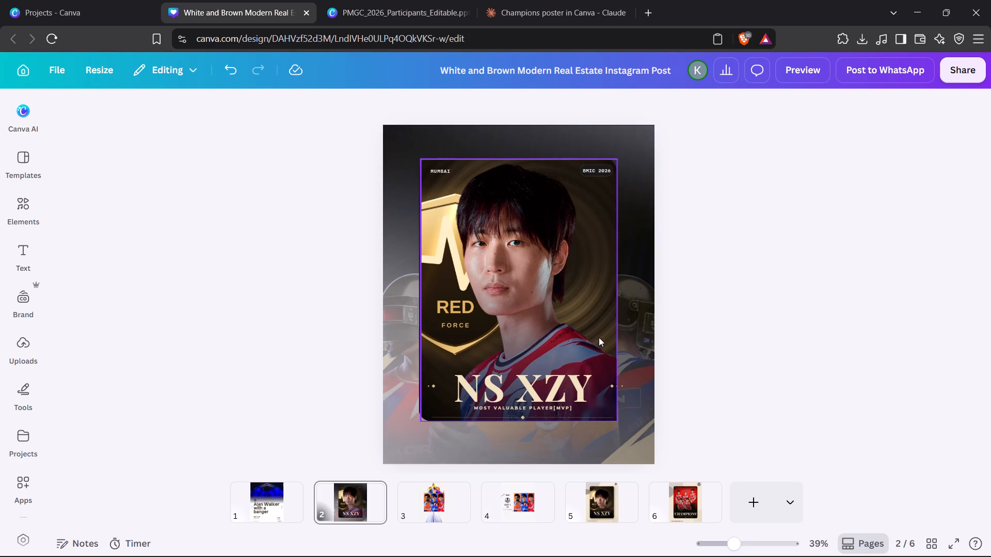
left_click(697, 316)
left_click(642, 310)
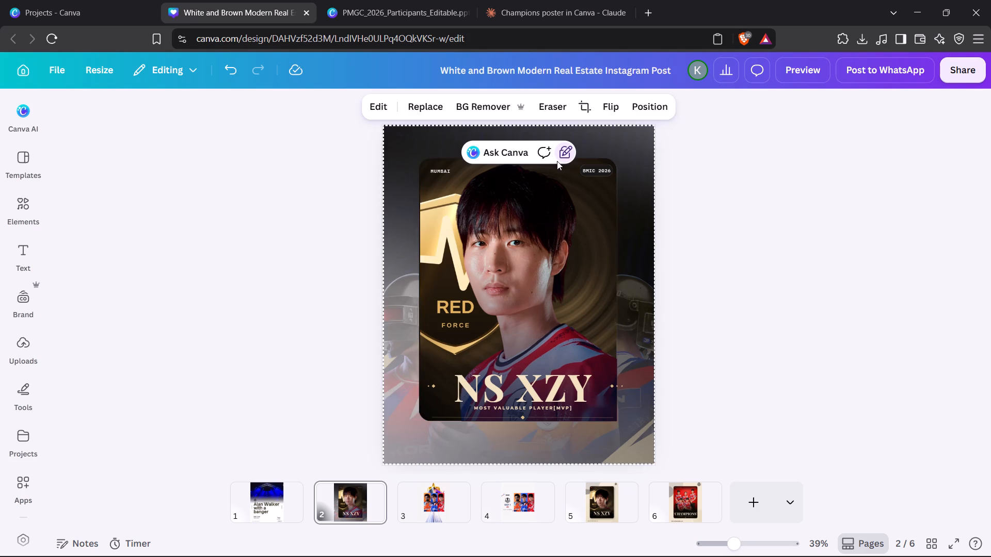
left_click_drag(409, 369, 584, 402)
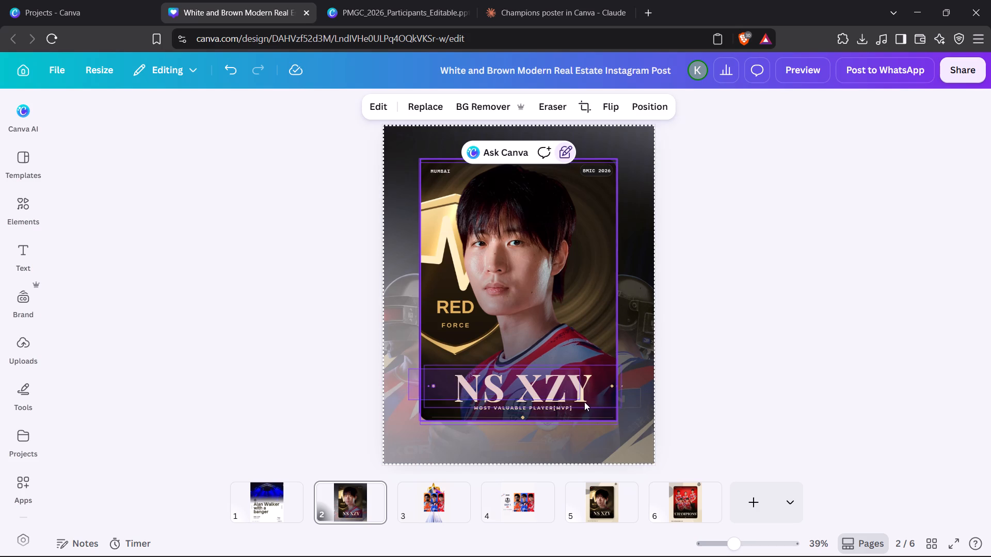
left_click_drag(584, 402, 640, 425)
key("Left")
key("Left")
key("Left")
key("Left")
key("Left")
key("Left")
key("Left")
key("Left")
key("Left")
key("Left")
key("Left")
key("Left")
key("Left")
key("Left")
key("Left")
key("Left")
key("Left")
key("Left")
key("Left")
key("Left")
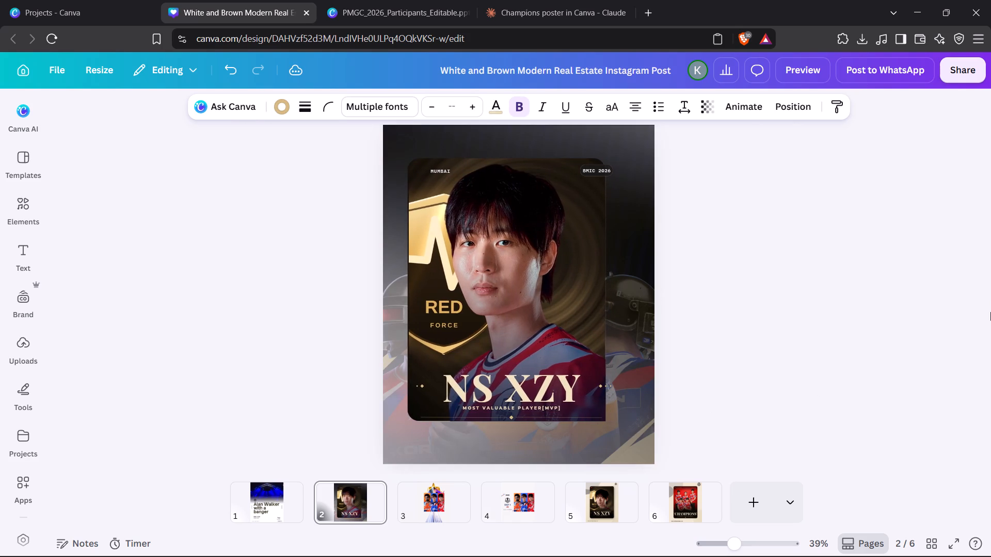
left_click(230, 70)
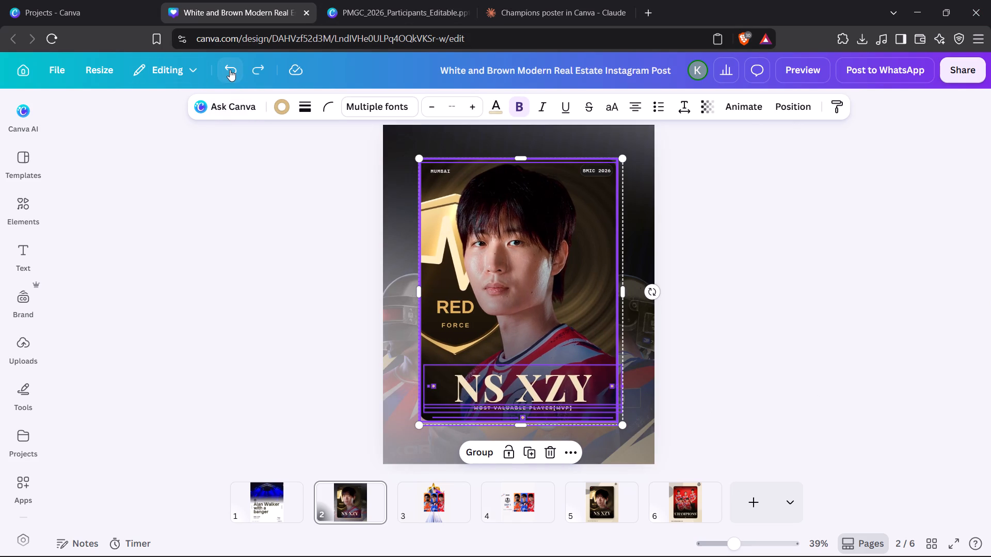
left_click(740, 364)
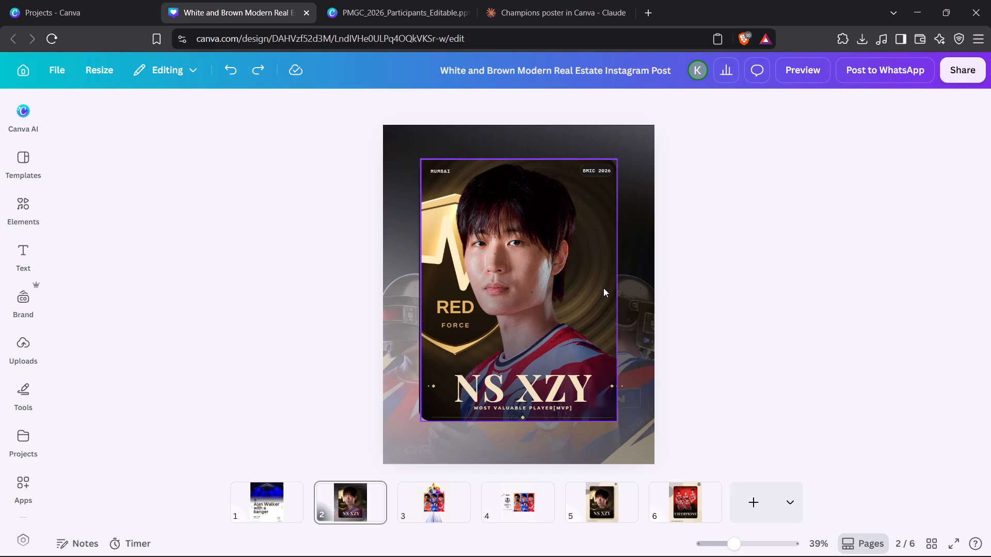
Lock the position of the player cutout on page 2's card.
left_click(603, 288)
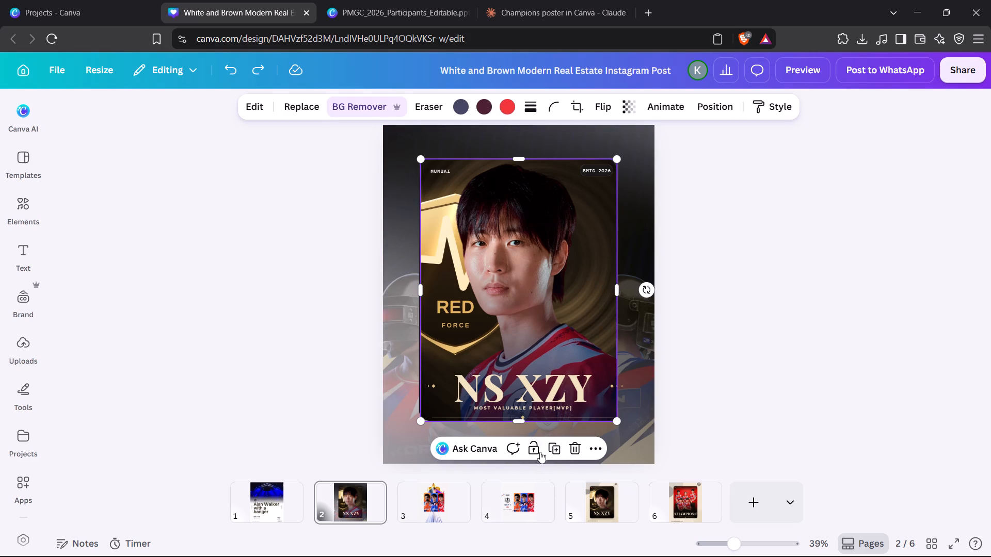
left_click(534, 450)
left_click(756, 421)
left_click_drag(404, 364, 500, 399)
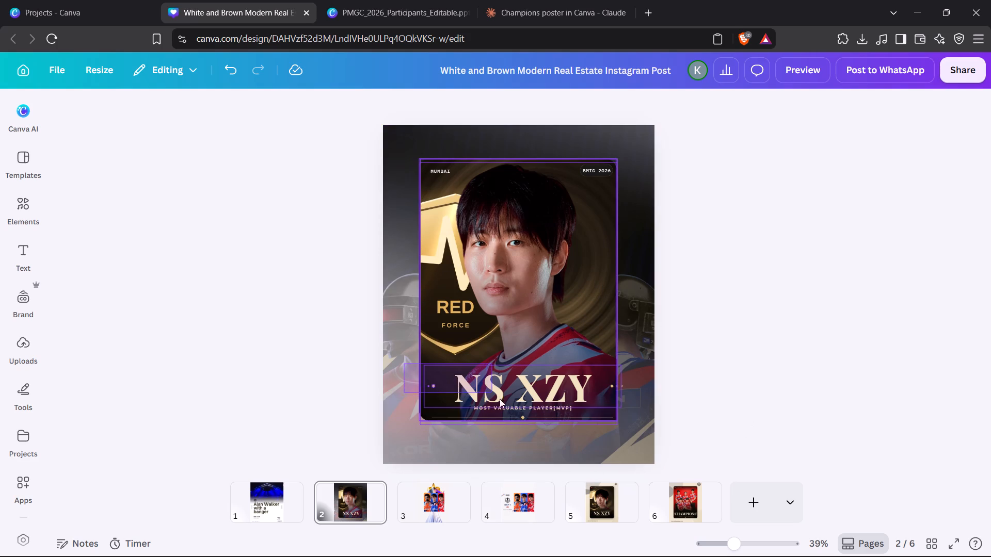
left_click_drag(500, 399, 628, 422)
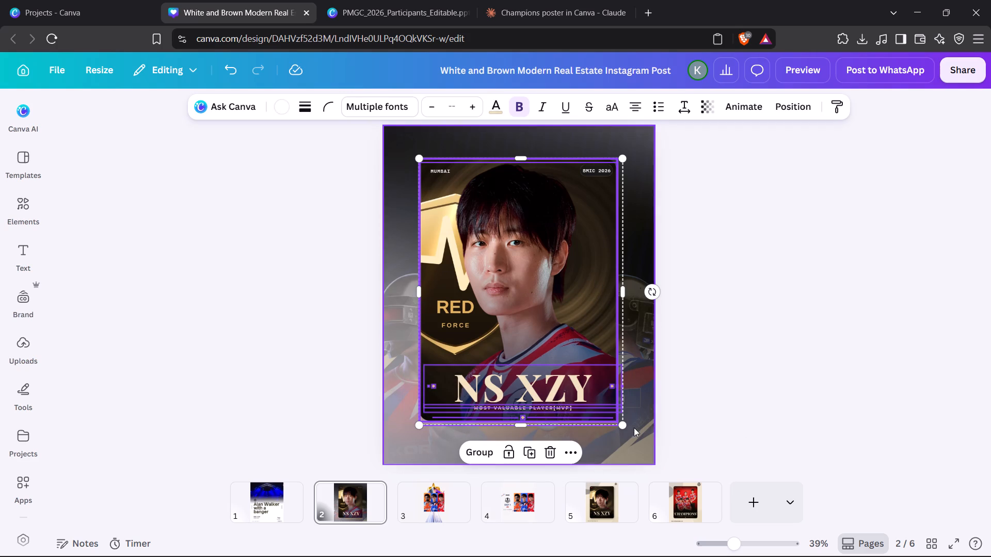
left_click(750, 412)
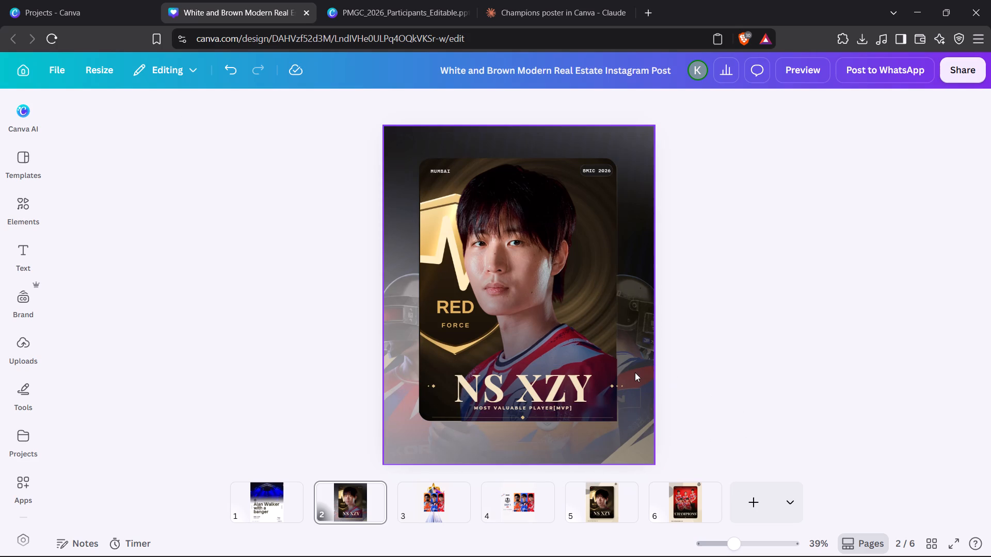
Lock the card's brown swirl background layer on page 2.
left_click(632, 146)
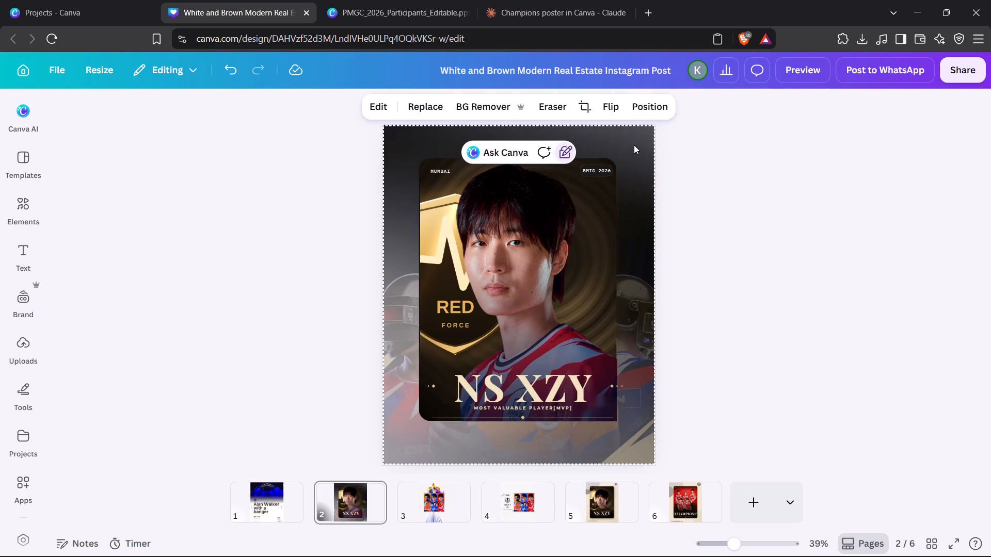
left_click(647, 109)
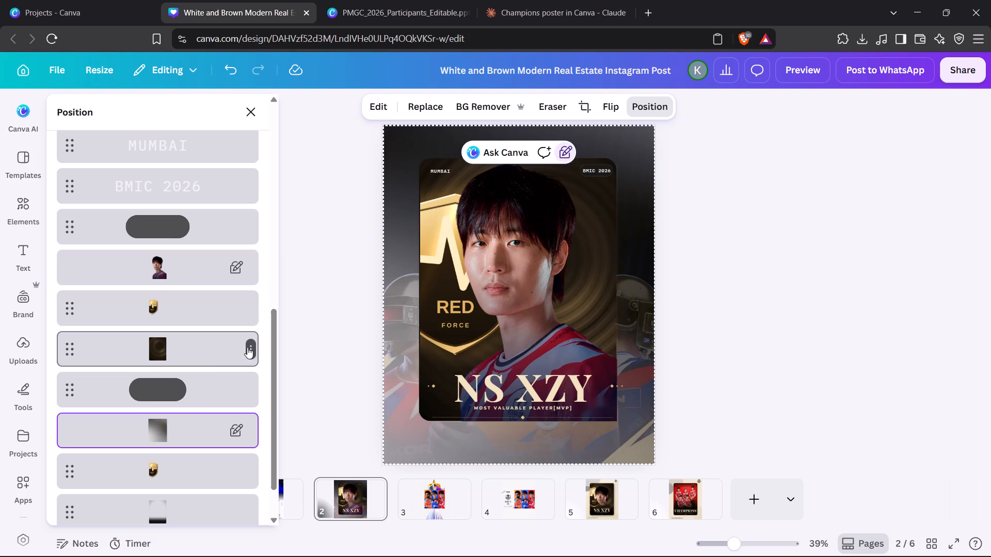
left_click(247, 347)
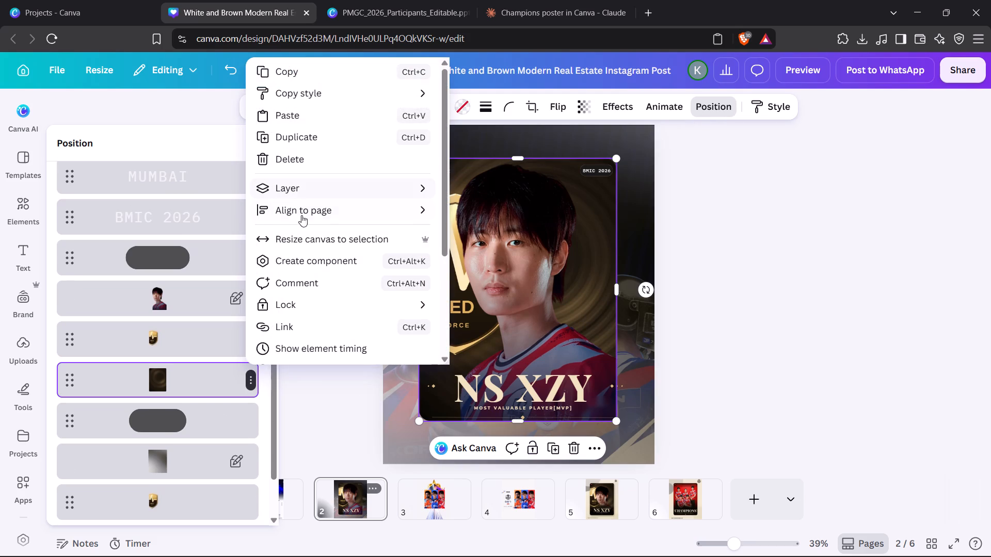
left_click(279, 299)
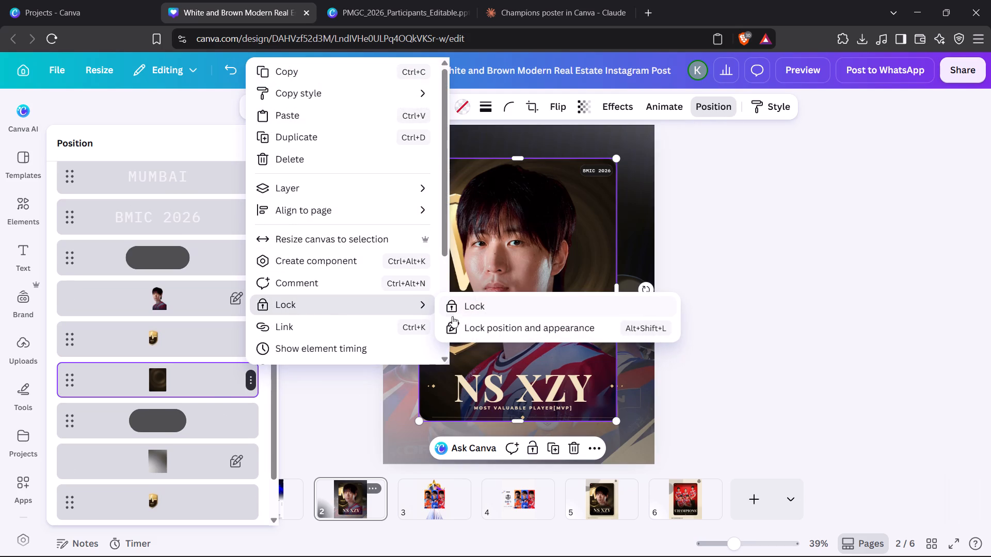
left_click(471, 306)
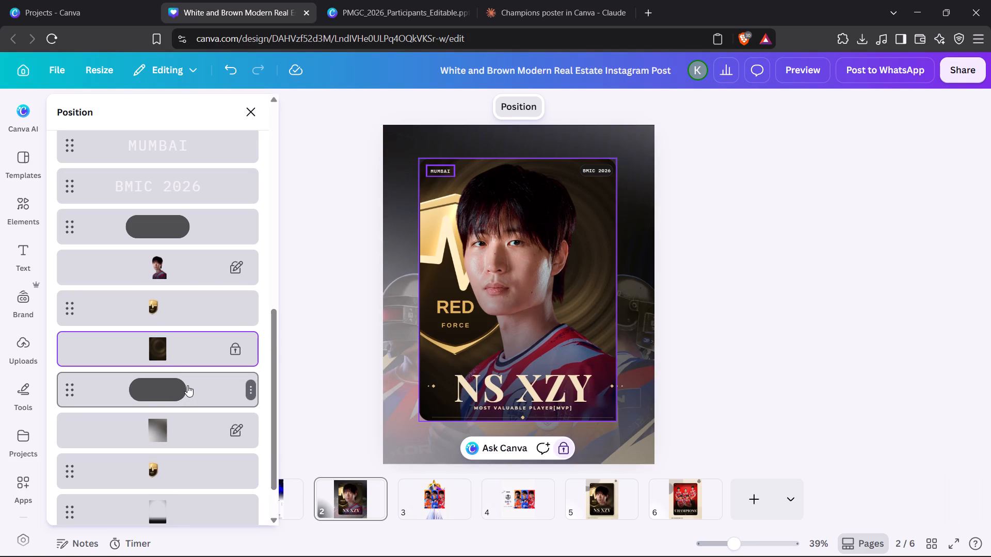
Lock the position of the white-to-black gradient layer just above page 2's helmet background image.
left_click(182, 433)
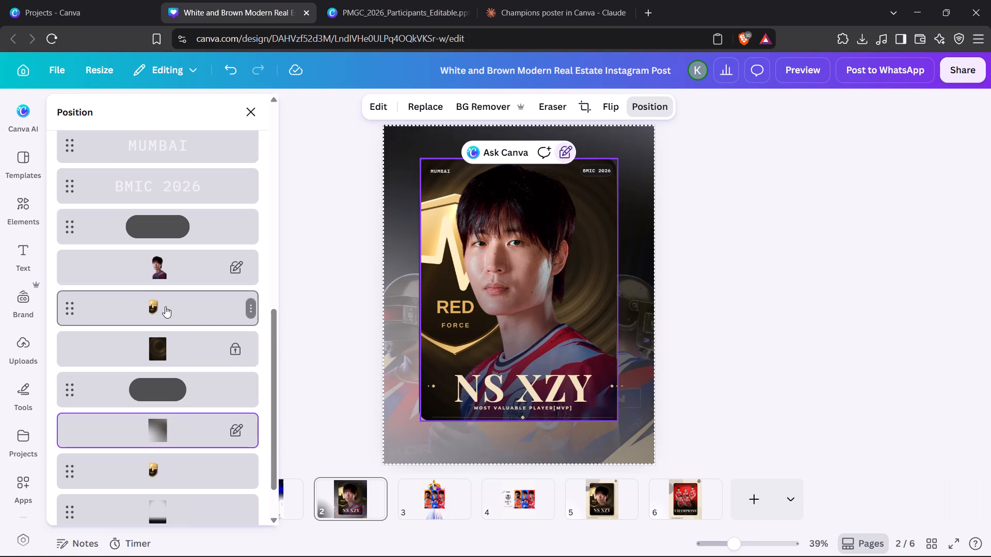
scroll(165, 306, "up", 7)
scroll(165, 280, "down", 5)
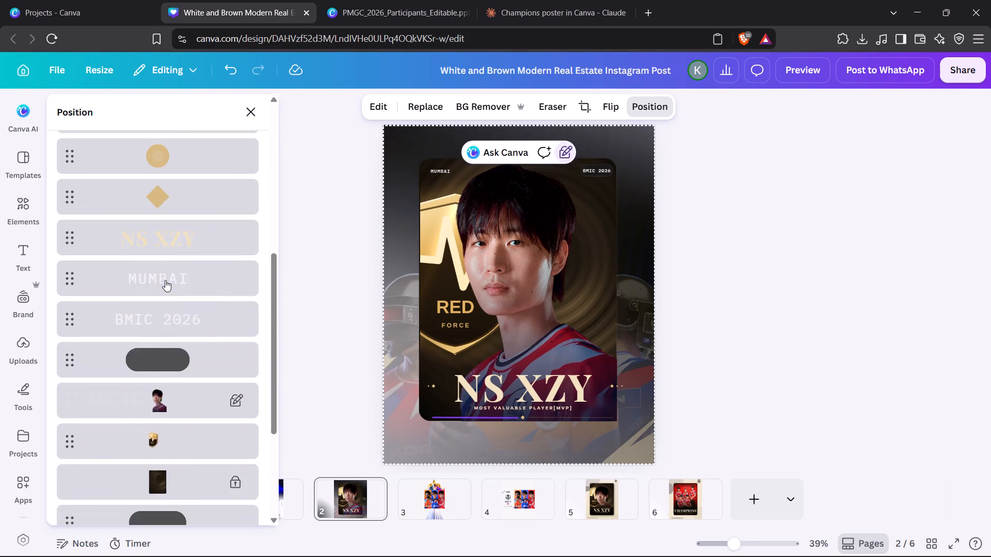
scroll(165, 280, "down", 5)
left_click(201, 458)
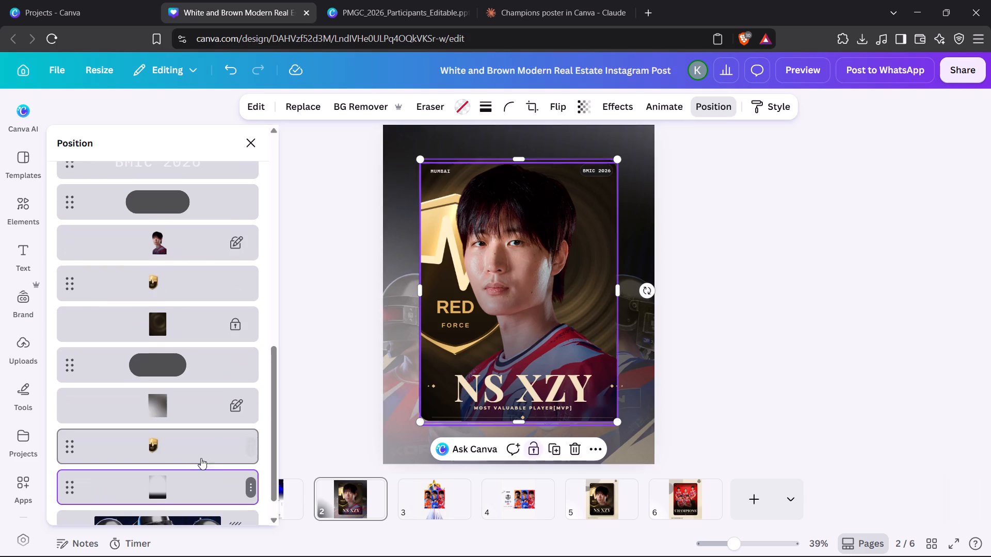
left_click(537, 448)
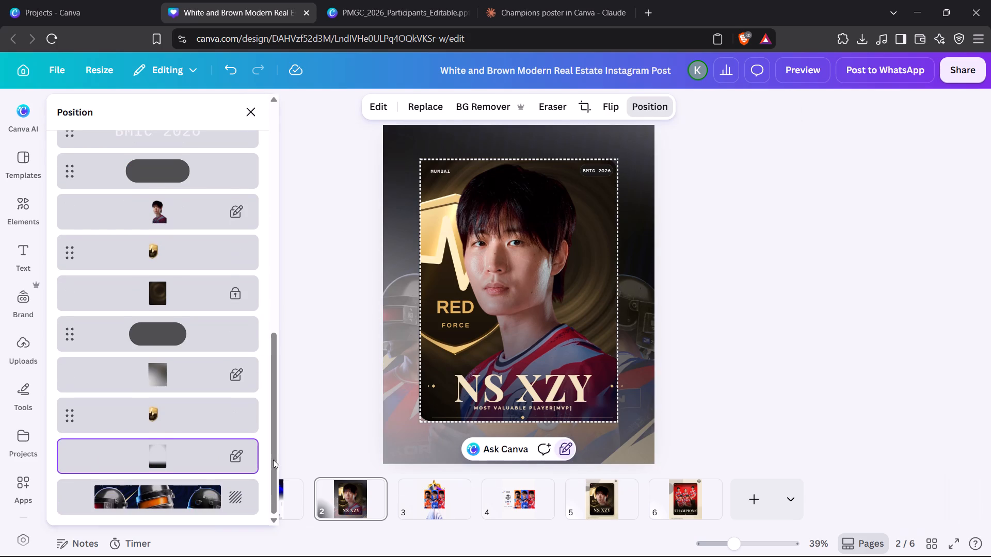
Lock the position of the lower gold shield layer, beneath page 2's full-page gradient.
left_click(199, 416)
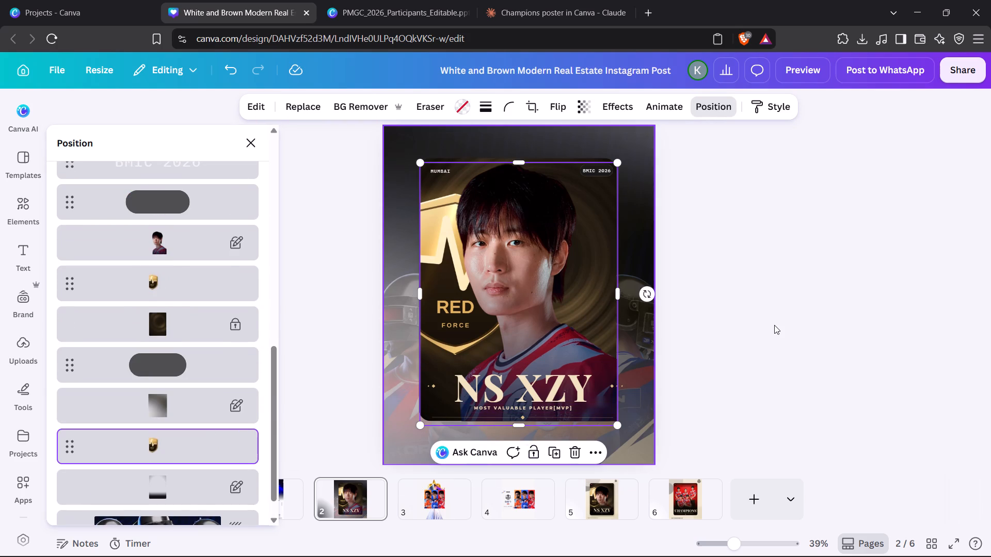
left_click(535, 451)
left_click(834, 323)
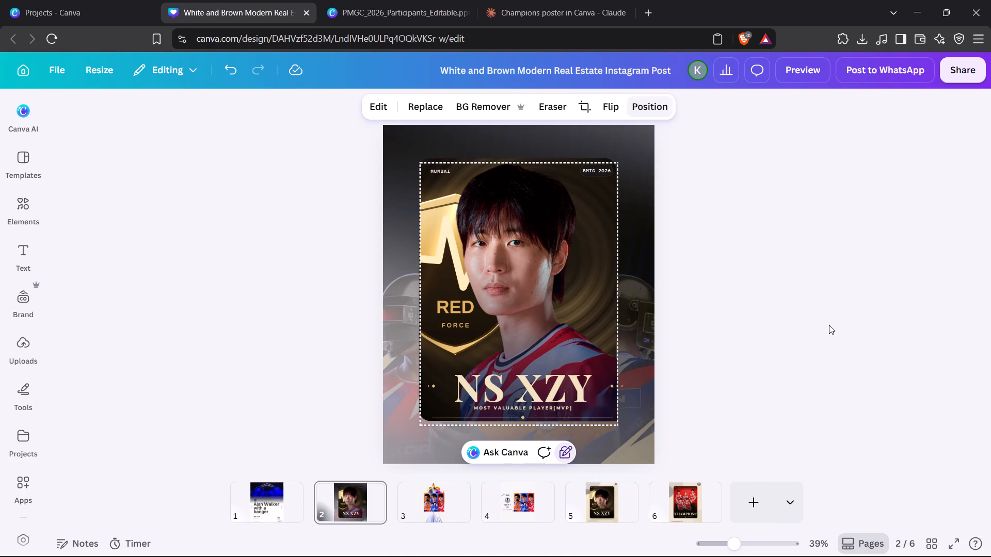
left_click(780, 361)
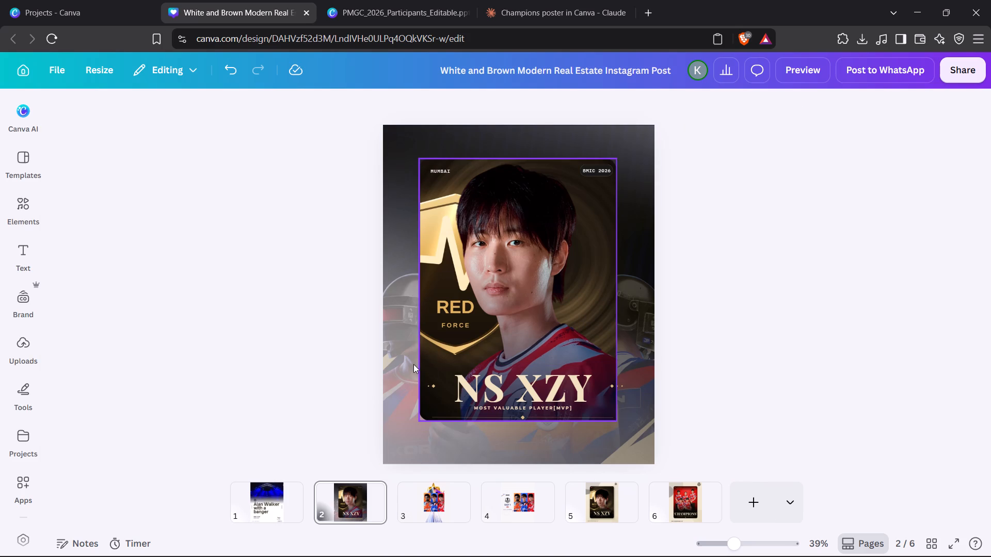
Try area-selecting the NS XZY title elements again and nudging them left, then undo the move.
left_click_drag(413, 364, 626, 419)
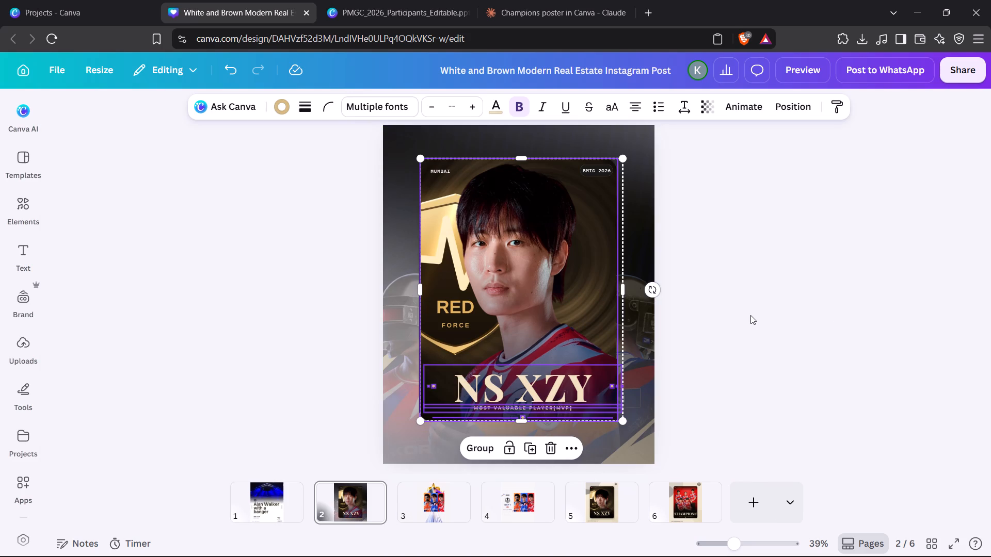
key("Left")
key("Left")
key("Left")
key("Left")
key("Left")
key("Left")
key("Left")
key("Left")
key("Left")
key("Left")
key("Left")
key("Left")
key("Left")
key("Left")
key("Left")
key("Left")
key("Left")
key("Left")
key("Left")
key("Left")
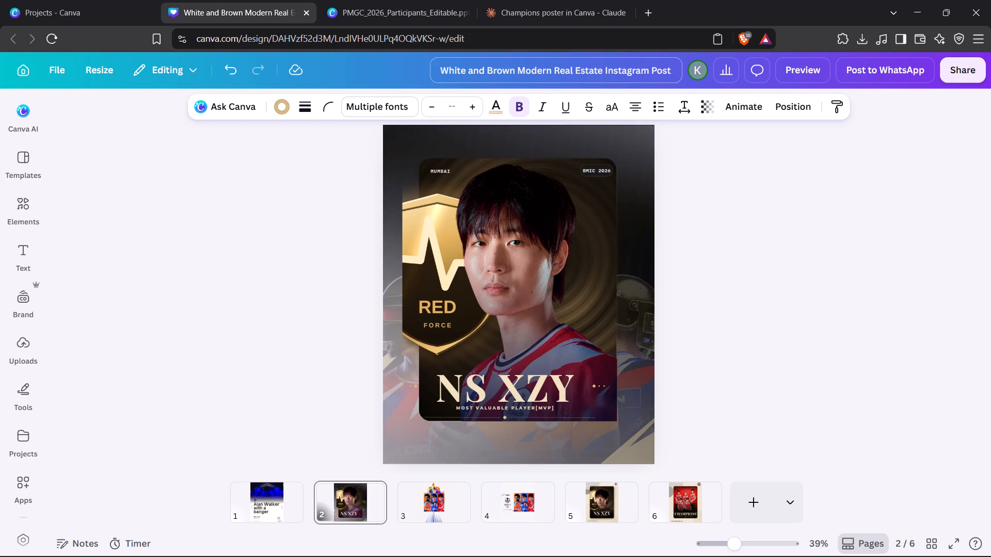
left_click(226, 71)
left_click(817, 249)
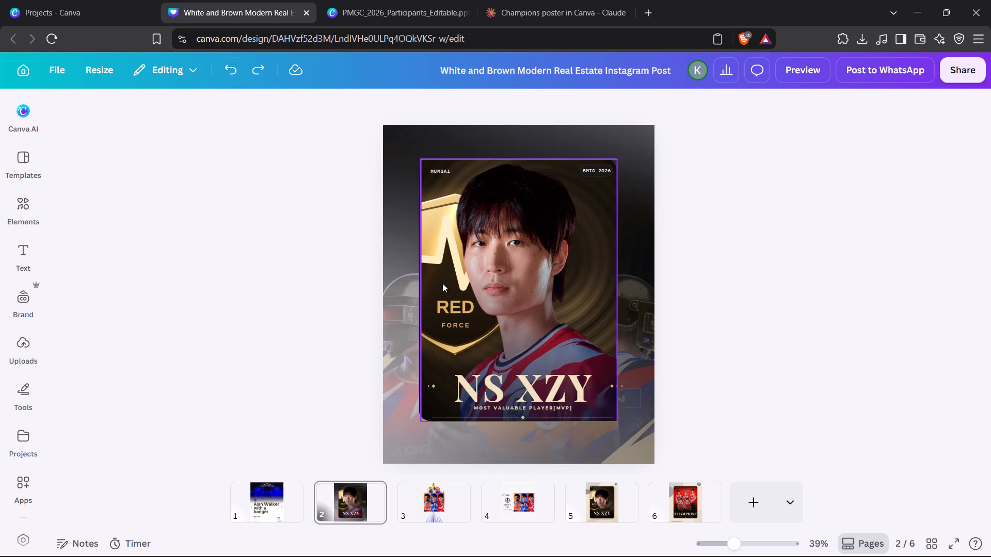
Change the player cutout's position lock on page 2's card to a full lock.
left_click(442, 283)
key("Left")
key("Left")
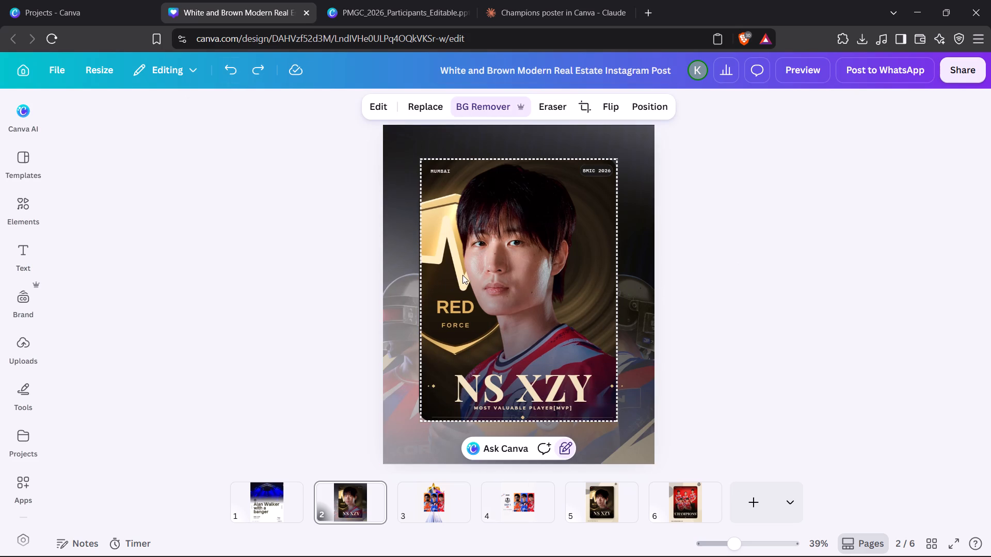
left_click(563, 450)
left_click(767, 343)
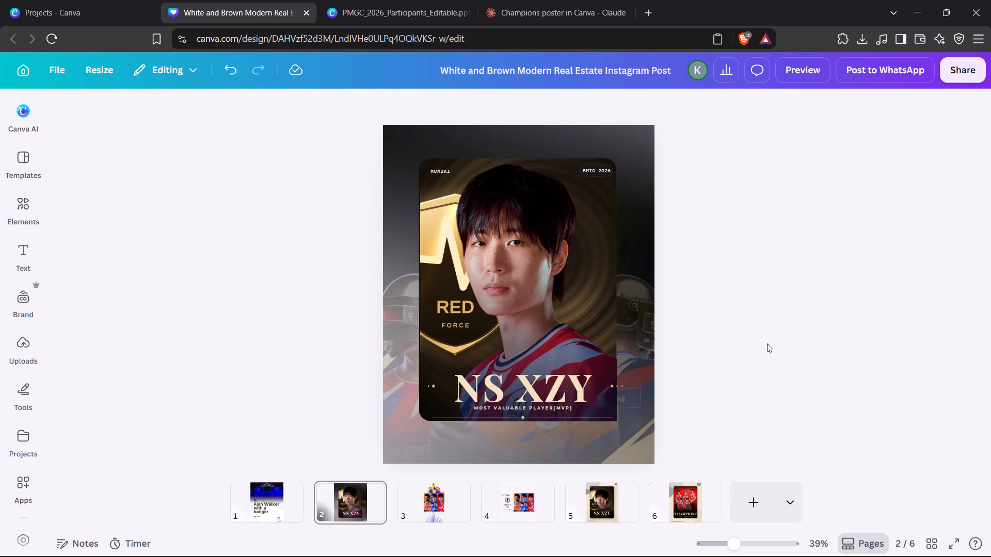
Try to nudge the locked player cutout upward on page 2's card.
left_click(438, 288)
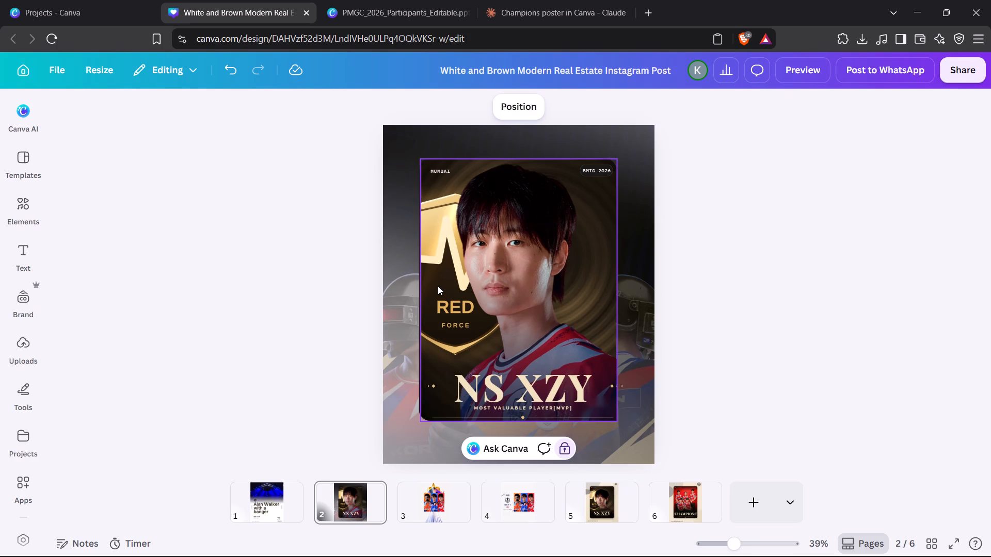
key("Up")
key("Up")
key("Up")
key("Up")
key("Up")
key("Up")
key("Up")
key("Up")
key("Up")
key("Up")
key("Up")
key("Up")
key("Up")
Unlock the player cutout on page 2's card.
left_click(566, 450)
left_click(886, 368)
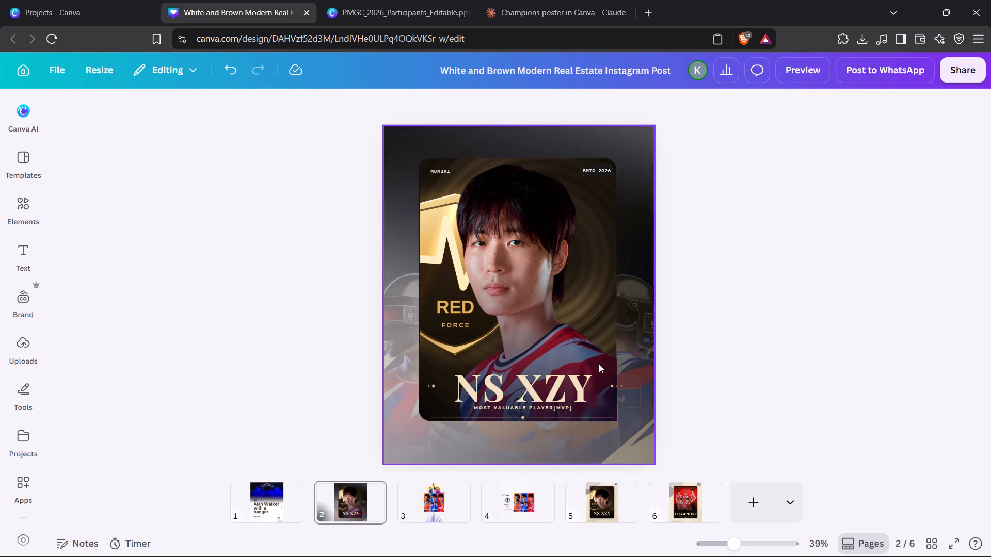
Nudge the player cutout up and slightly to the left so the head rises just above the card's top edge.
left_click(435, 352)
key("Up")
key("Up")
key("Up")
key("Up")
key("Up")
key("Up")
key("Up")
key("Up")
key("Up")
key("Up")
key("Up")
key("Up")
key("Up")
key("Up")
key("Up")
key("Up")
key("Up")
key("Up")
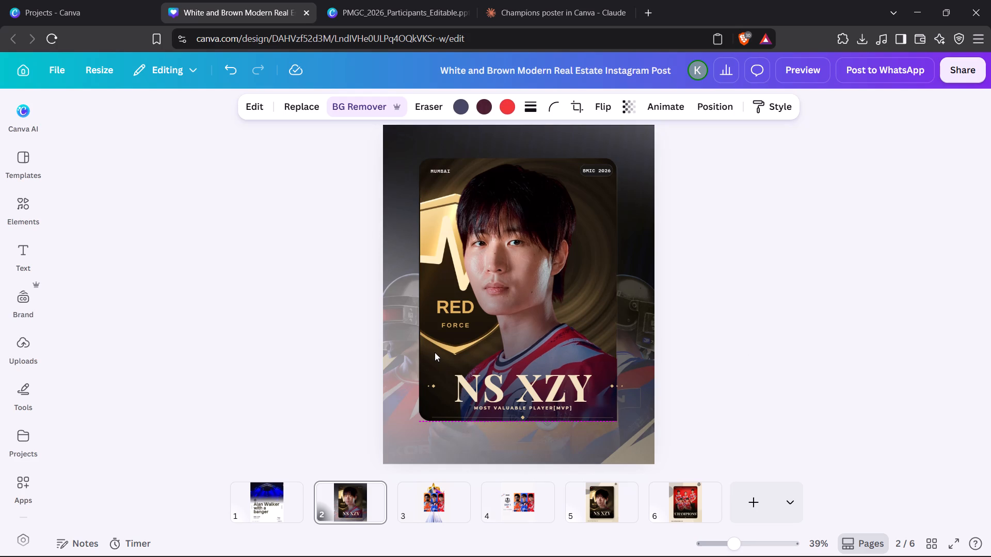
key("Down")
key("Down")
key("Down")
key("Down")
key("Down")
key("Down")
key("Down")
key("Down")
key("Down")
key("Down")
key("Down")
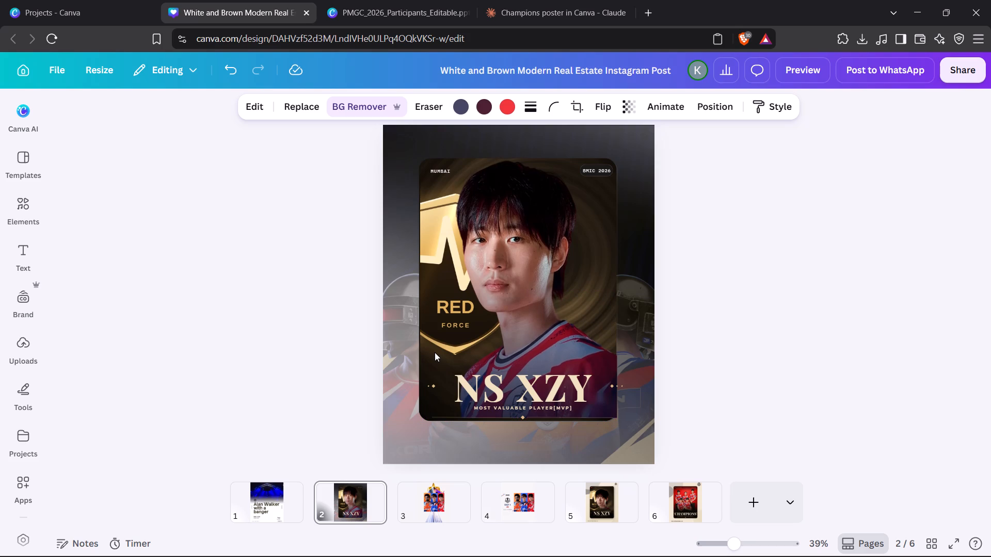
key("Down")
key("Down")
key("Up")
key("Up")
key("Up")
key("Up")
key("Up")
key("Up")
key("Up")
key("Up")
key("Up")
key("Up")
key("Up")
key("Up")
key("Up")
key("Up")
key("Up")
key("Up")
key("Up")
key("Up")
key("Up")
key("Up")
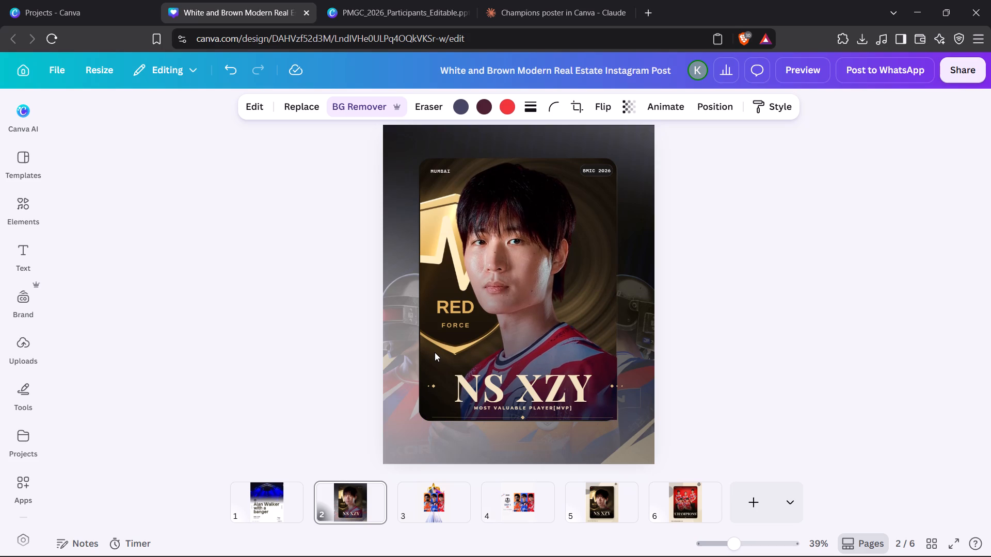
key("Up")
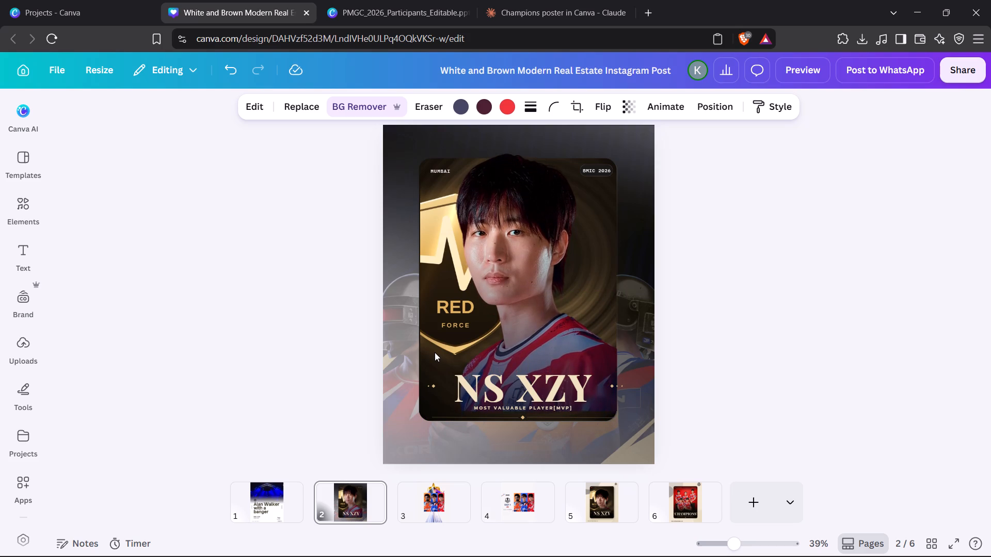
key("Left")
key("Left")
key("Left")
key("Left")
key("Left")
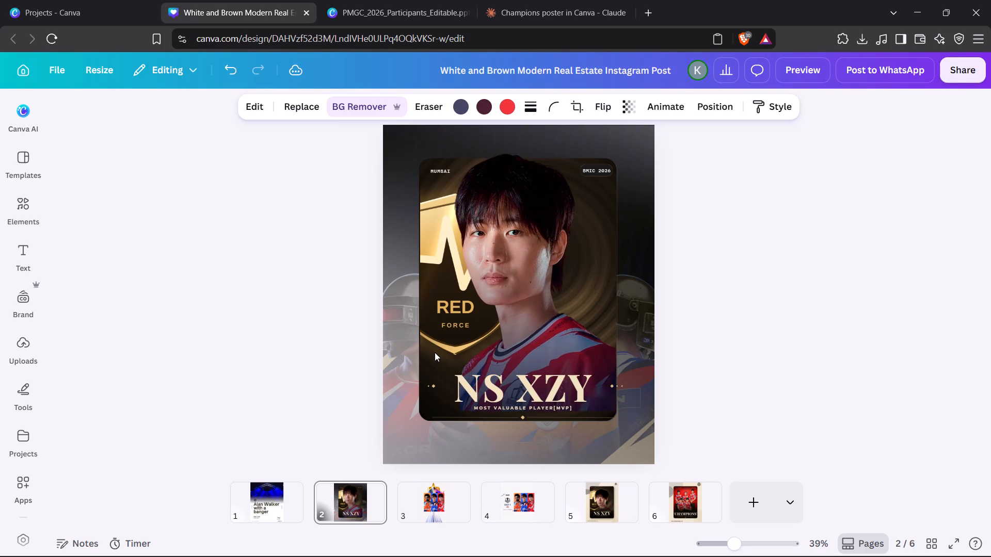
key("Right")
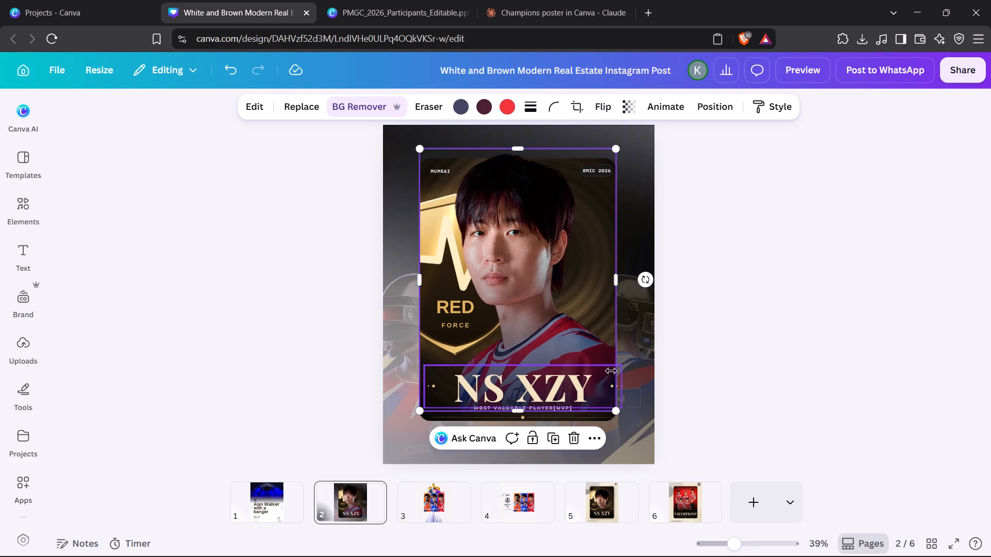
left_click(750, 371)
left_click(750, 372)
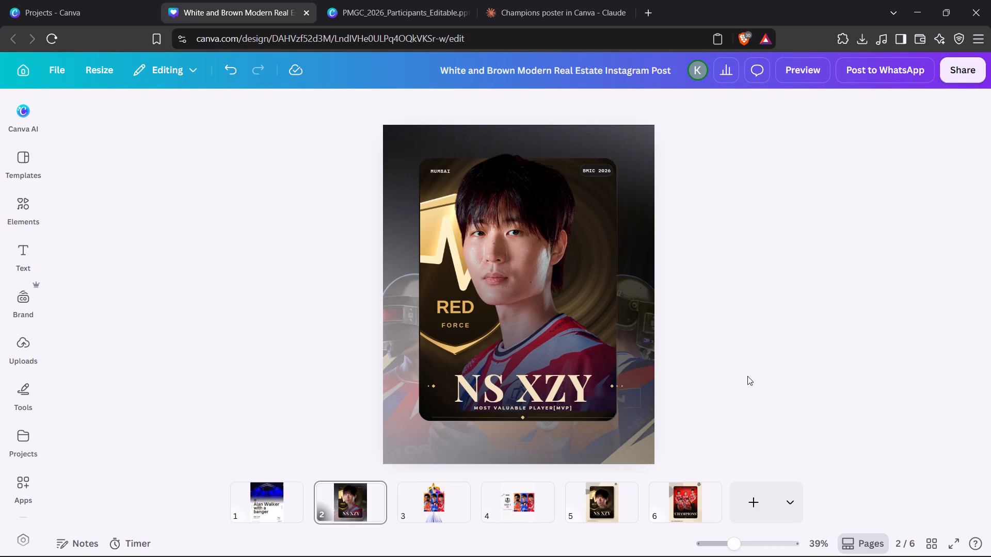
Scale the player cutout down slightly so its head fits just inside the card's top edge.
left_click(511, 264)
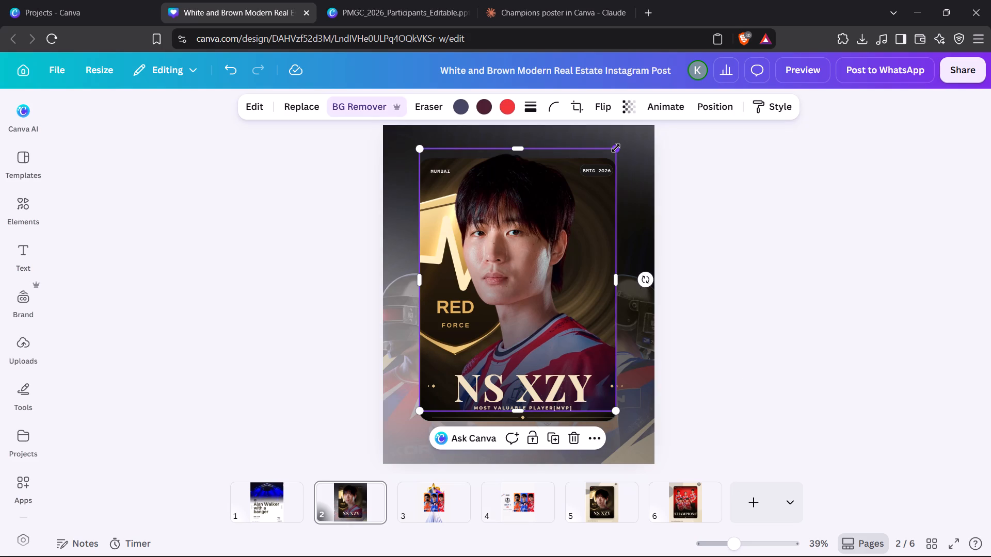
left_click_drag(616, 148, 615, 165)
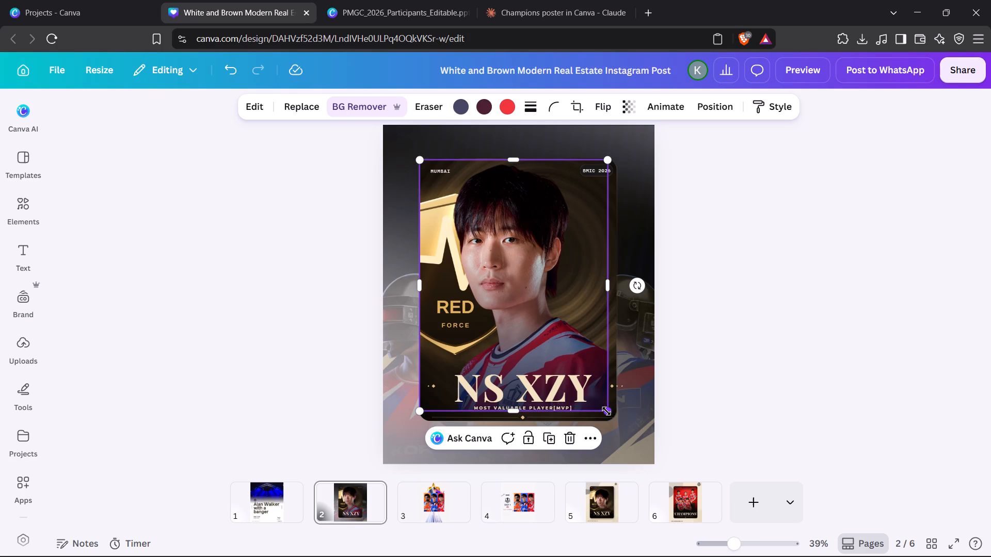
left_click_drag(606, 411, 604, 416)
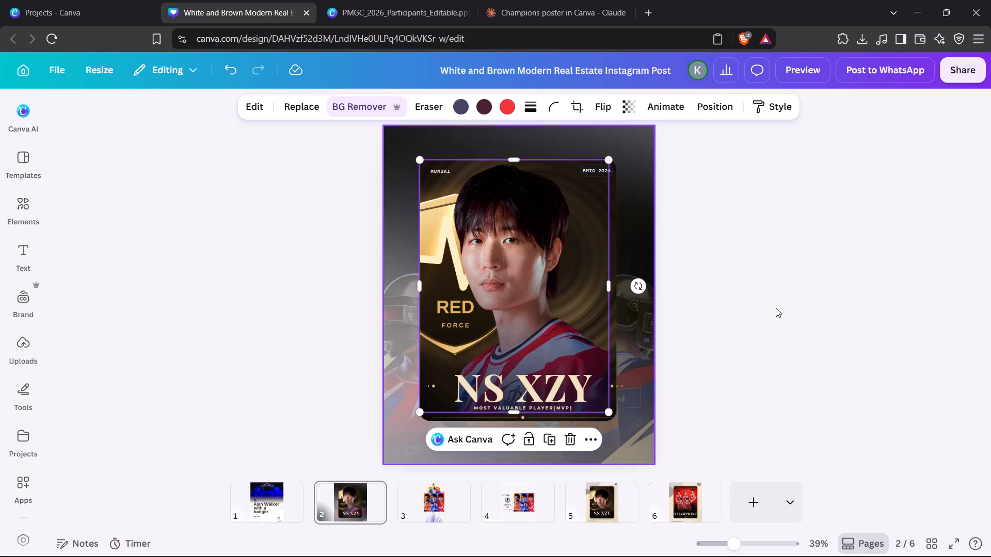
left_click(776, 308)
left_click(870, 245)
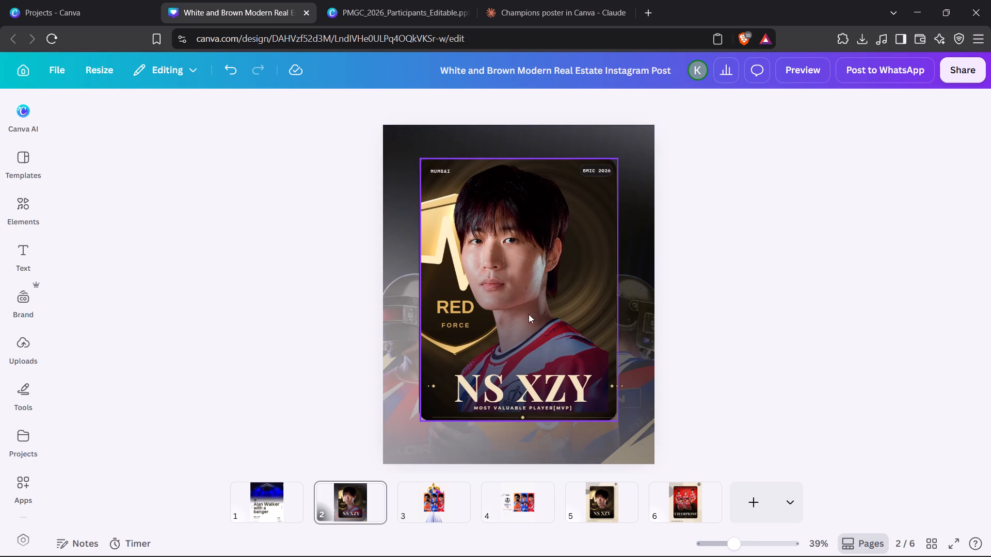
Nudge the player cutout right until its right side lines up with the card's right edge.
left_click(522, 305)
key("Right")
key("Right")
key("Right")
key("Right")
key("Right")
key("Right")
key("Right")
key("Right")
key("Right")
key("Right")
key("Right")
key("Right")
key("Right")
key("Right")
key("Right")
key("Right")
key("Right")
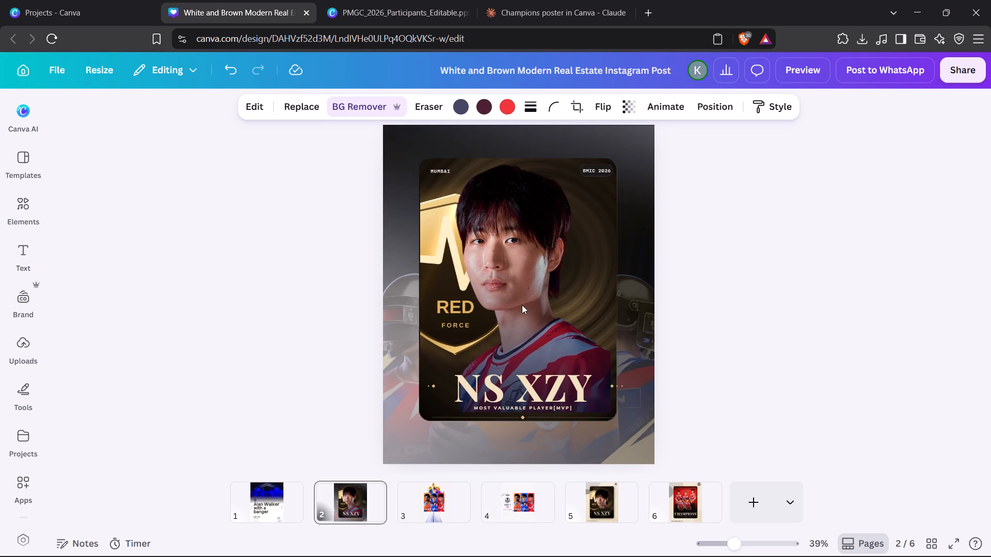
key("Right")
key("Right")
key("Right")
key("Right")
key("Right")
key("Right")
key("Right")
key("Right")
key("Right")
key("Right")
key("Right")
key("Right")
key("Right")
key("Right")
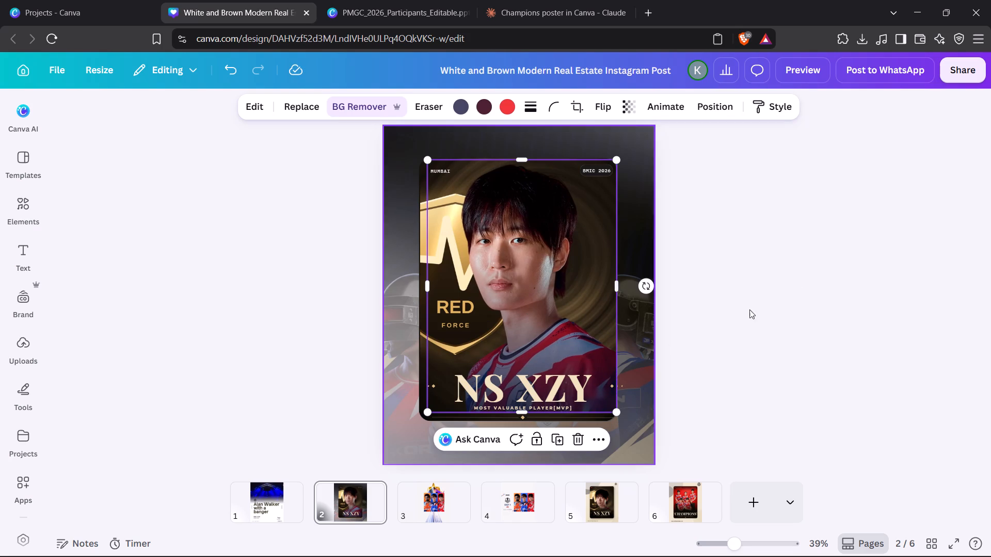
left_click(807, 281)
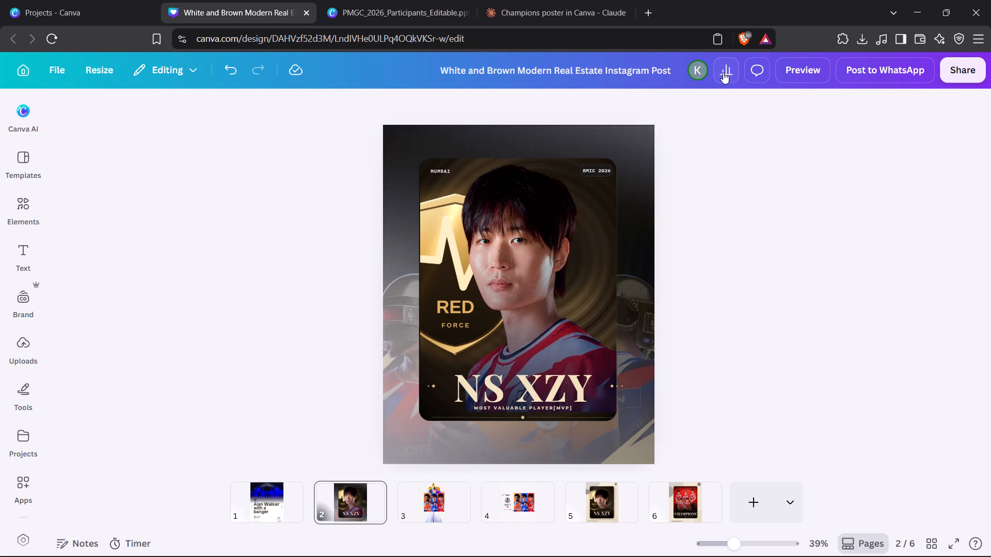
Lock the position of the card's gold shield layer, directly beneath the player cutout.
left_click(641, 134)
left_click(640, 107)
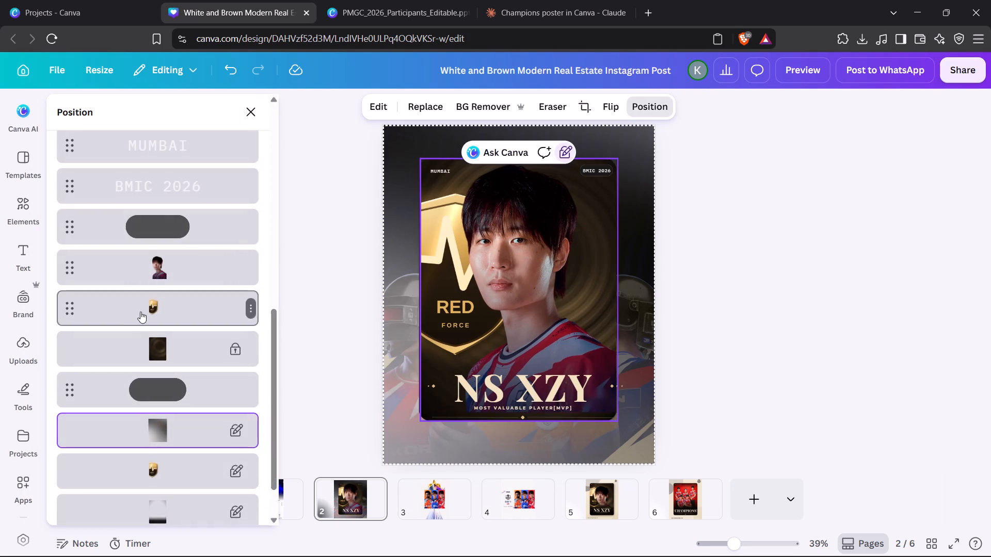
left_click(162, 484)
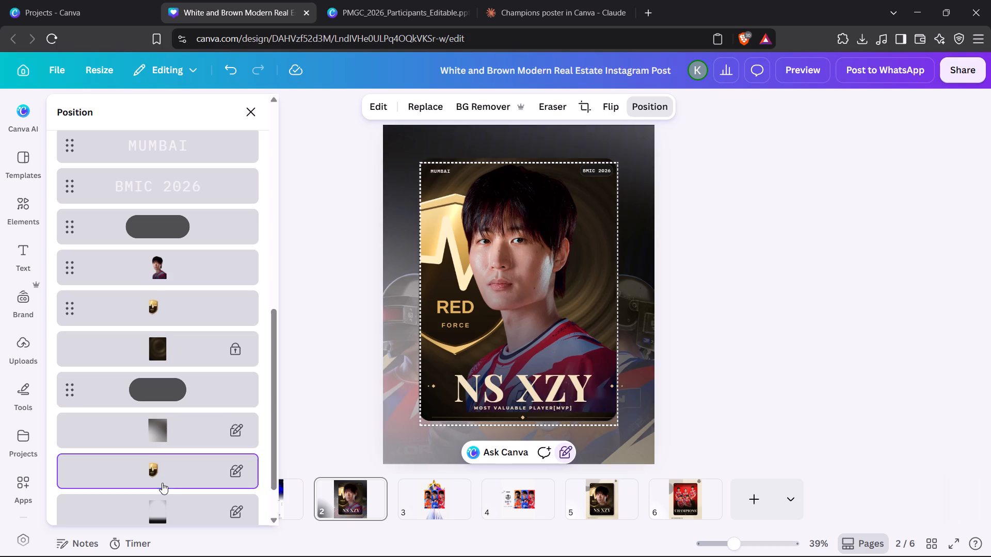
left_click(169, 309)
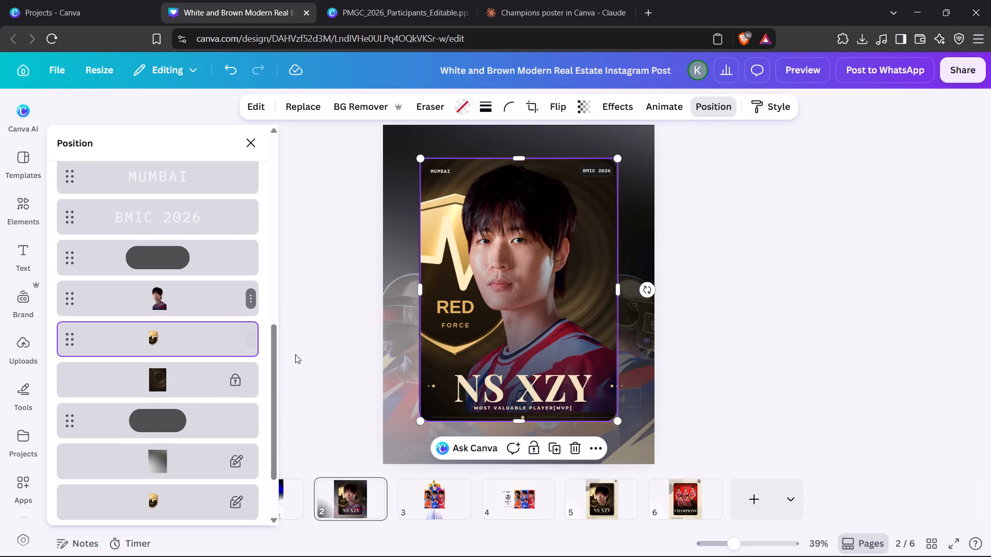
left_click(530, 448)
left_click(765, 320)
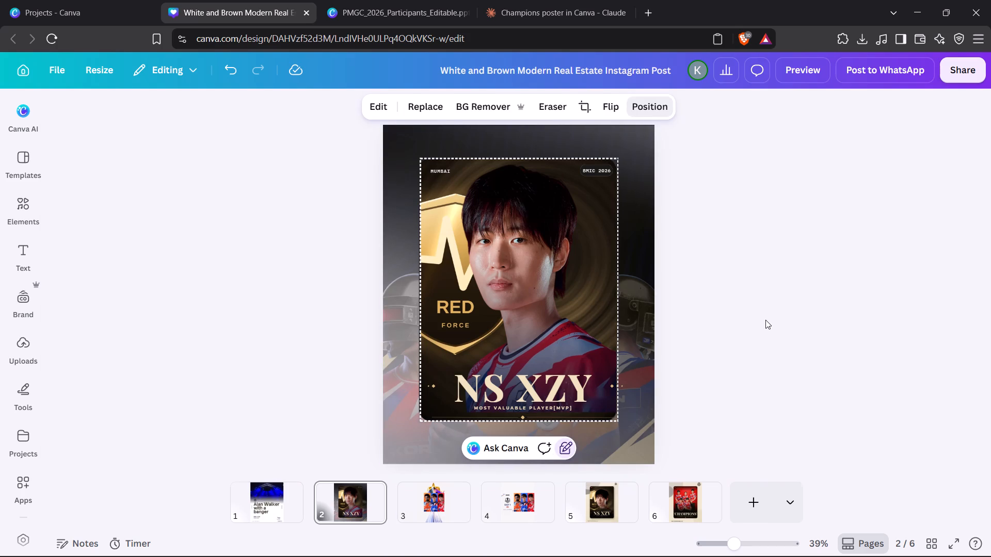
left_click(764, 320)
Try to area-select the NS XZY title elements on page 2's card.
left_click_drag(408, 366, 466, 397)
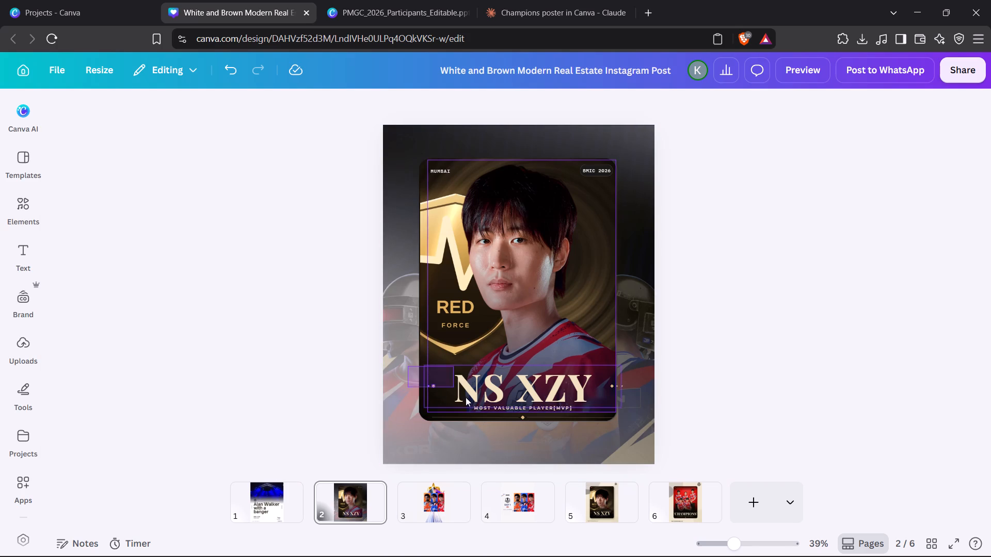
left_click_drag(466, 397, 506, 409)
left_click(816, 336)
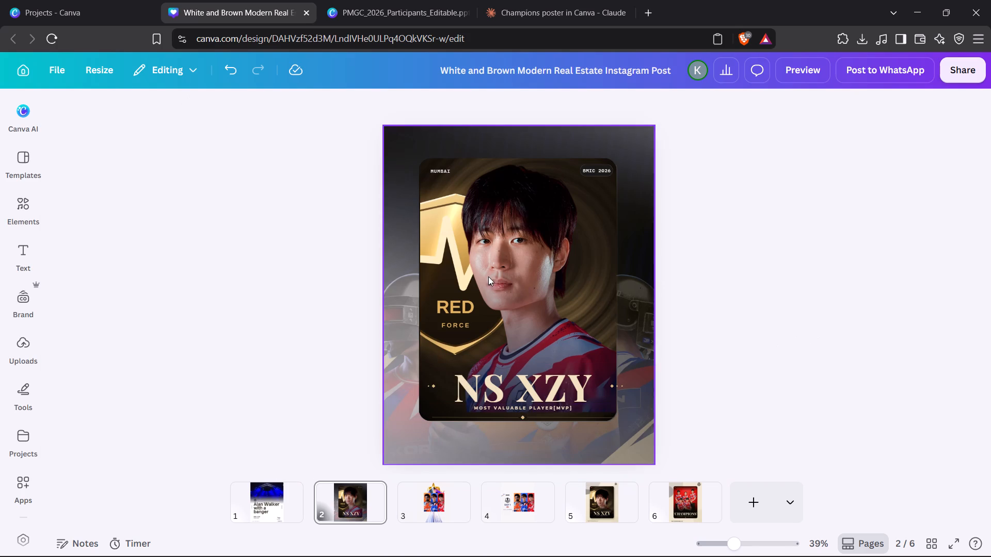
Lock the position of the player cutout on page 2's card.
left_click(513, 269)
left_click(533, 439)
left_click(861, 317)
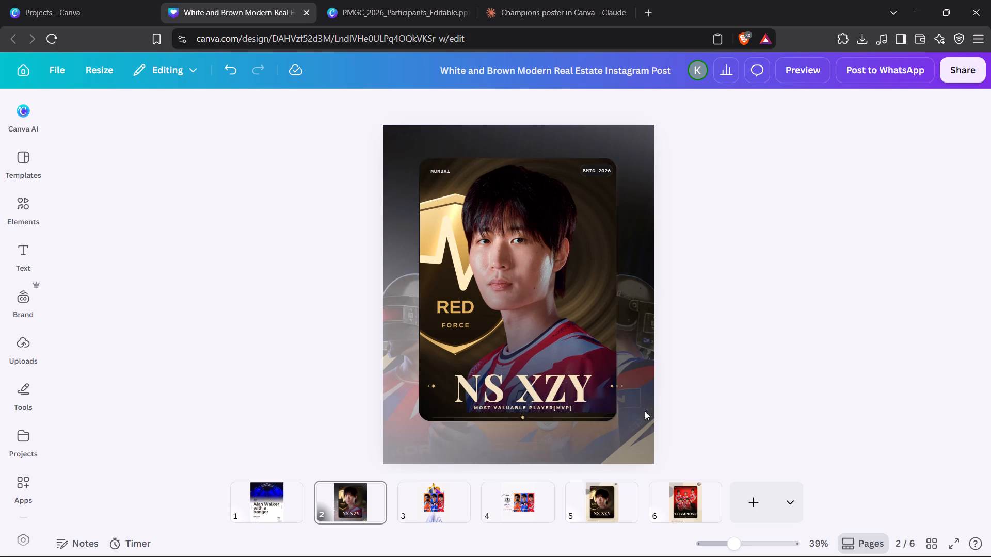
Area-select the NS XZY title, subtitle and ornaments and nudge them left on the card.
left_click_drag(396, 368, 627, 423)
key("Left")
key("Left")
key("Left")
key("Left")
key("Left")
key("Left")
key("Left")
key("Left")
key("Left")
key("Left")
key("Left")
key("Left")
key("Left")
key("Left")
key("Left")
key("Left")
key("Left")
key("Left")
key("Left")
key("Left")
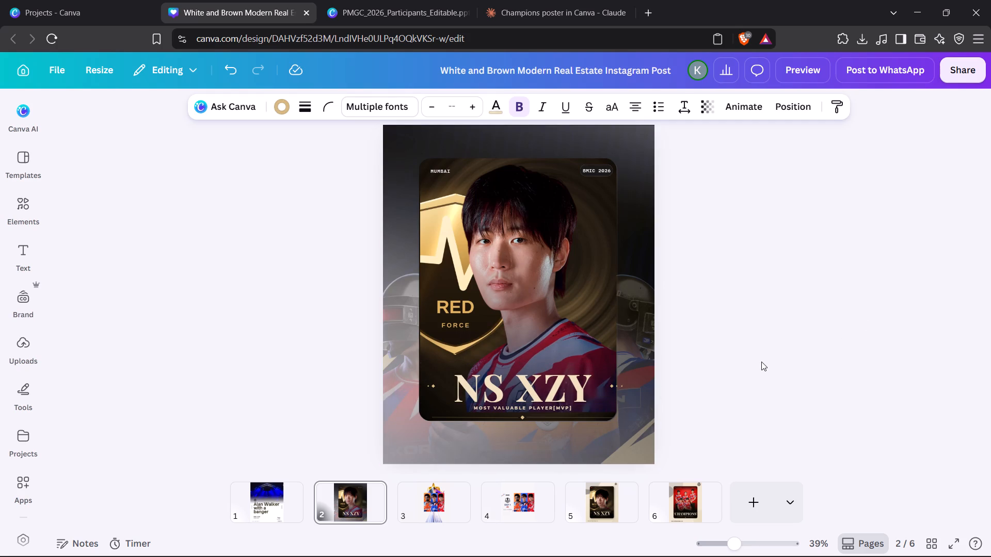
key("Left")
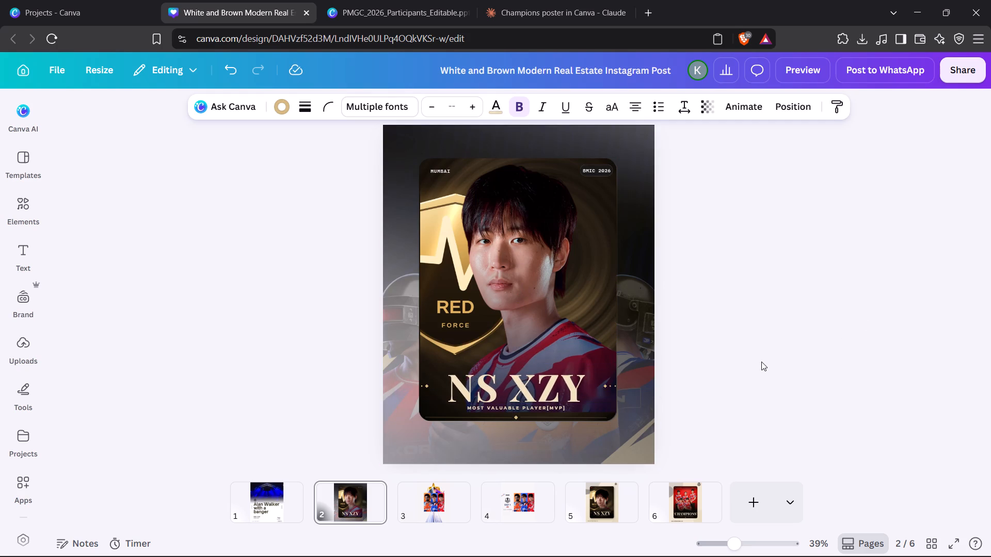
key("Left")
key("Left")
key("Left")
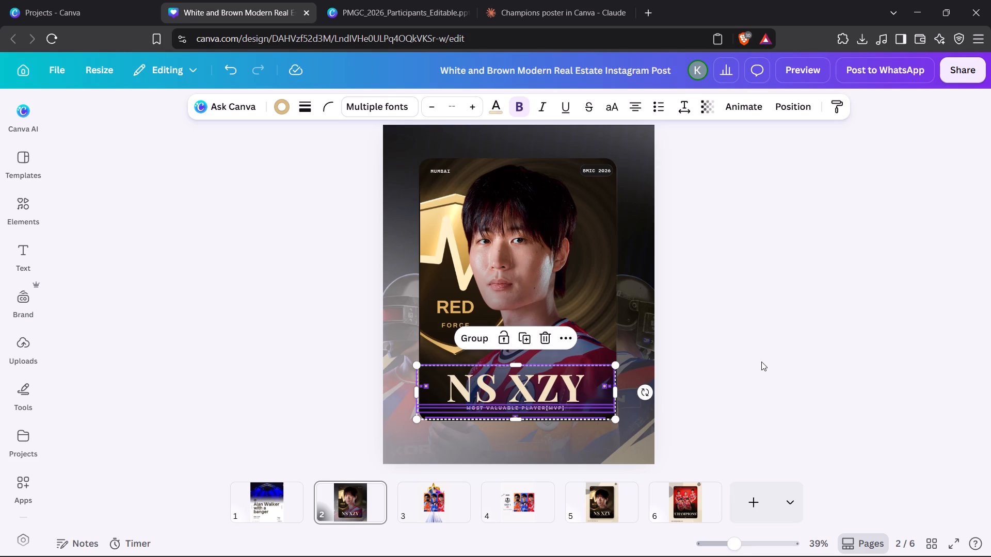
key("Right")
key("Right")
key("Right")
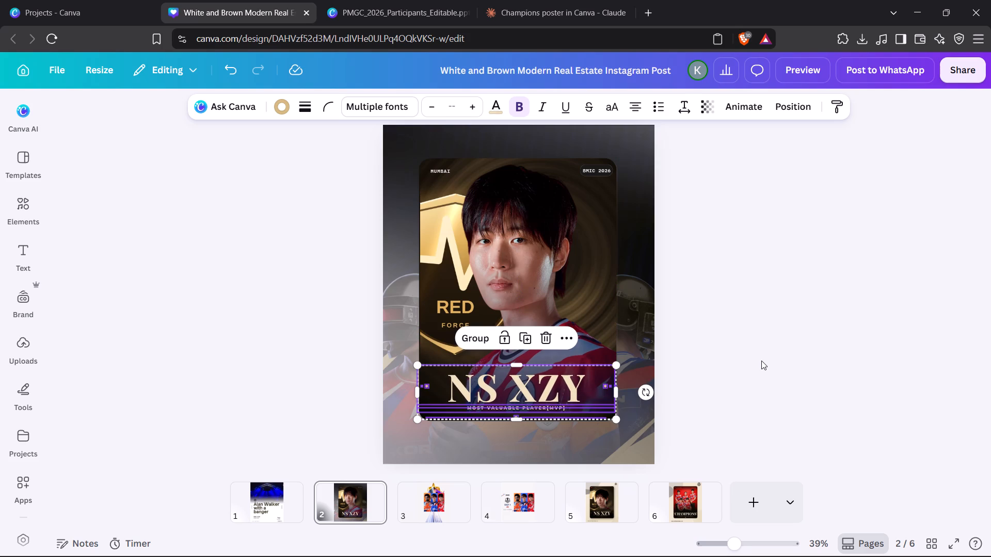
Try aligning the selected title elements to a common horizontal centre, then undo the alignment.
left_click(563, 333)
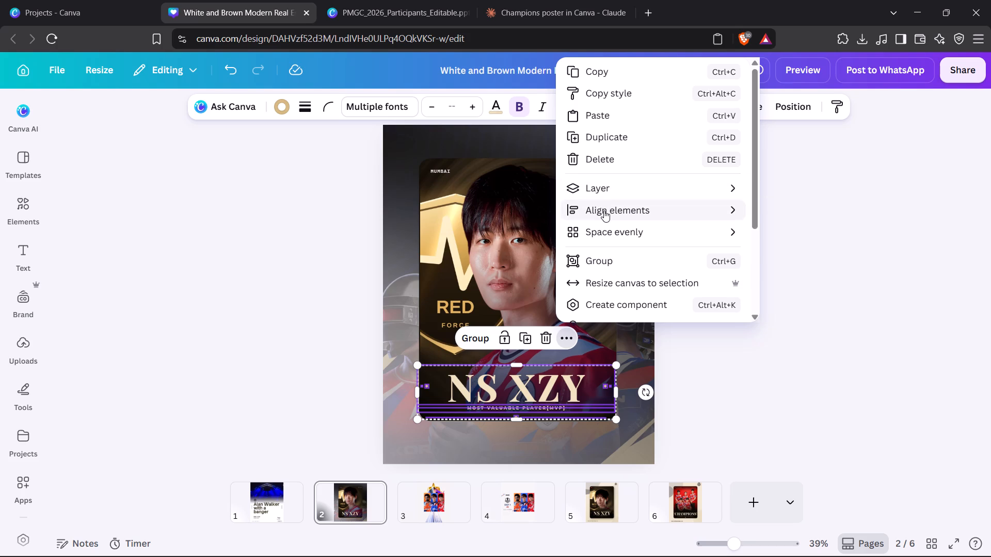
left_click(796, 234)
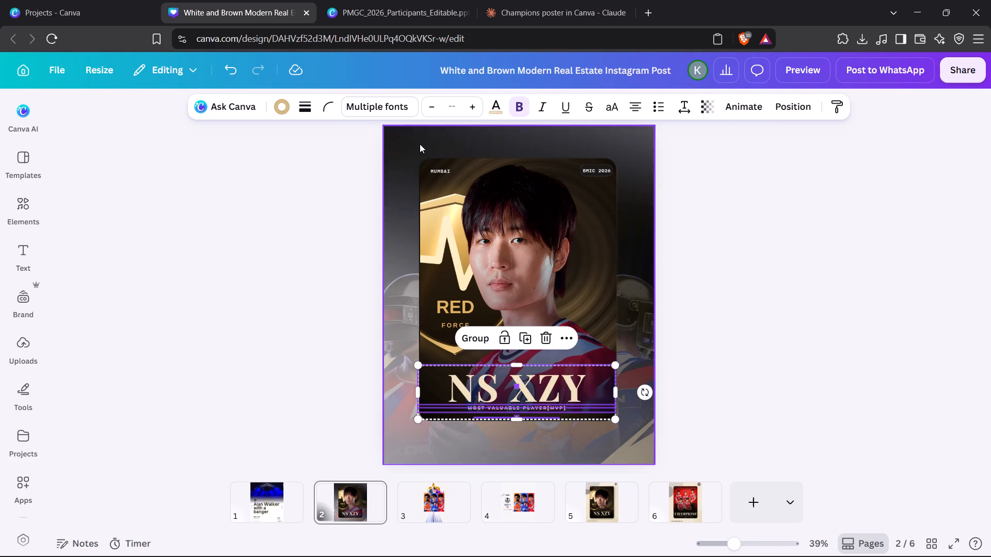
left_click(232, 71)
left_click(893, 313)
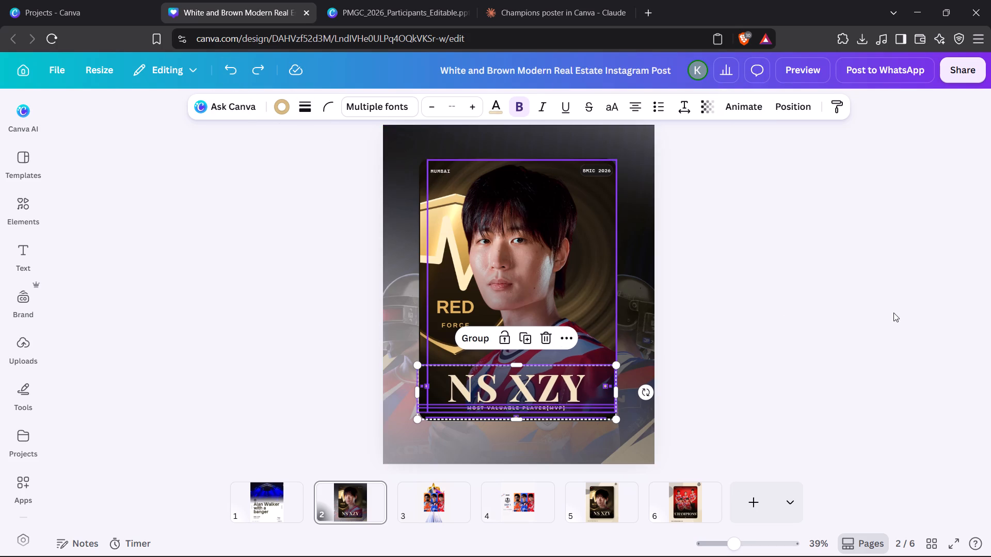
Group the NS XZY title, the MOST VALUABLE PLAYER[MVP] subtitle and their ornaments.
left_click_drag(412, 366, 449, 384)
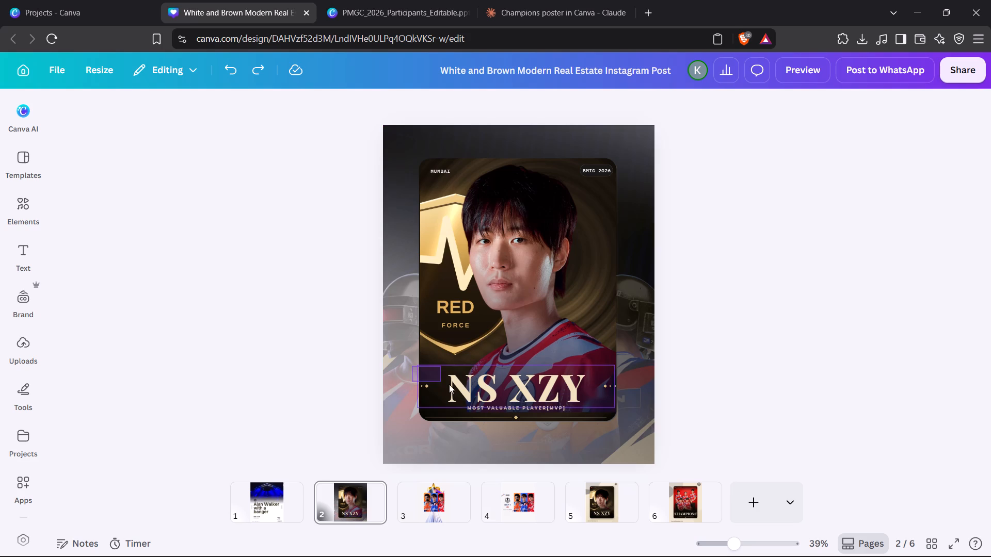
left_click_drag(449, 384, 608, 428)
left_click(476, 339)
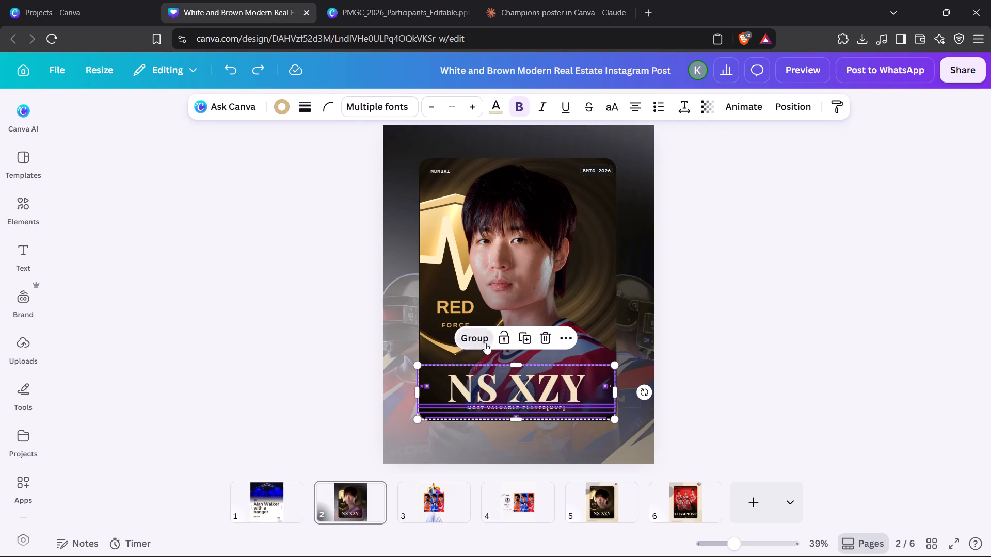
Align the NS XZY title group to the page's horizontal centre.
left_click(588, 339)
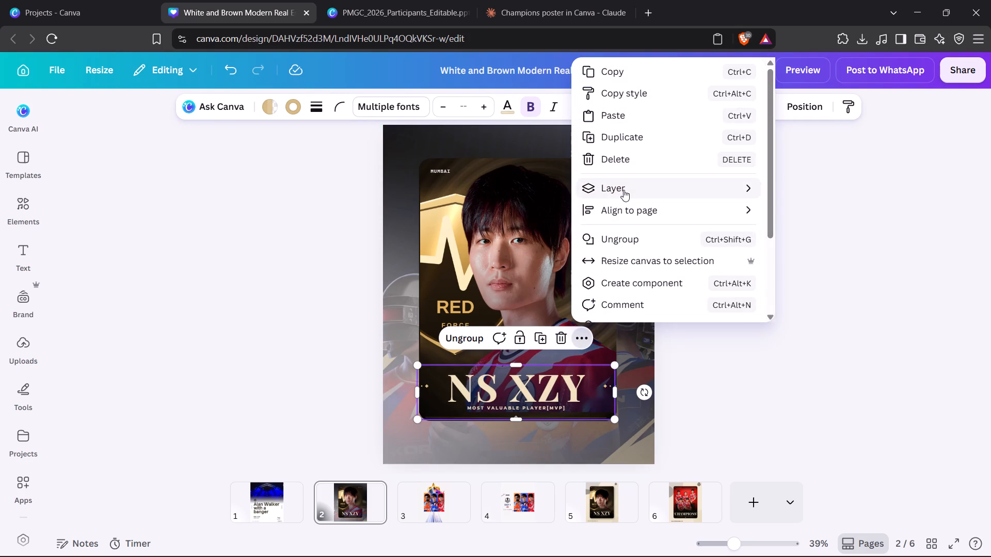
left_click(784, 234)
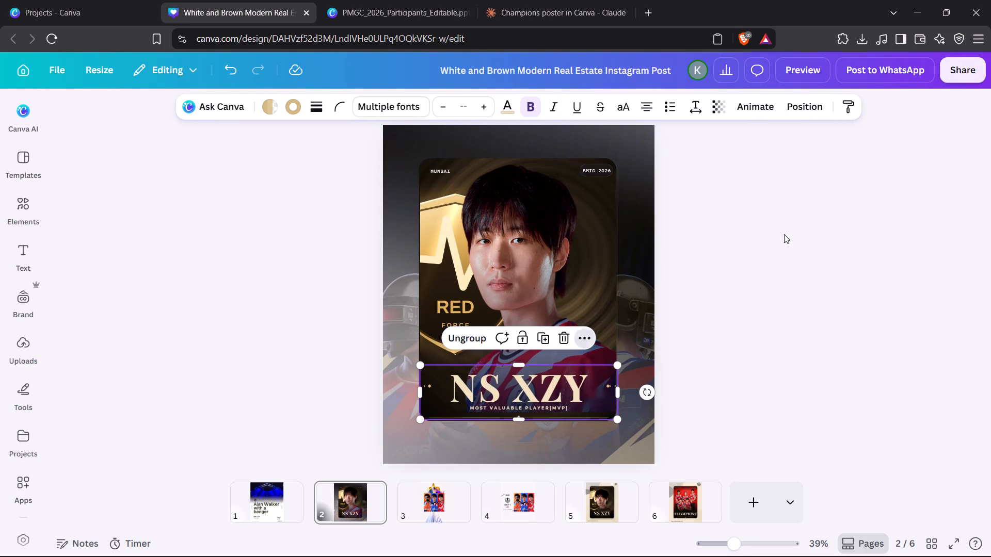
double_click(851, 260)
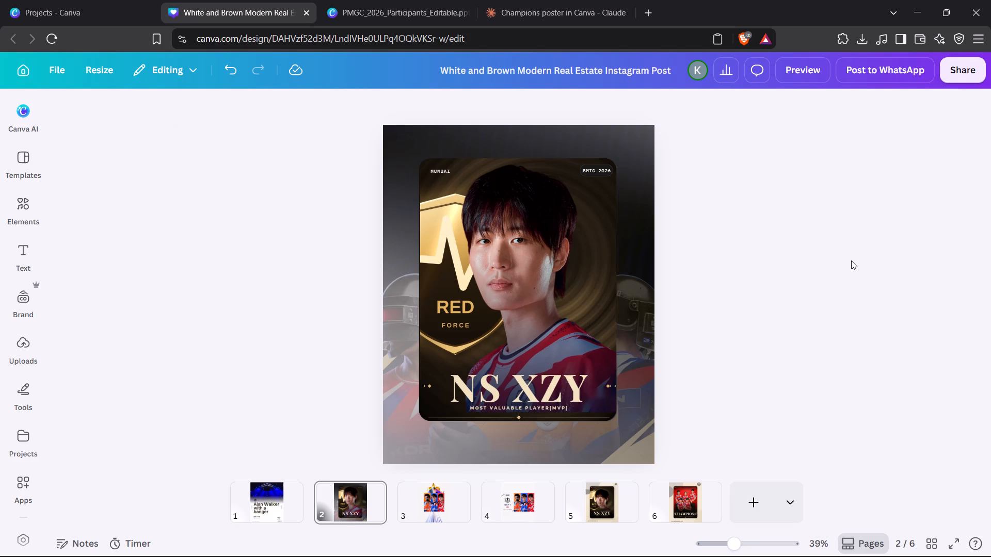
left_click(701, 349)
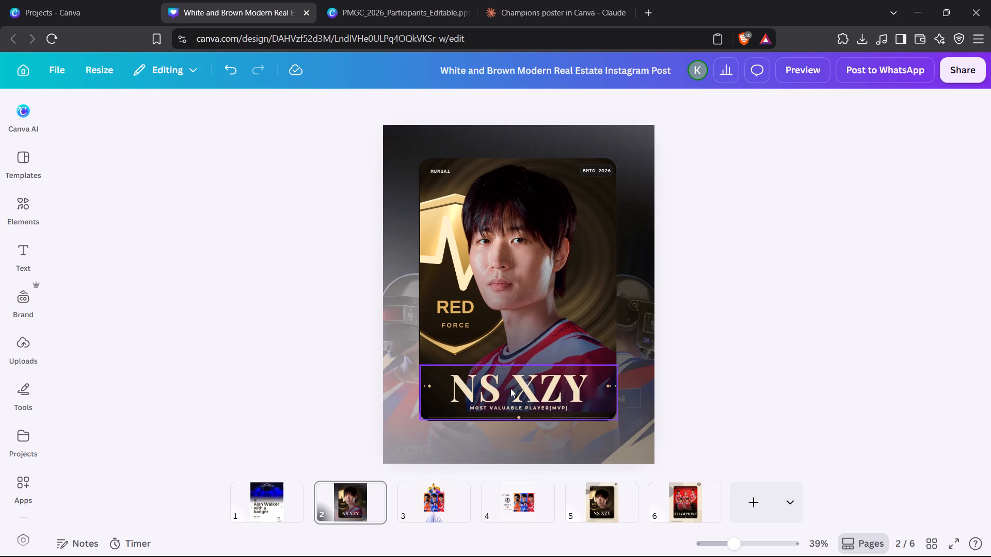
Nudge the grouped NS XZY title, MOST VALUABLE PLAYER[MVP] subtitle and ornaments slightly upward on page 2's card.
left_click(510, 388)
key("Up")
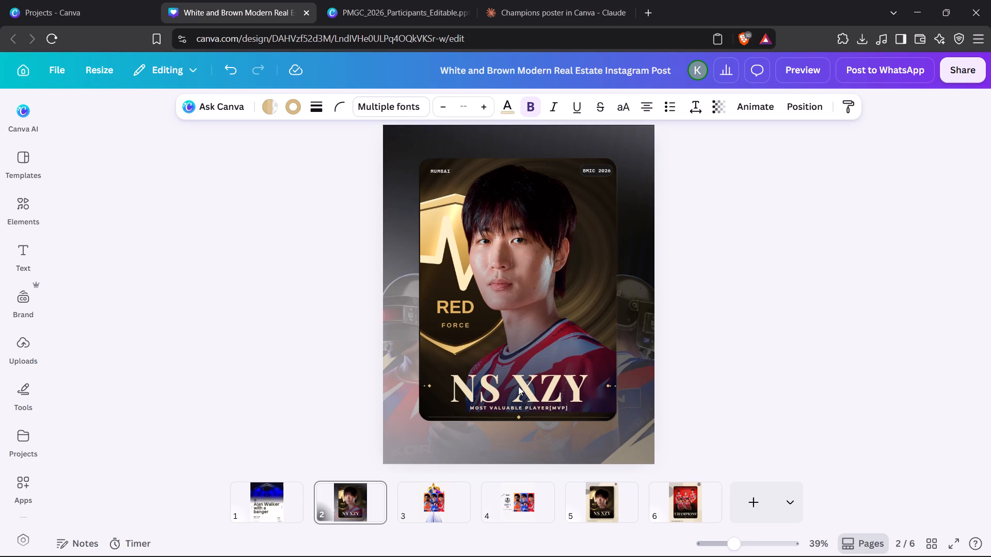
key("Up")
key("Up")
key("Up")
key("Up")
key("Up")
key("Up")
key("Up")
key("Up")
key("Up")
key("Up")
key("Up")
key("Up")
key("Up")
key("Up")
key("Up")
key("Down")
key("Down")
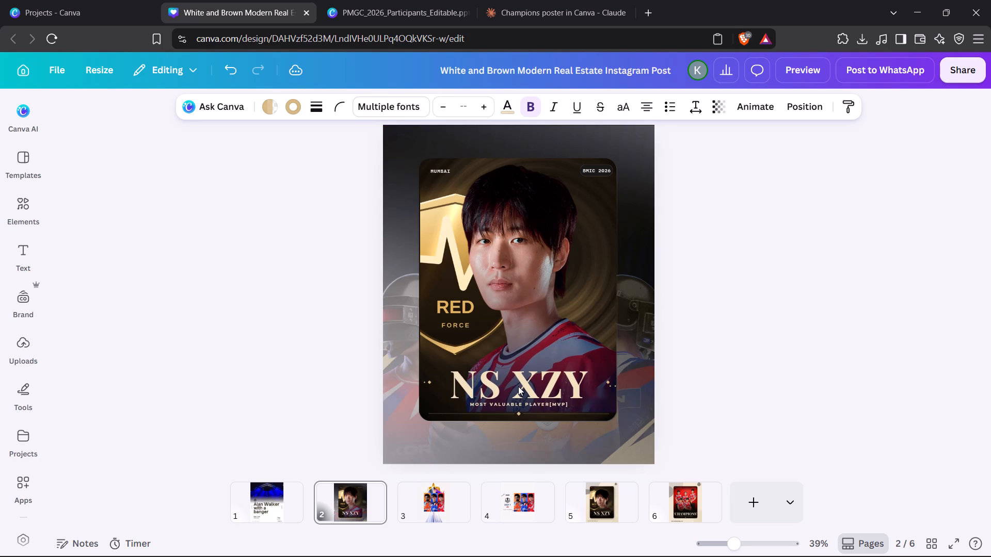
left_click(782, 299)
left_click(782, 299)
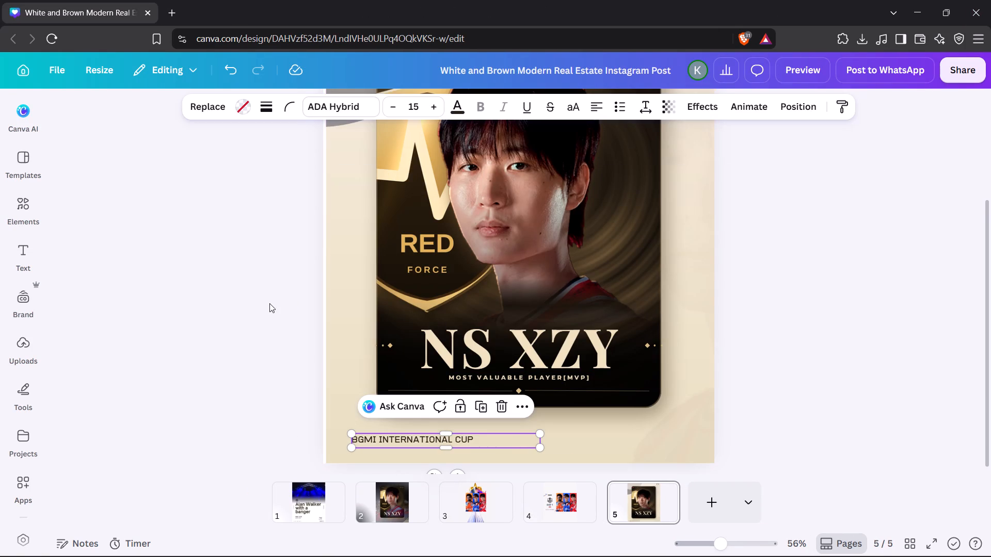
left_click(146, 13)
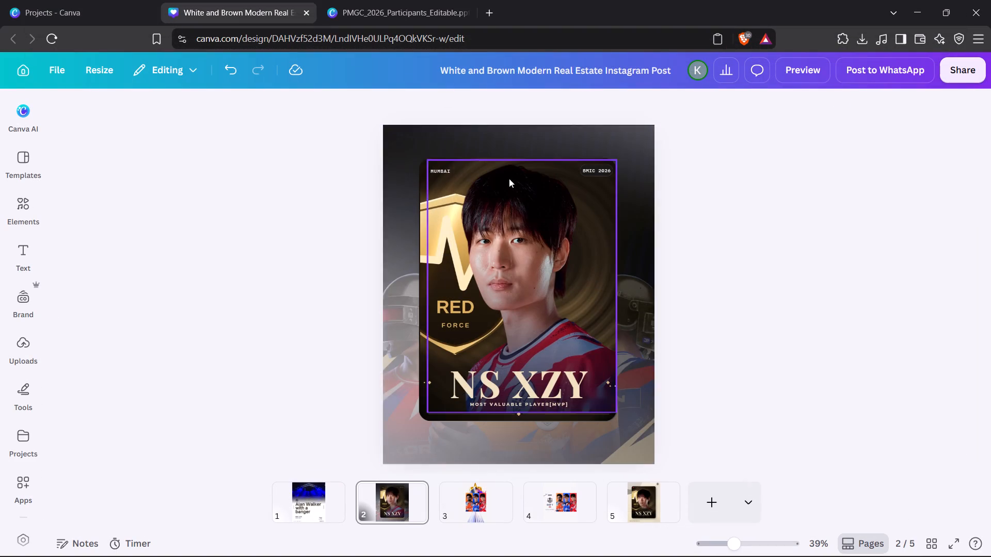
Open the Black and White Professional Minimalist design from recent projects in its own window and view page 5.
left_click(373, 17)
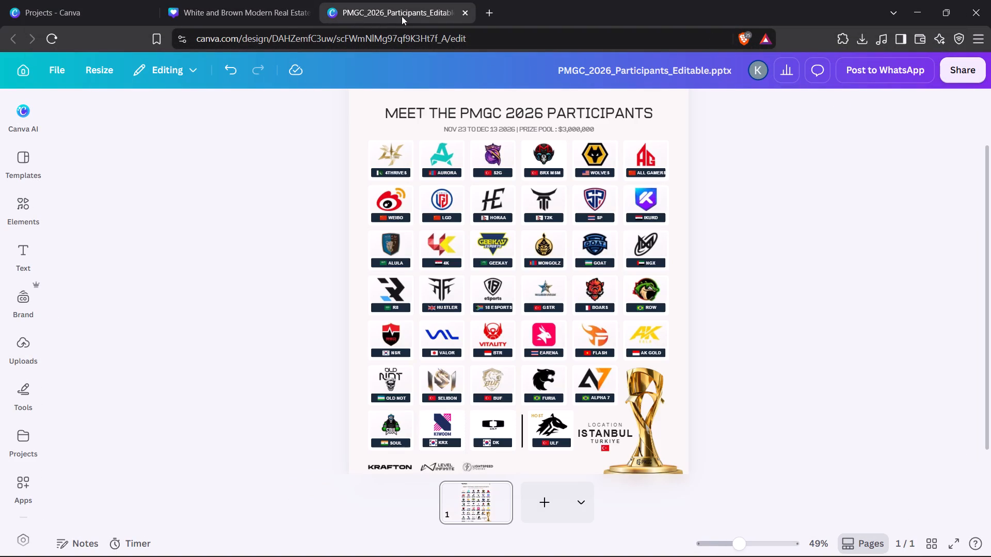
left_click(48, 0)
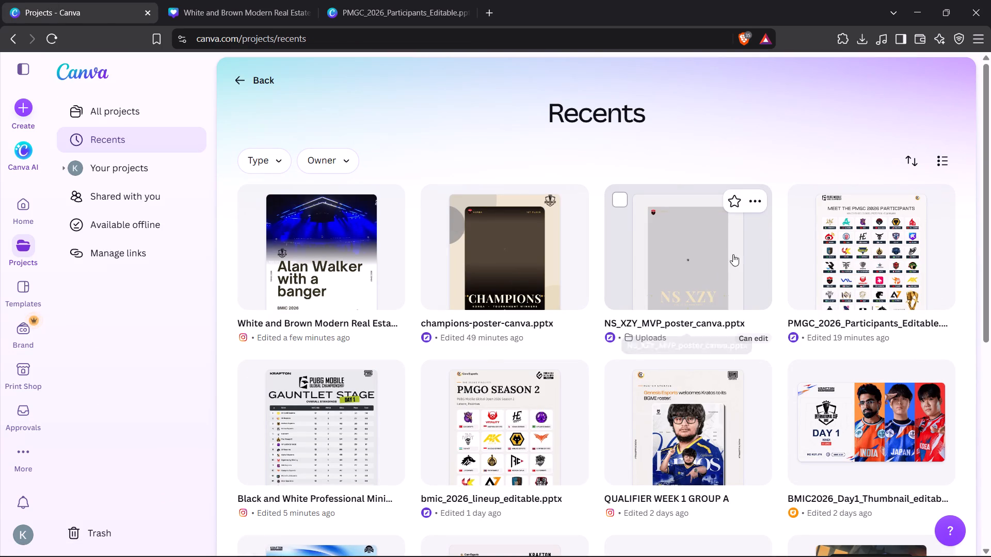
left_click(327, 441)
left_click_drag(242, 9, 229, 118)
left_click(923, 128)
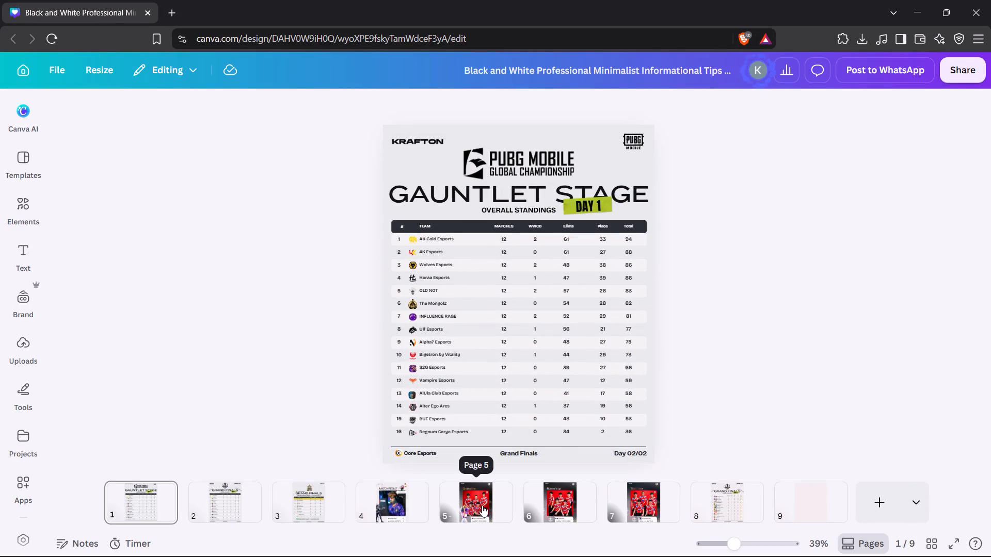
left_click(482, 505)
left_click(758, 347)
Switch to the BMIC 2026 Day 3 watchparty stream, resume playback and jump to the live point.
key("alt+Tab")
key("alt+Tab")
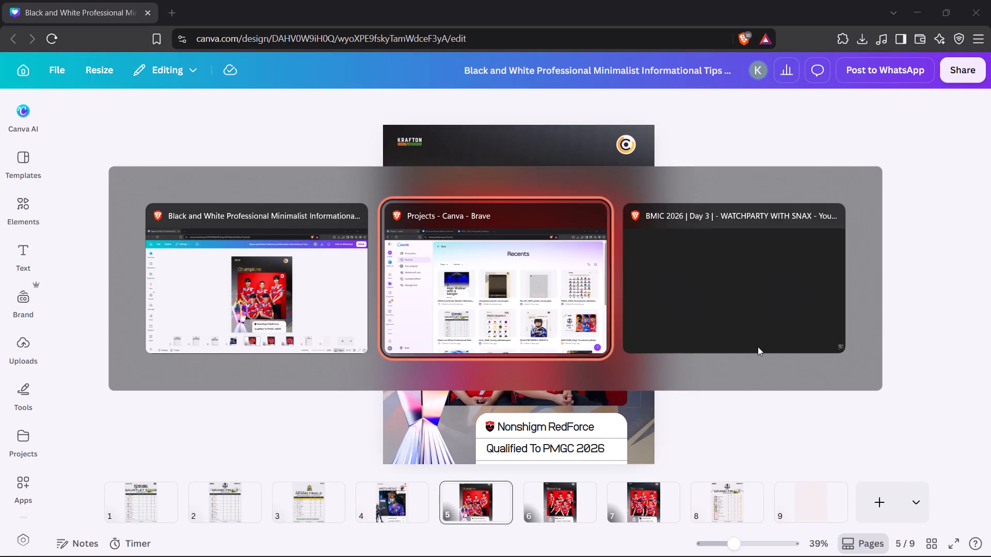
left_click(14, 541)
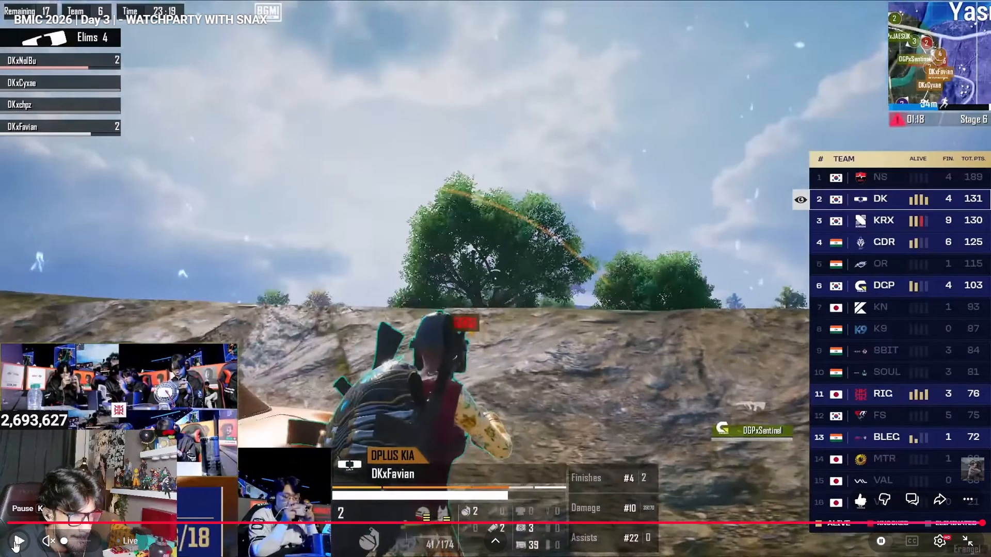
left_click(129, 540)
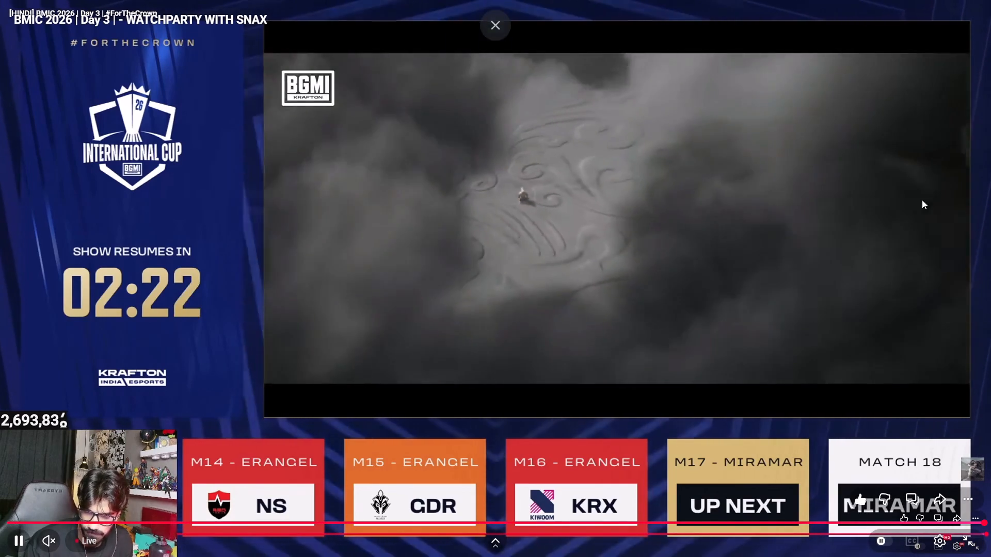
Check the watchparty stream against page 5 of the Champions poster design and return to the poster.
key("alt+Tab")
left_click(824, 319)
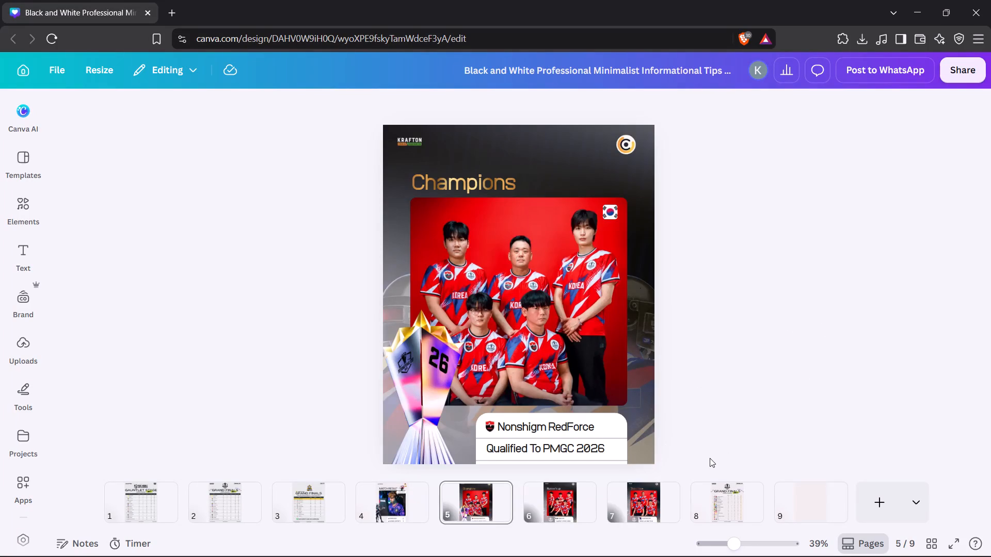
key("alt+Tab")
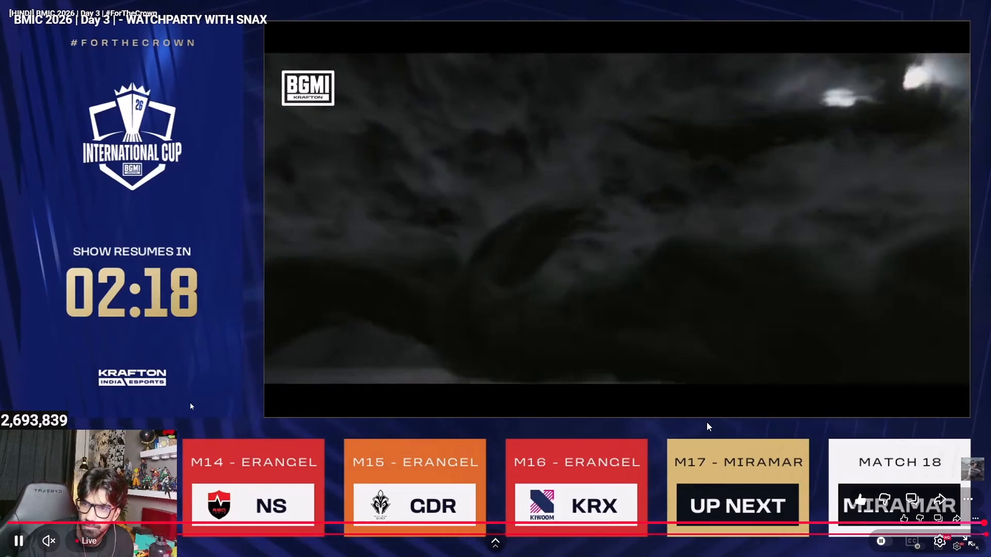
key("alt+Tab")
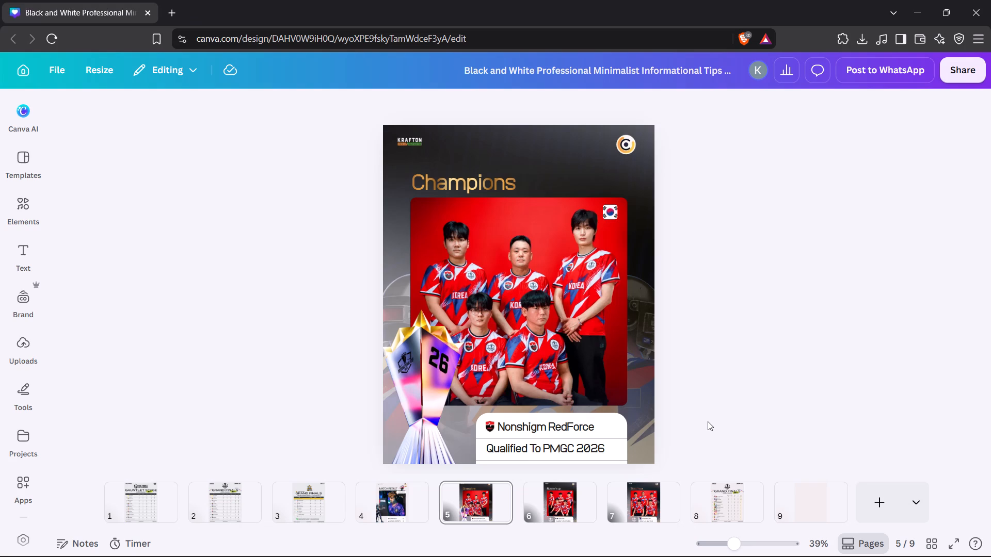
left_click(743, 373)
Switch to the browser window with recent projects and bring up page 2 of the White and Brown Modern Real Estate Instagram Post design.
key("alt+Tab")
key("alt+Tab")
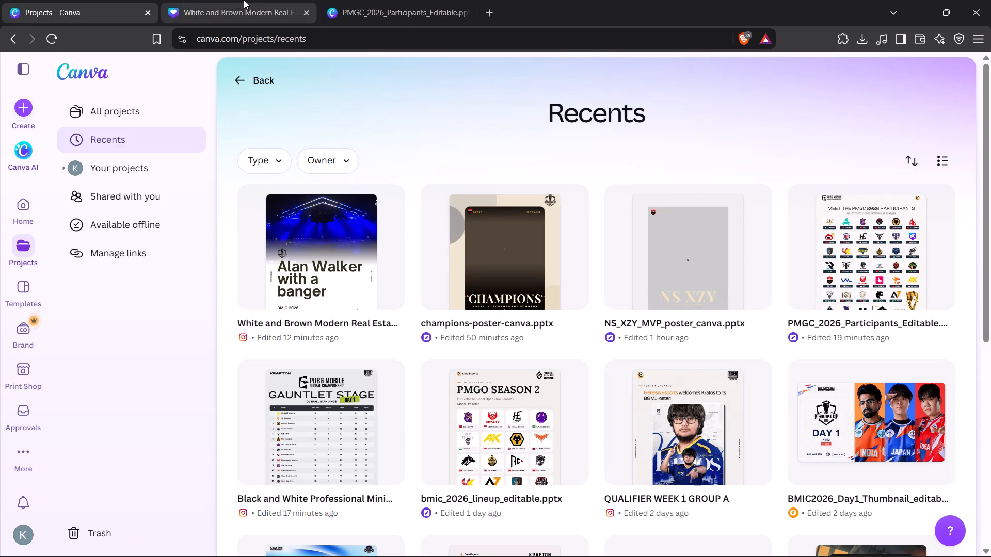
left_click(236, 0)
left_click(744, 364)
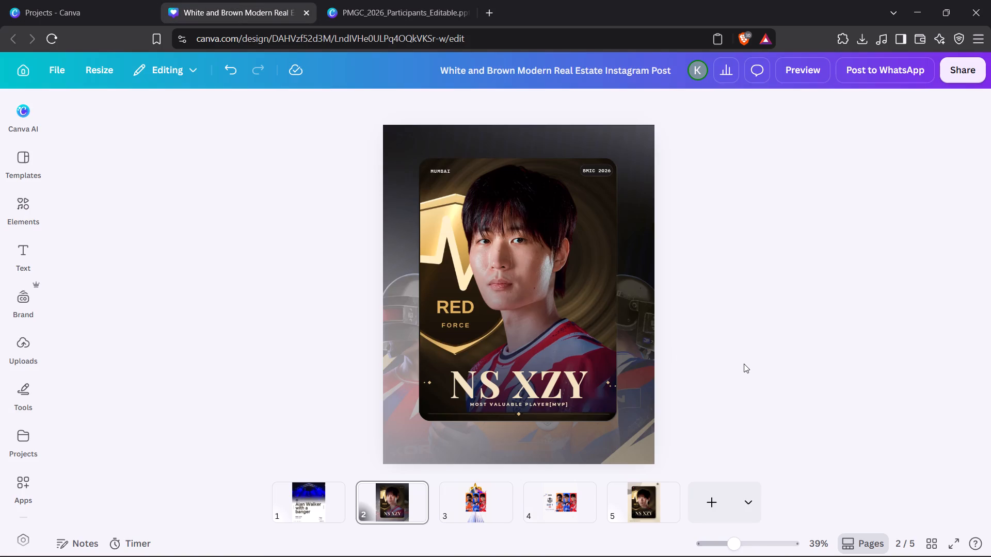
left_click(759, 358)
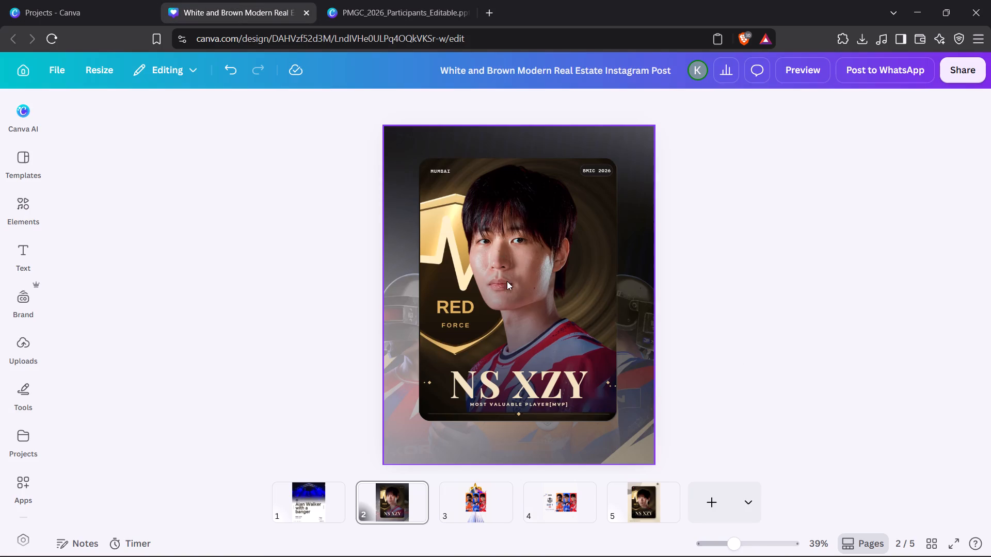
left_click(787, 346)
Show page 2's layer list and unlock the player cutout and the gold Red Force emblem layer directly beneath it.
left_click(410, 494)
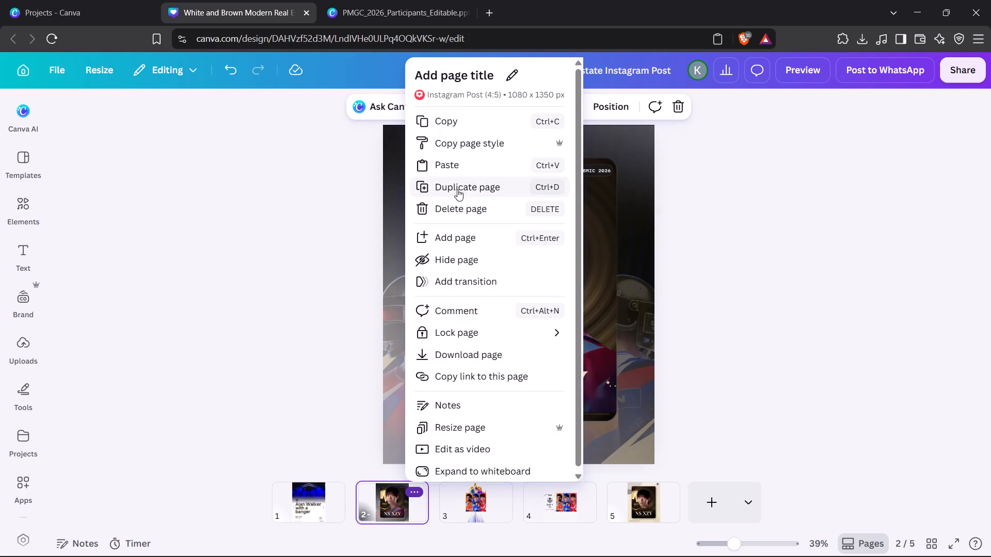
left_click(681, 258)
left_click(625, 106)
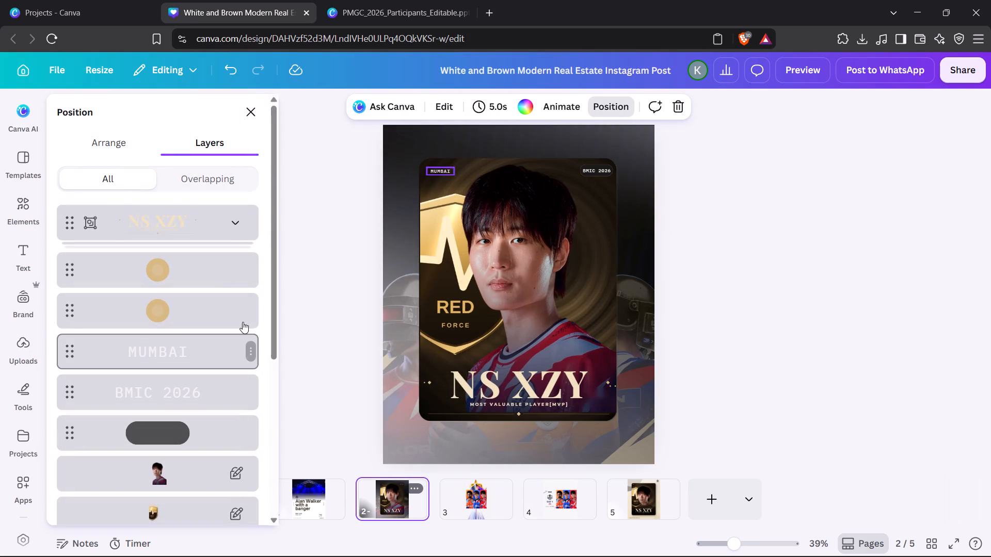
scroll(131, 273, "down", 1)
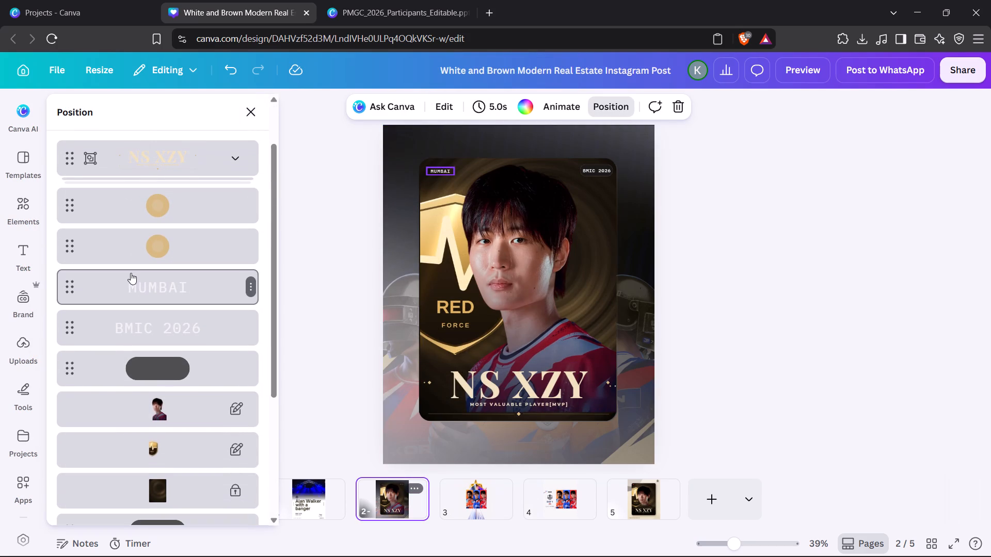
scroll(131, 273, "down", 1)
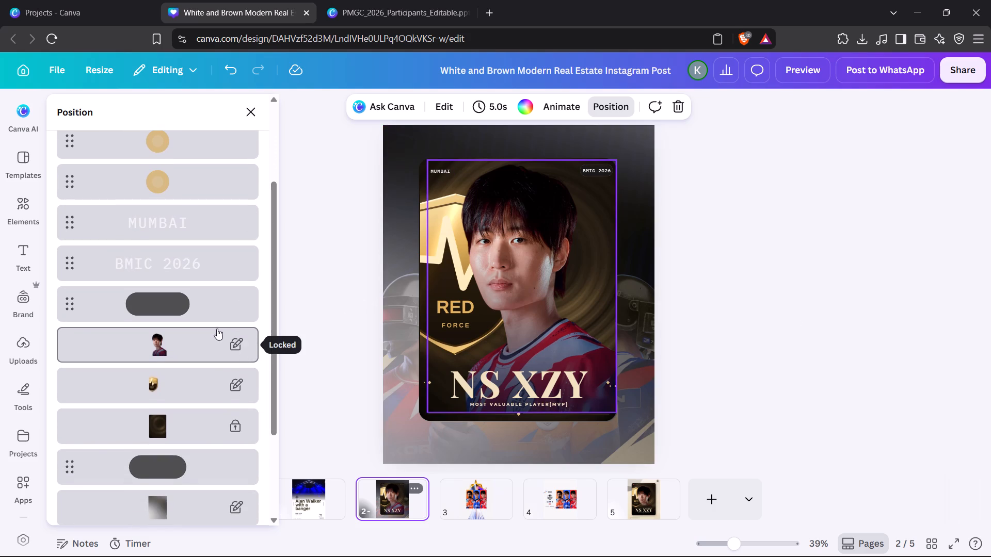
left_click(233, 347)
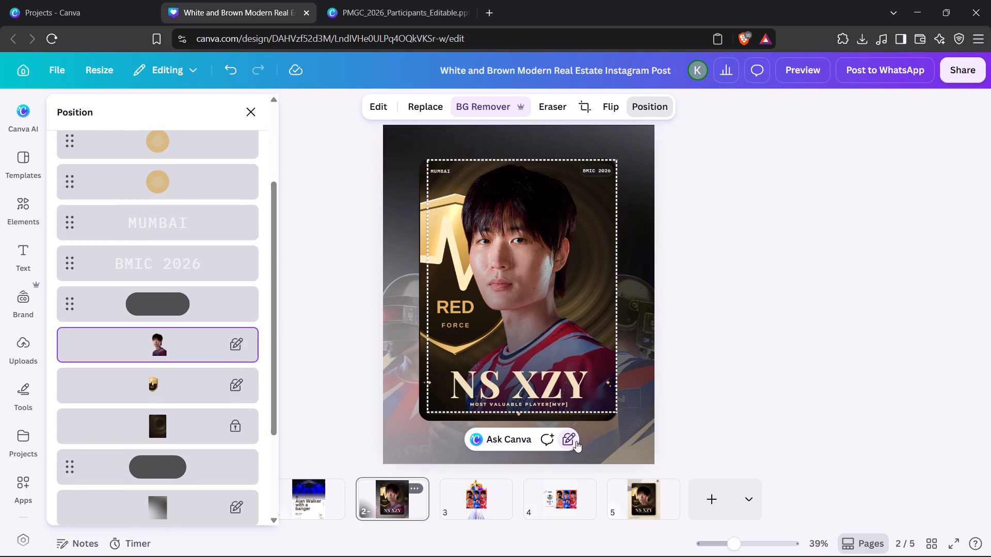
left_click(569, 440)
left_click(569, 440)
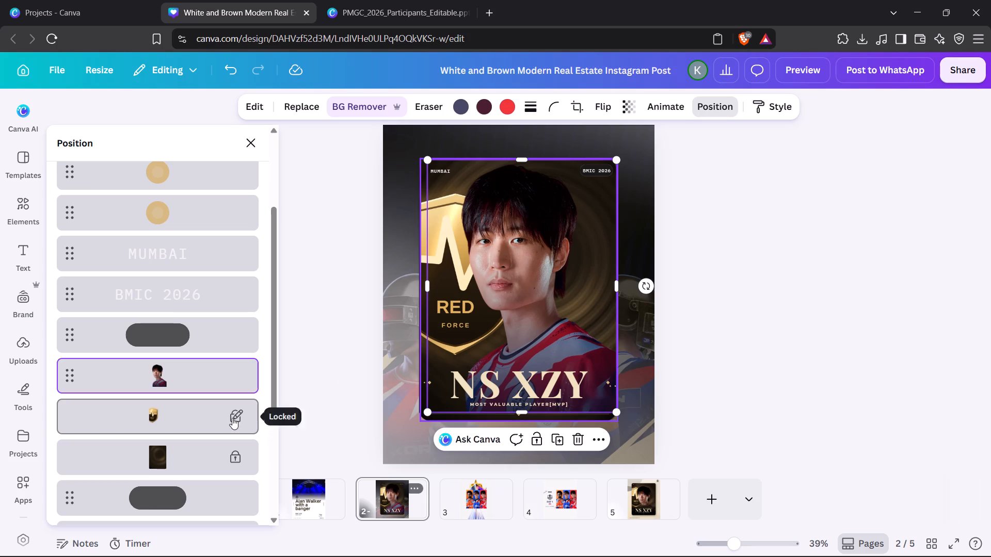
left_click(232, 418)
double_click(561, 449)
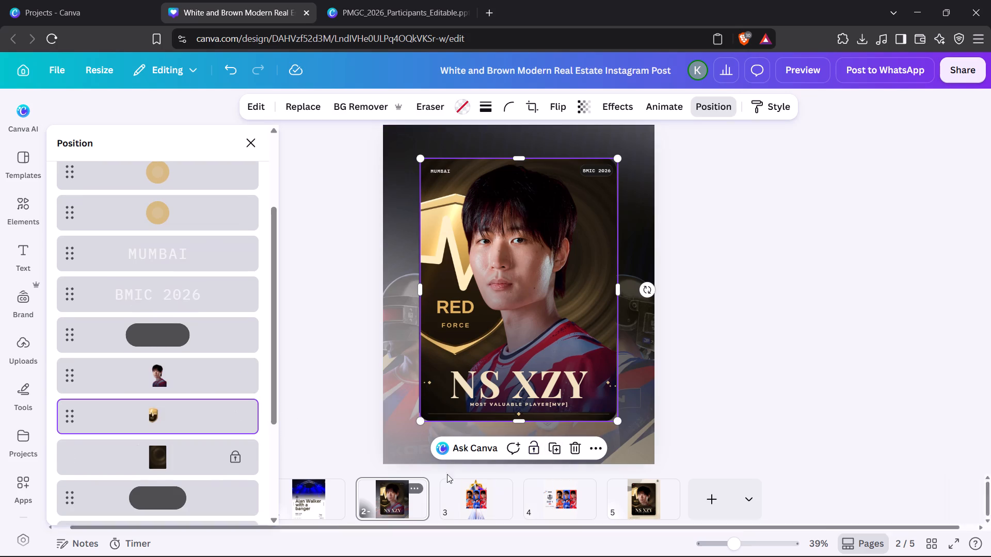
Unlock the dark card background image and the full-page grey gradient overlay on the NS XZY page.
scroll(209, 419, "down", 1)
left_click(234, 388)
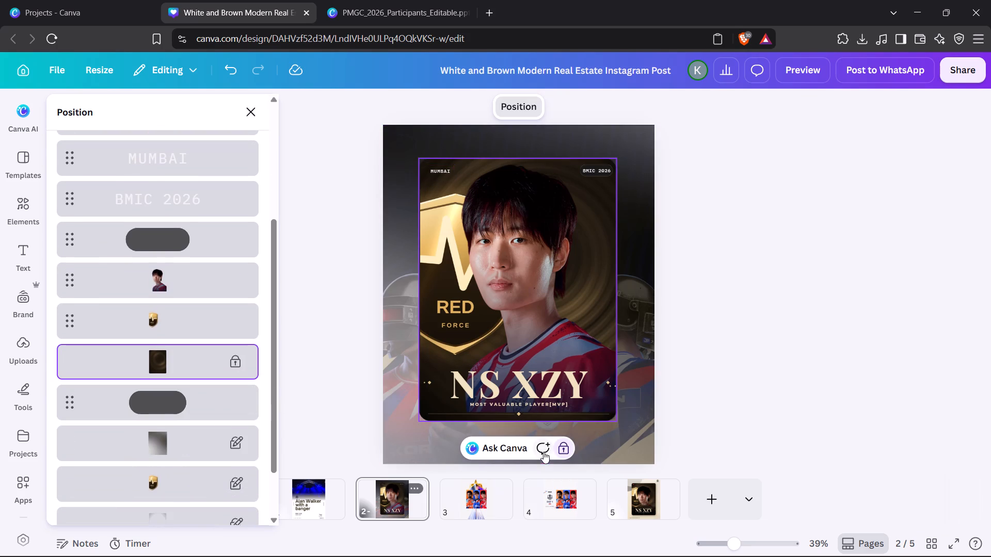
double_click(566, 447)
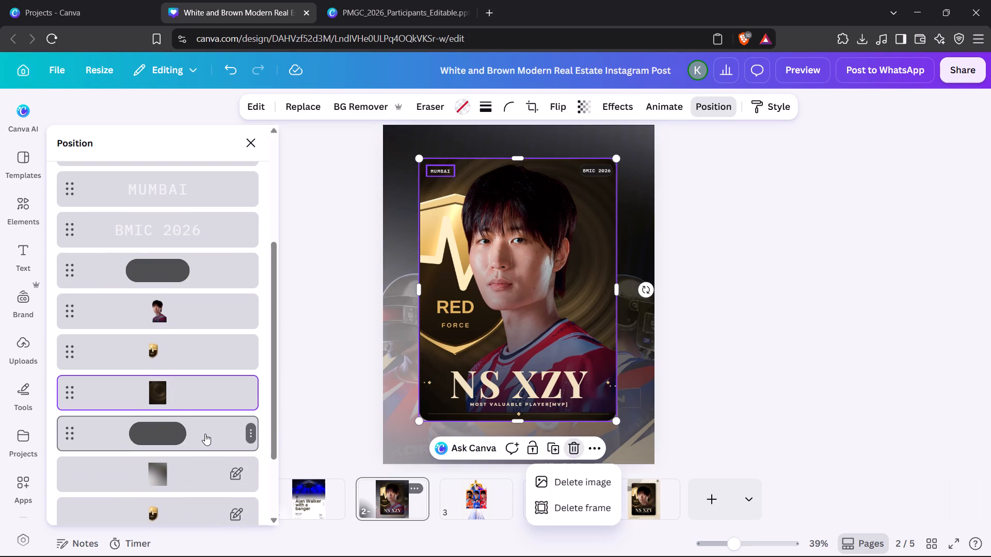
scroll(205, 432, "down", 2)
left_click(227, 372)
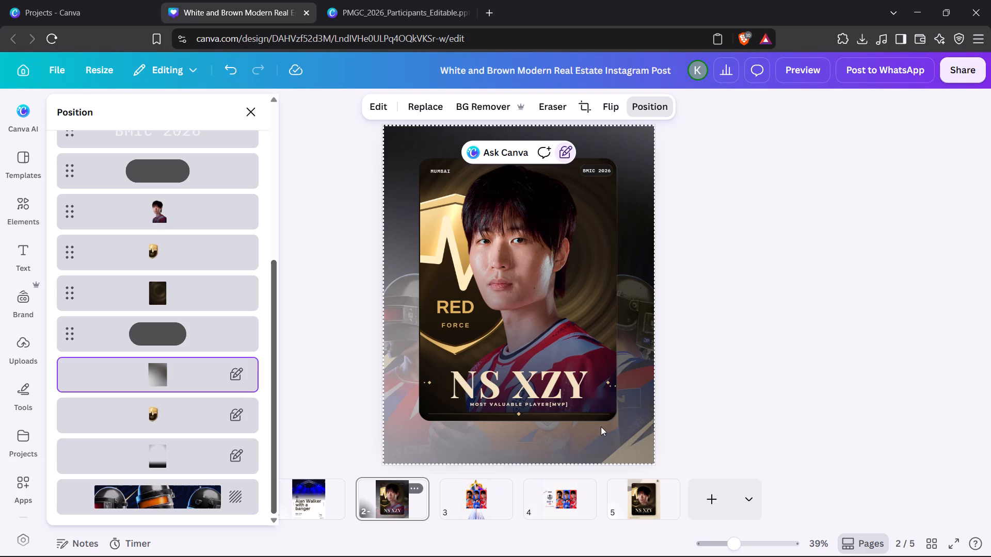
double_click(563, 153)
Move the full-page grey gradient layer to just beneath the dark card background, above the MUMBAI label's pill shape.
scroll(166, 395, "down", 2)
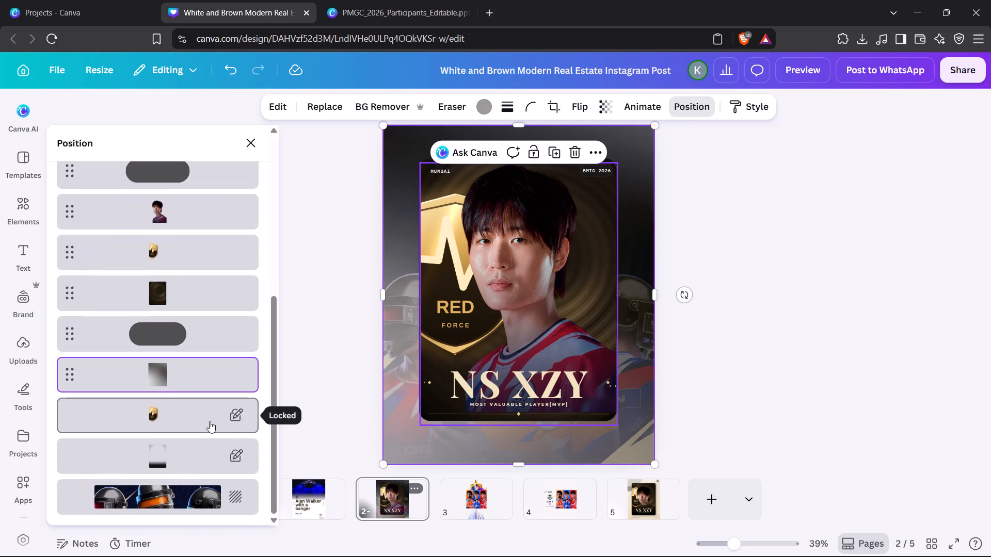
left_click_drag(203, 374, 196, 202)
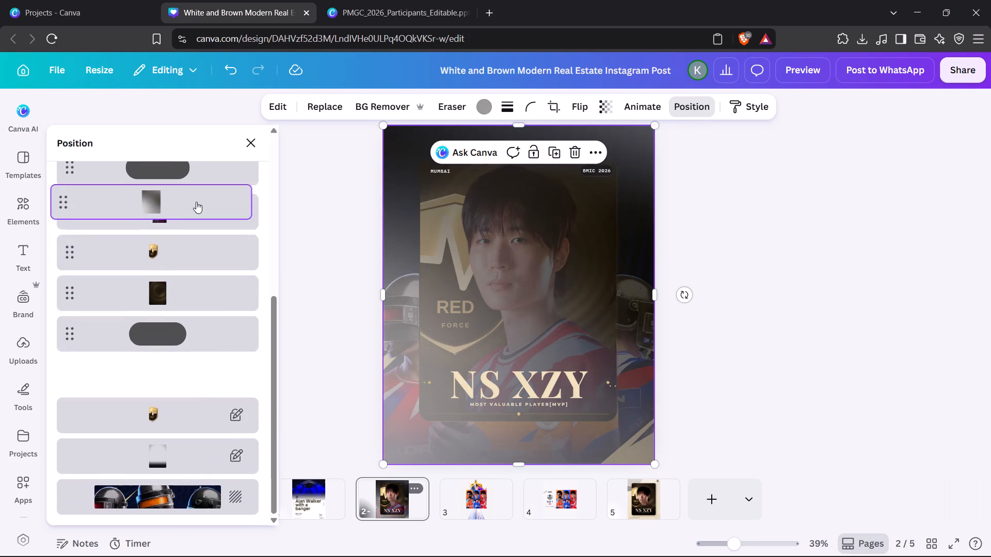
left_click_drag(180, 194, 180, 277)
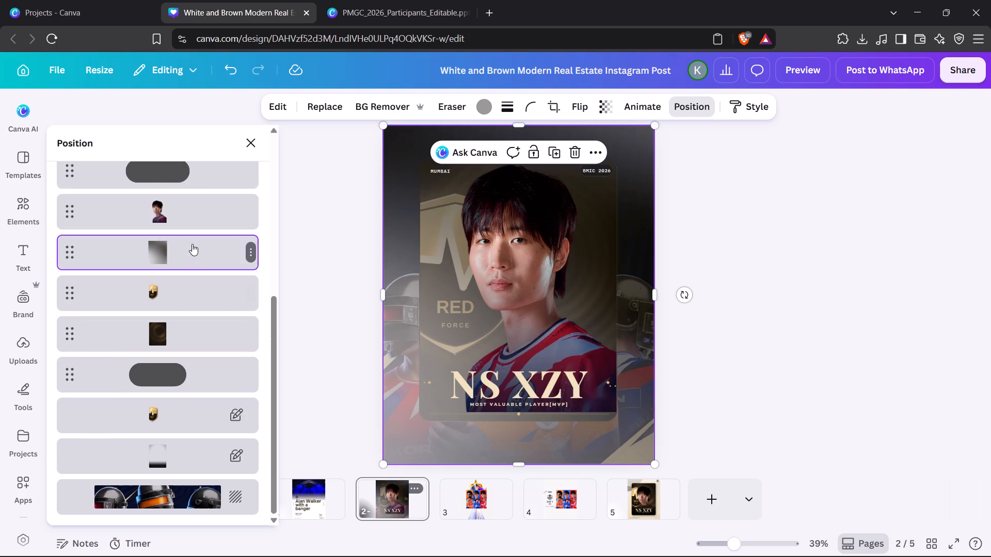
left_click_drag(193, 245, 188, 342)
left_click_drag(185, 333, 185, 291)
left_click_drag(185, 295, 181, 344)
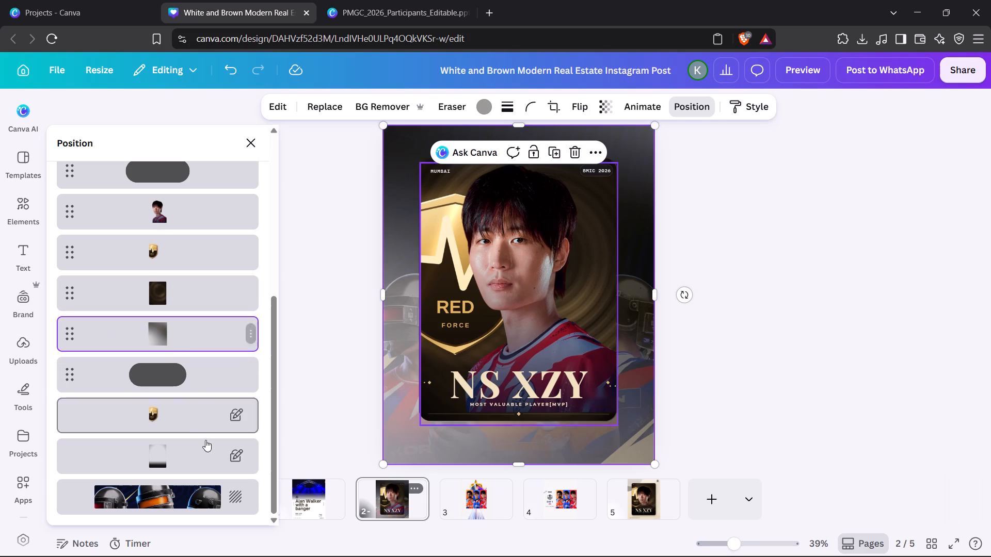
Unlock the lower gold shield layer and move it above the MUMBAI label's pill, just beneath the gradient.
left_click(237, 416)
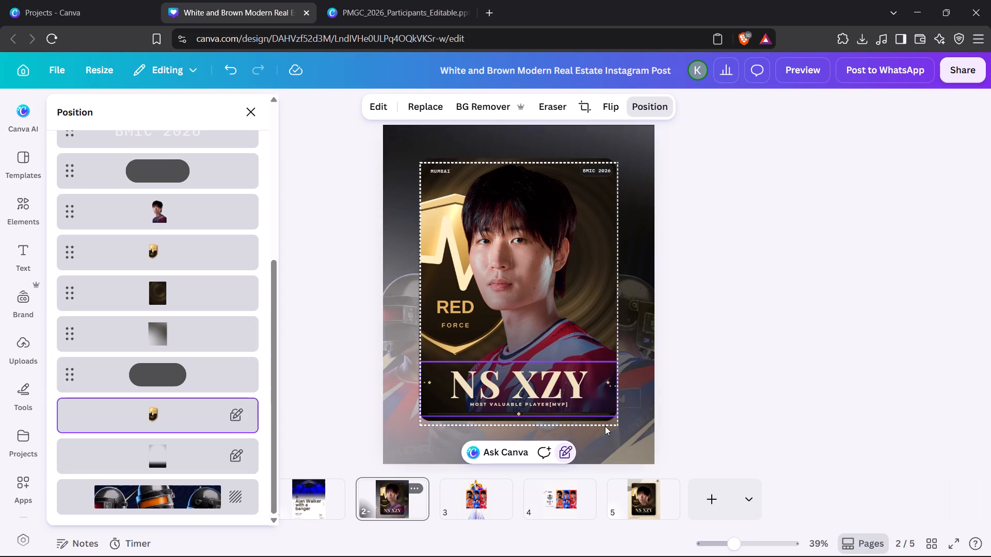
left_click(568, 449)
left_click(568, 450)
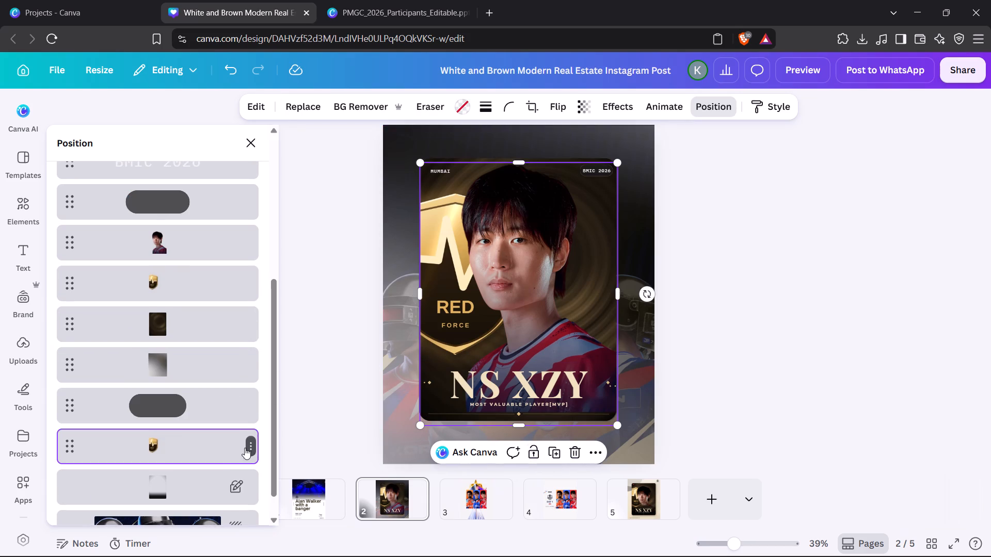
left_click(180, 434)
left_click_drag(168, 448, 174, 385)
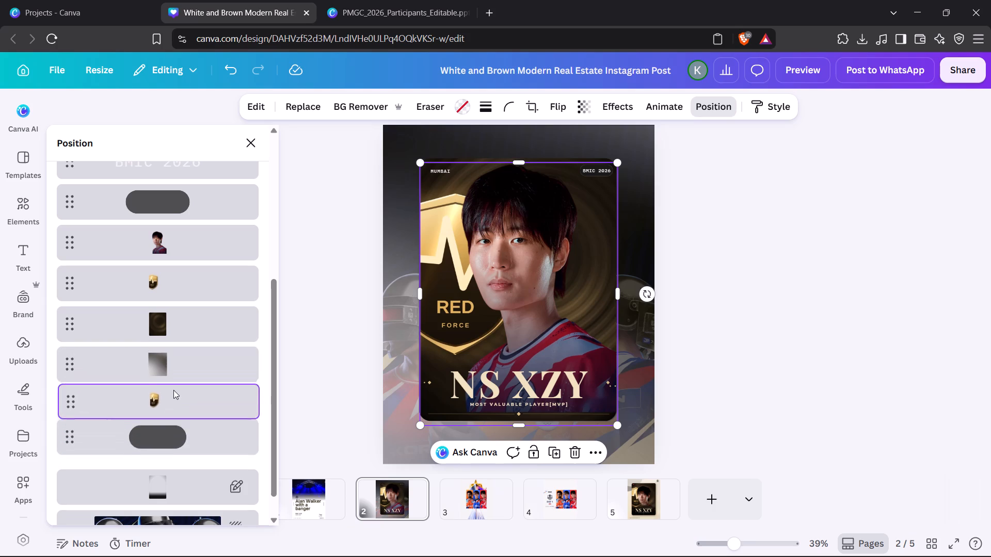
left_click_drag(173, 390, 169, 446)
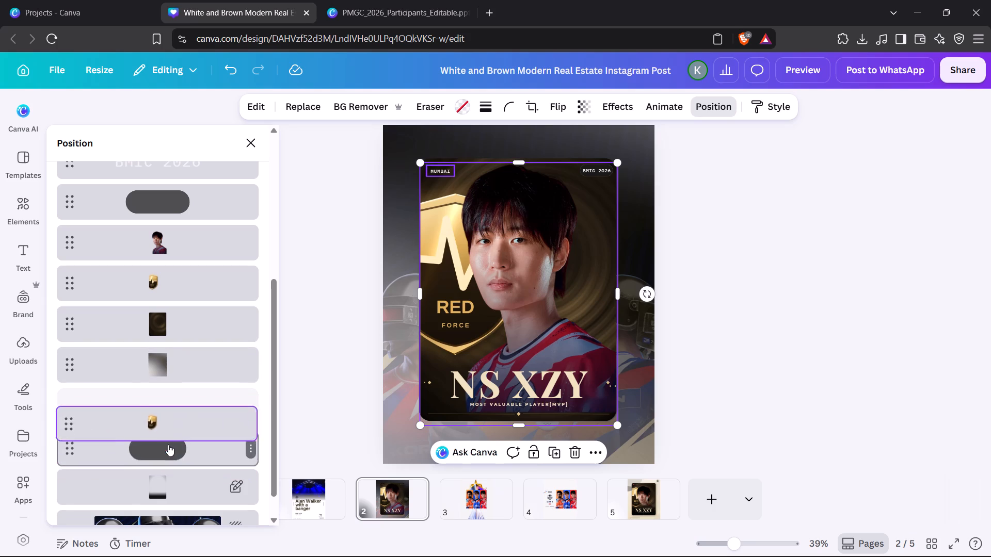
Move the MUMBAI label's dark pill up the layer stack to just beneath the player cutout.
left_click_drag(165, 447, 201, 235)
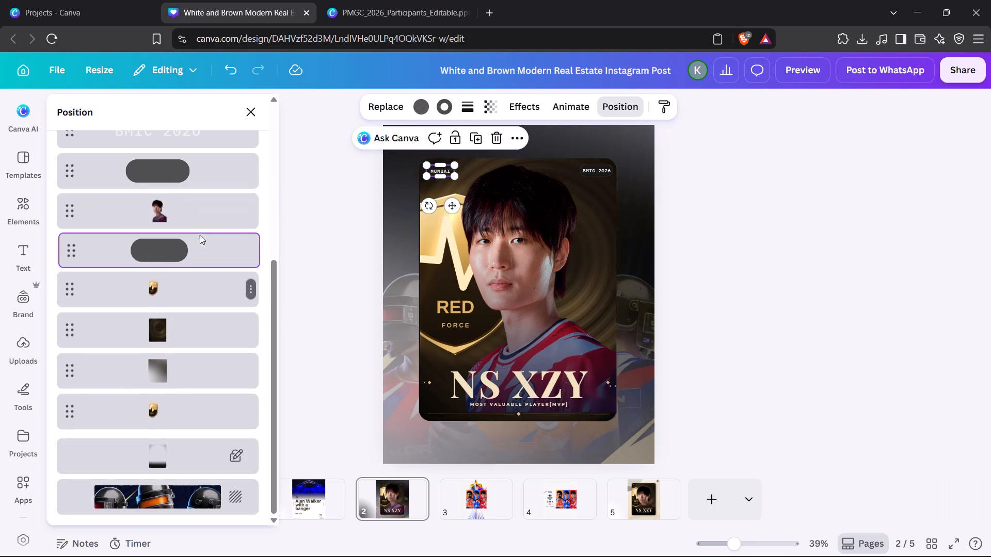
Unlock page 2's card-sized dark fade layer directly above the background image.
left_click(736, 318)
left_click(736, 318)
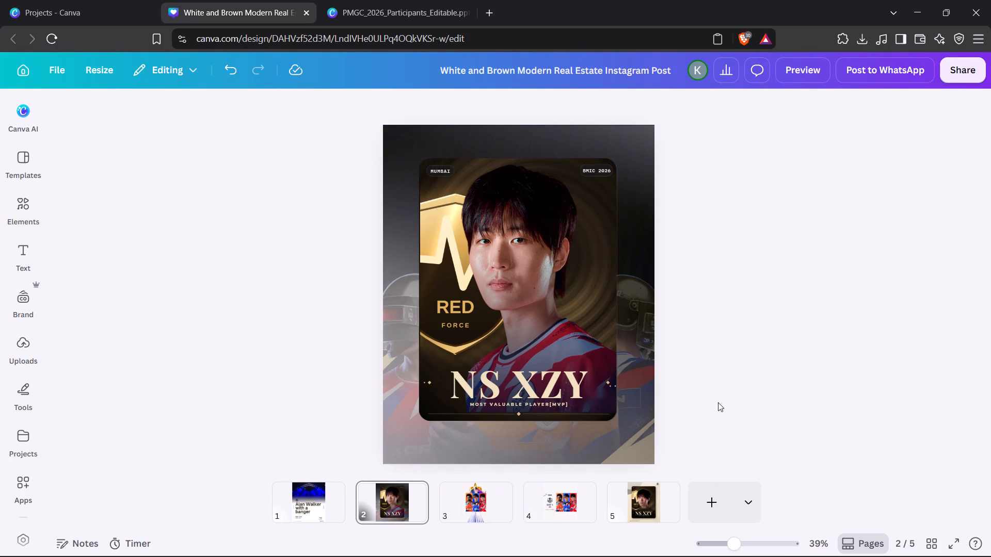
left_click(636, 182)
left_click(700, 107)
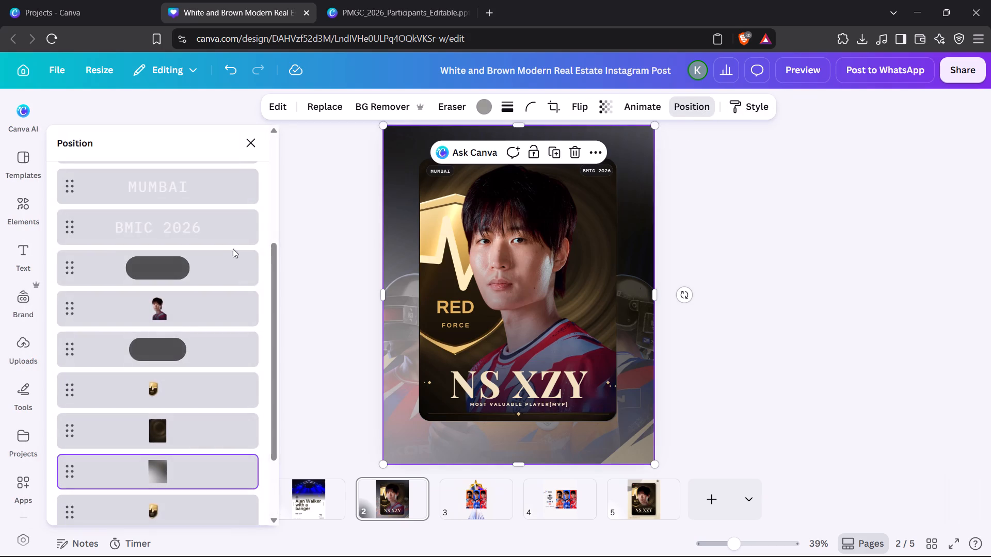
scroll(150, 385, "down", 7)
left_click(236, 457)
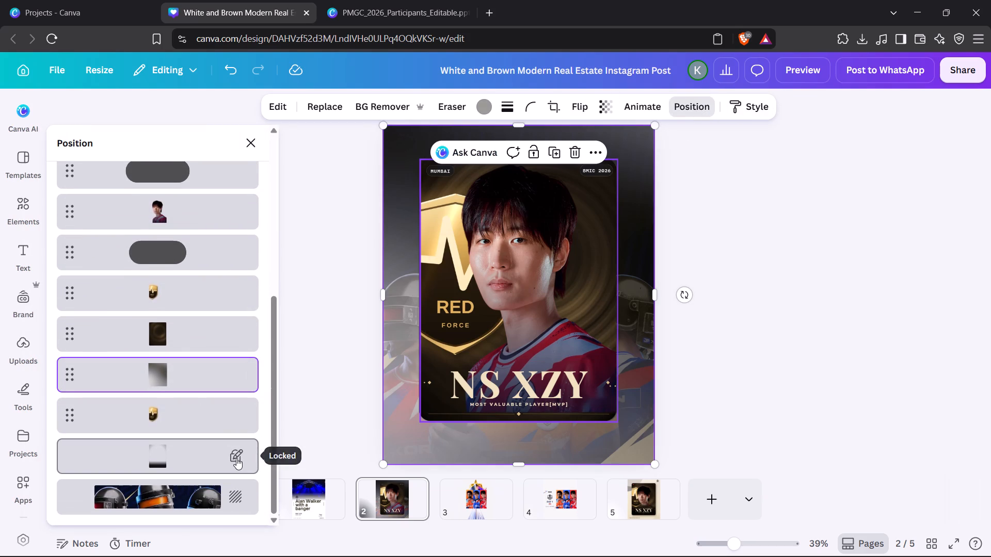
left_click(563, 449)
left_click(564, 449)
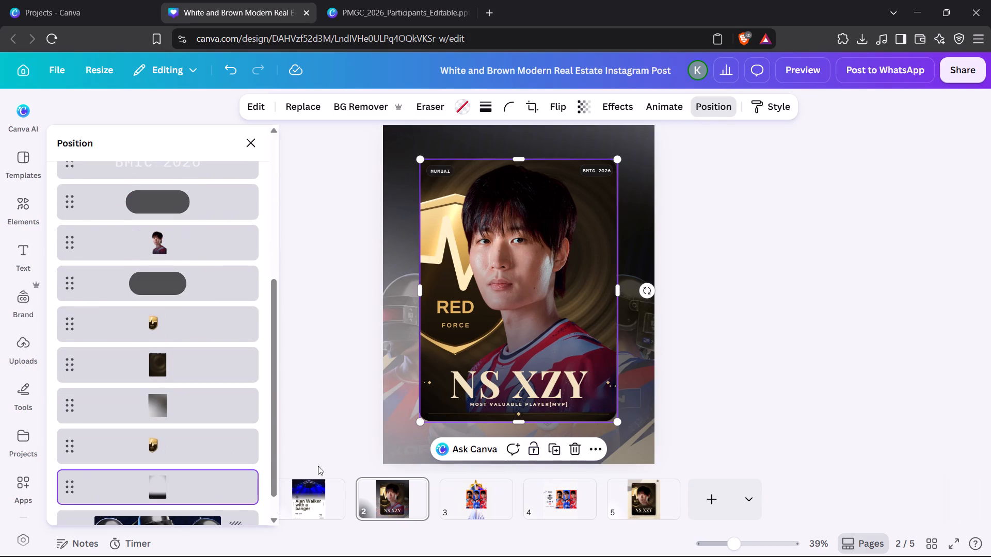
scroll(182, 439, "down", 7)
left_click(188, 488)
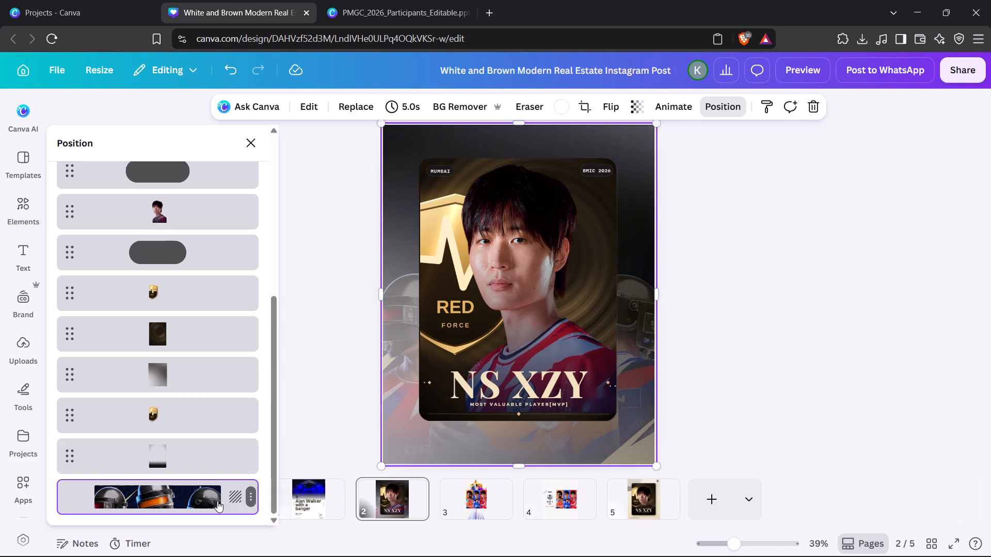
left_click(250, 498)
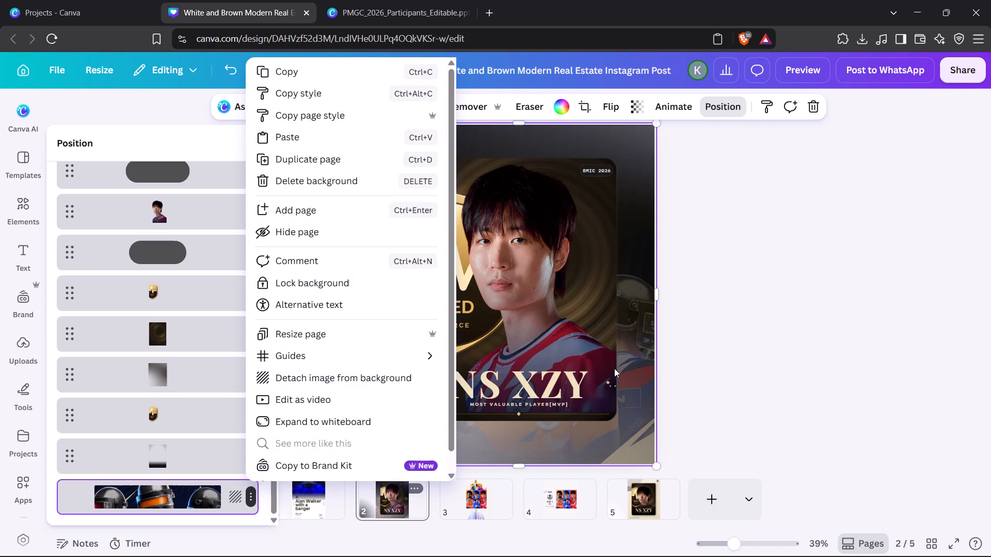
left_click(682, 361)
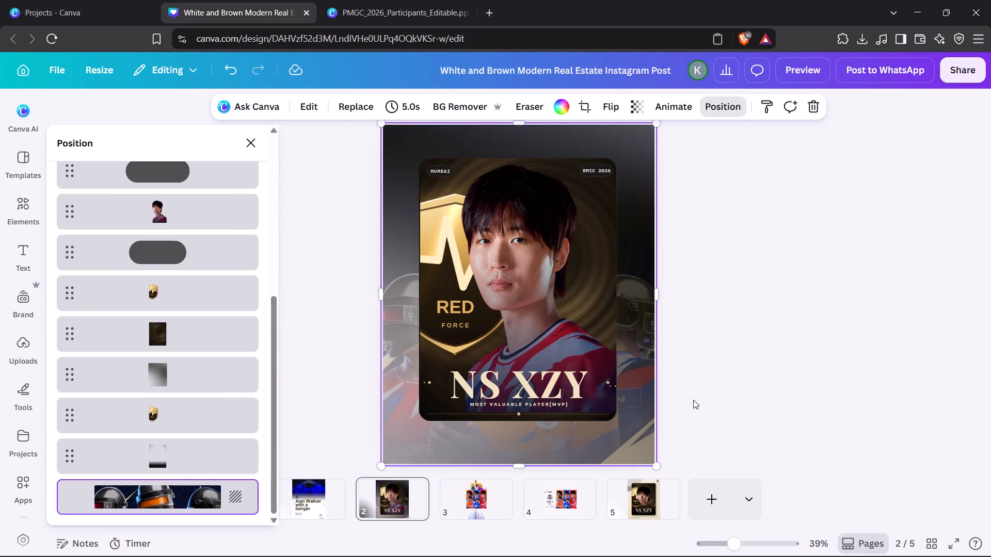
Lock page 2's full-page grey gradient layer.
left_click(156, 371)
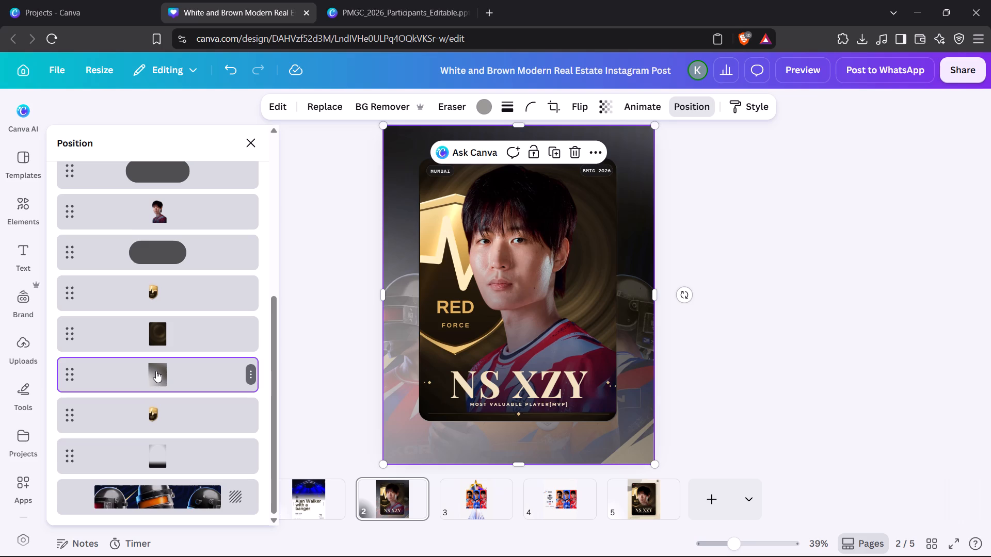
left_click(536, 152)
left_click(764, 238)
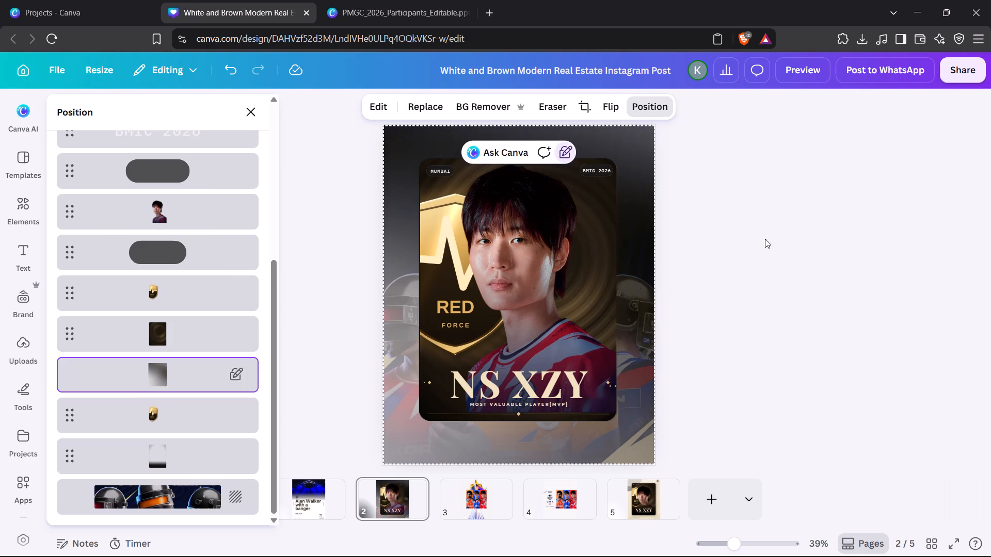
Group all of the NS XZY card's elements on page 2, leaving out the locked gradient and the background.
left_click_drag(404, 158, 572, 391)
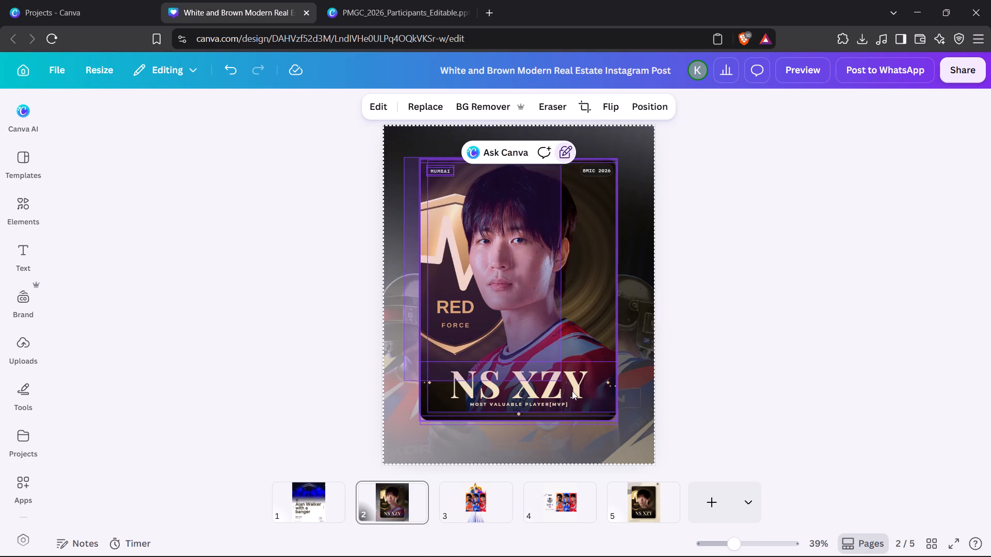
left_click_drag(572, 391, 619, 428)
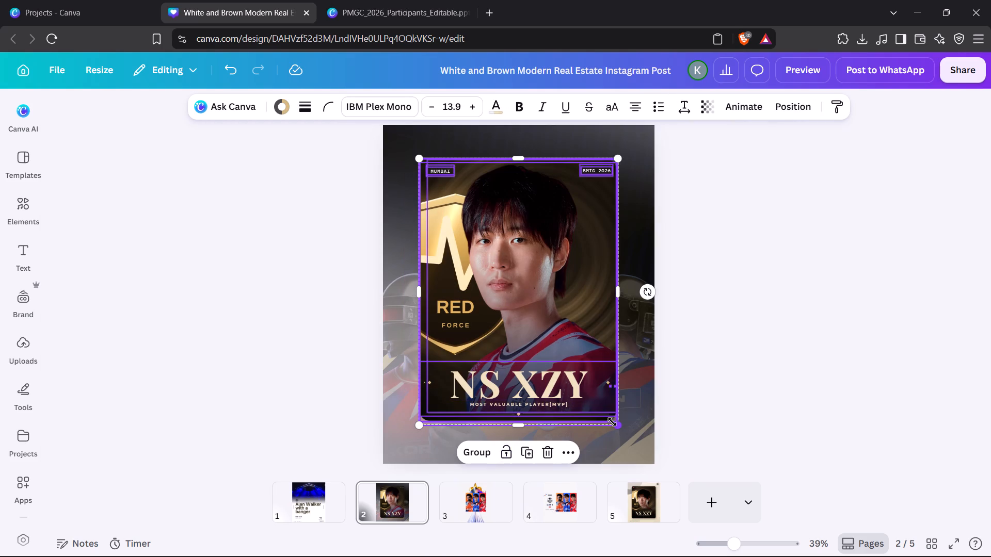
left_click(482, 452)
left_click(760, 359)
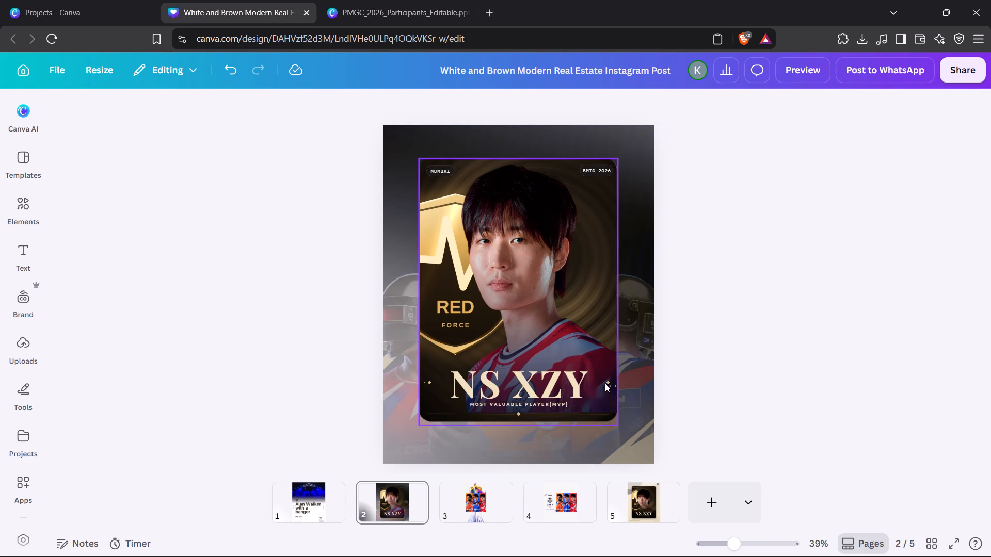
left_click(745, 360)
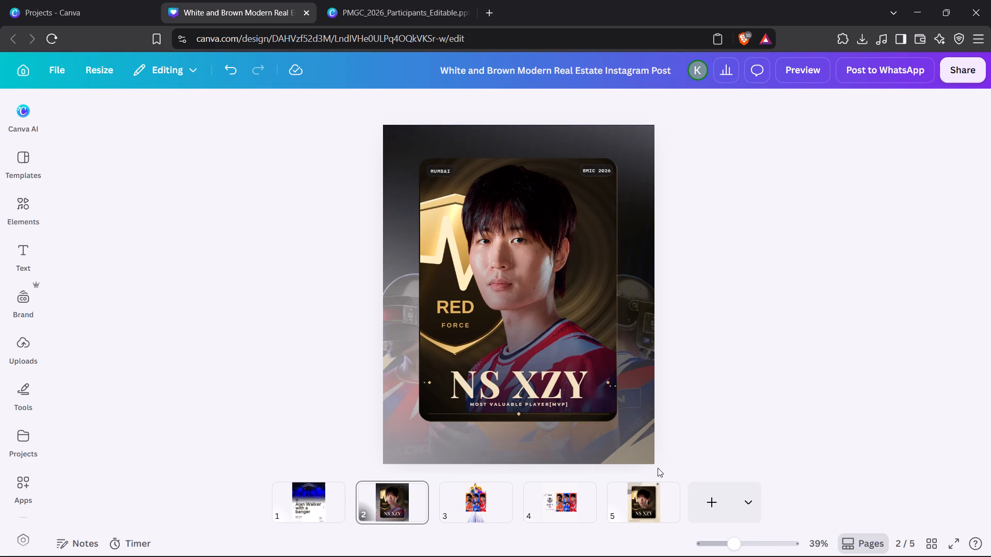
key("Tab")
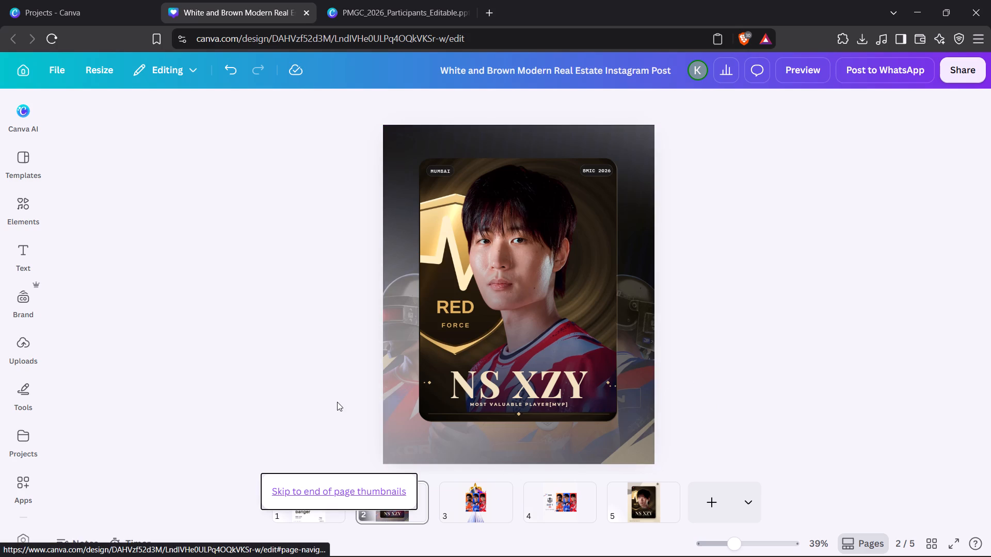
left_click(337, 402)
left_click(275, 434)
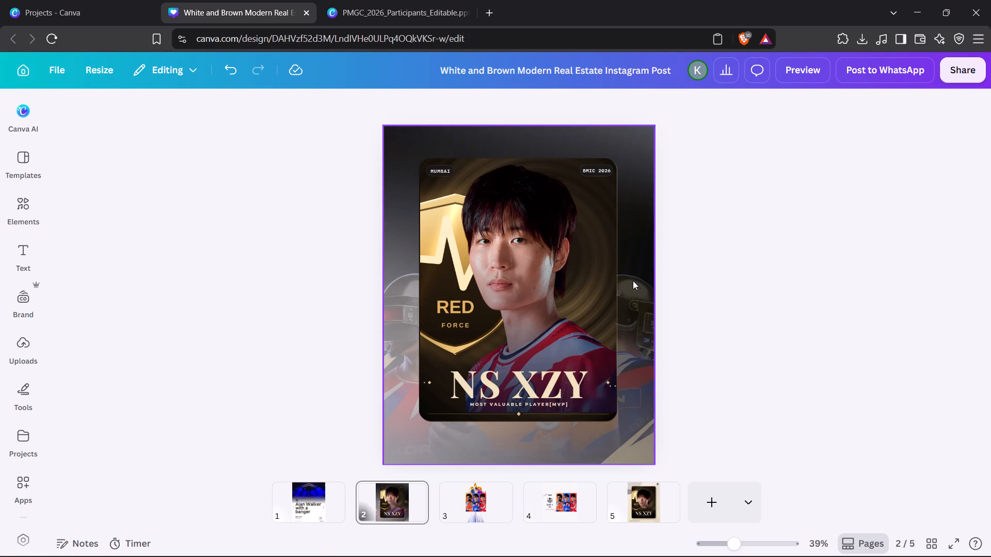
Copy the KRAFTON logo from page 5 of the Champions poster design and paste it onto page 2 of the MVP poster.
key("alt+Tab")
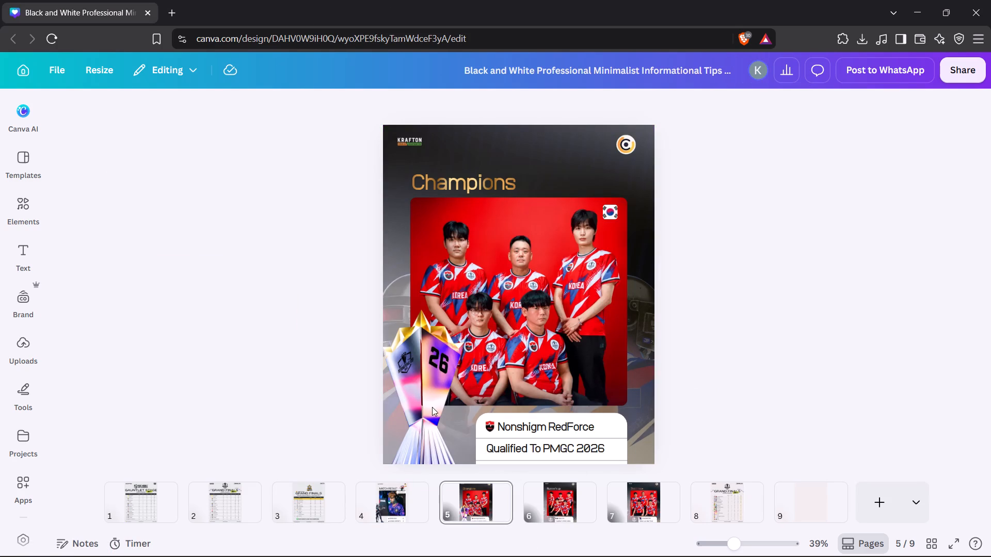
left_click(431, 407)
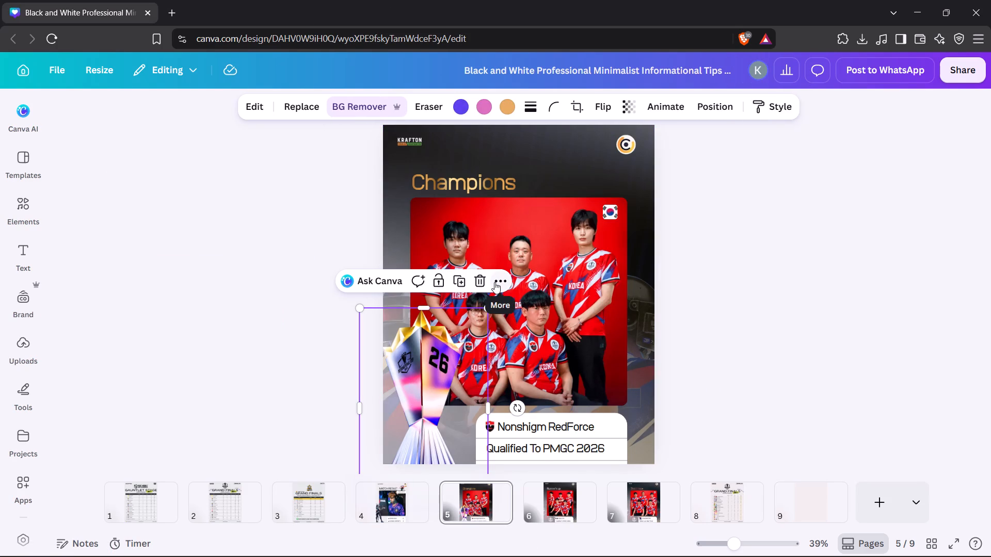
left_click(873, 192)
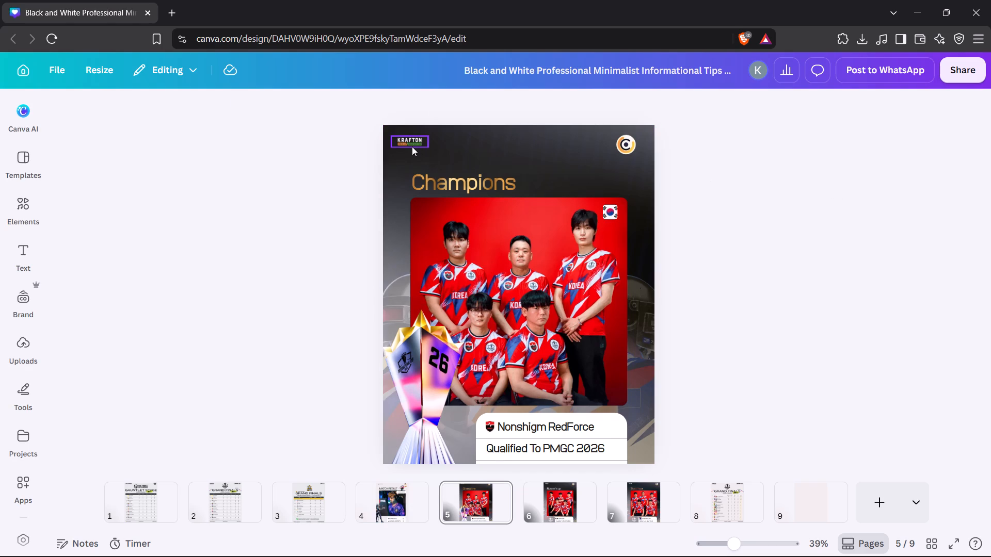
left_click(412, 146)
key("ctrl+c")
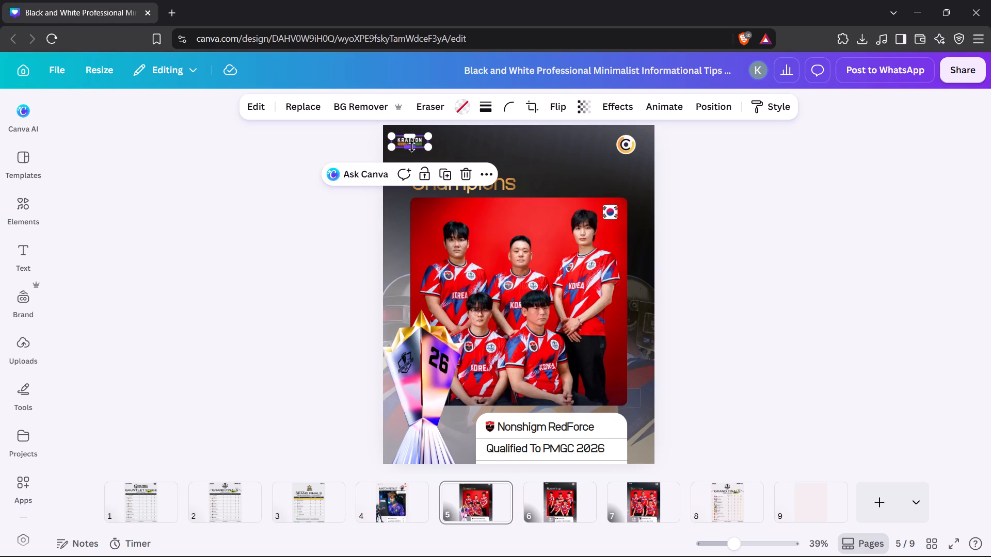
left_click(312, 222)
key("alt+Tab")
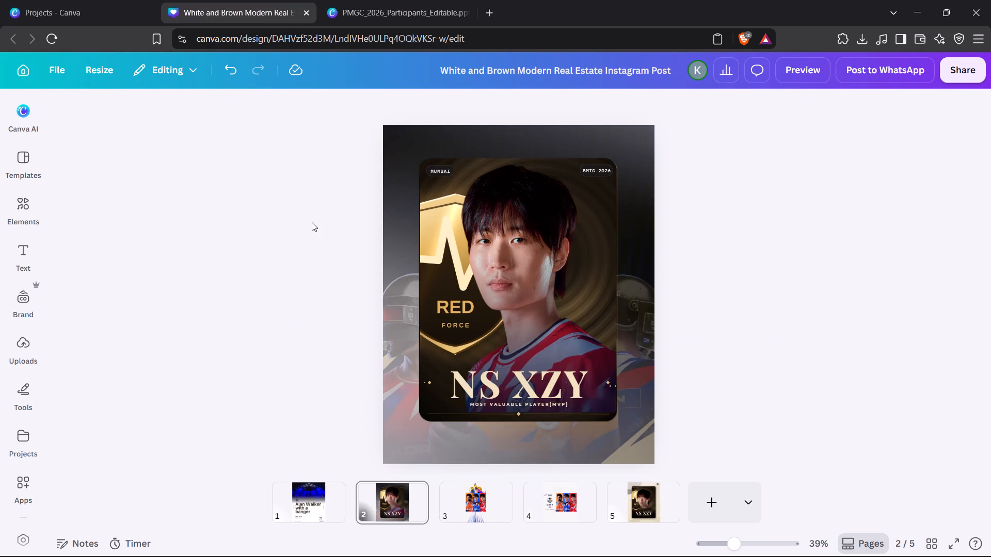
key("ctrl+v")
left_click(689, 237)
Copy the round C logo from the Champions poster and paste it onto page 2 of the MVP poster.
key("alt+Tab")
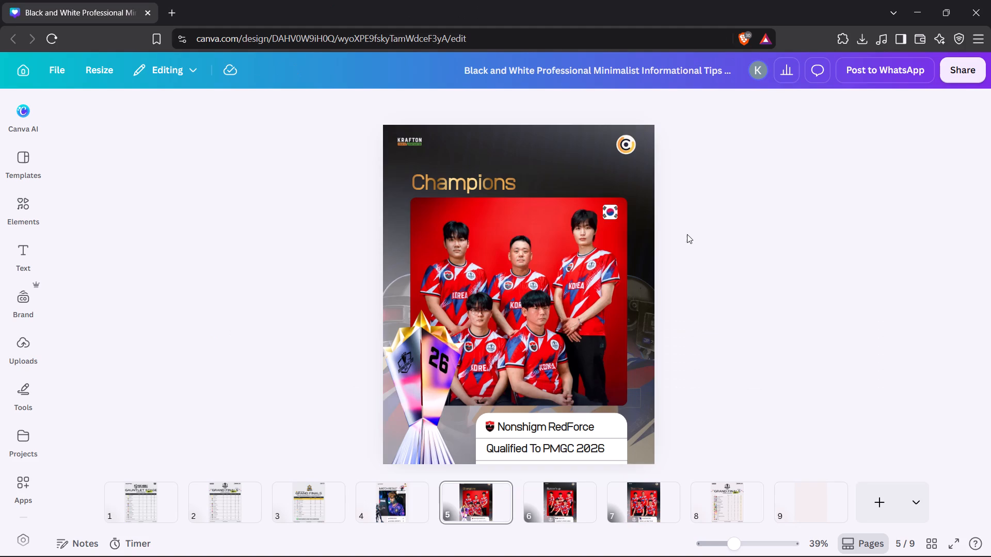
left_click(626, 150)
key("ctrl+c")
left_click(779, 180)
key("alt+Tab")
key("ctrl+v")
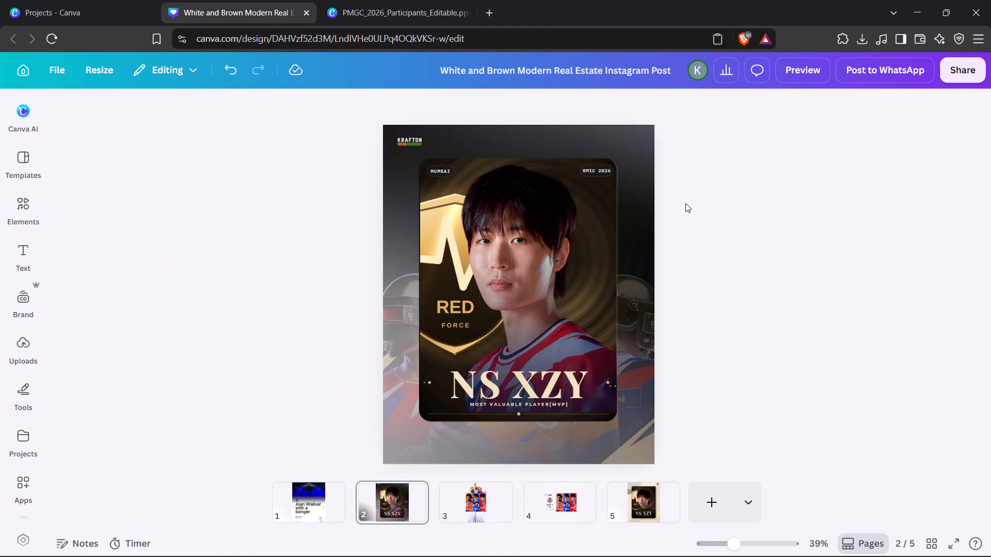
left_click(641, 202)
left_click(733, 219)
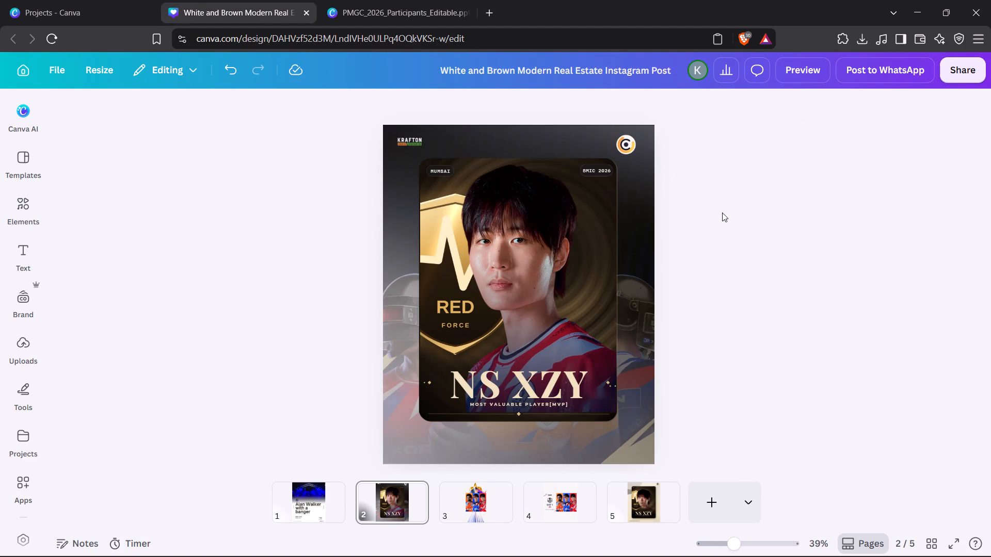
Move the grouped NS XZY card slightly lower on page 2, centred horizontally beneath the two logos.
left_click_drag(477, 217, 479, 235)
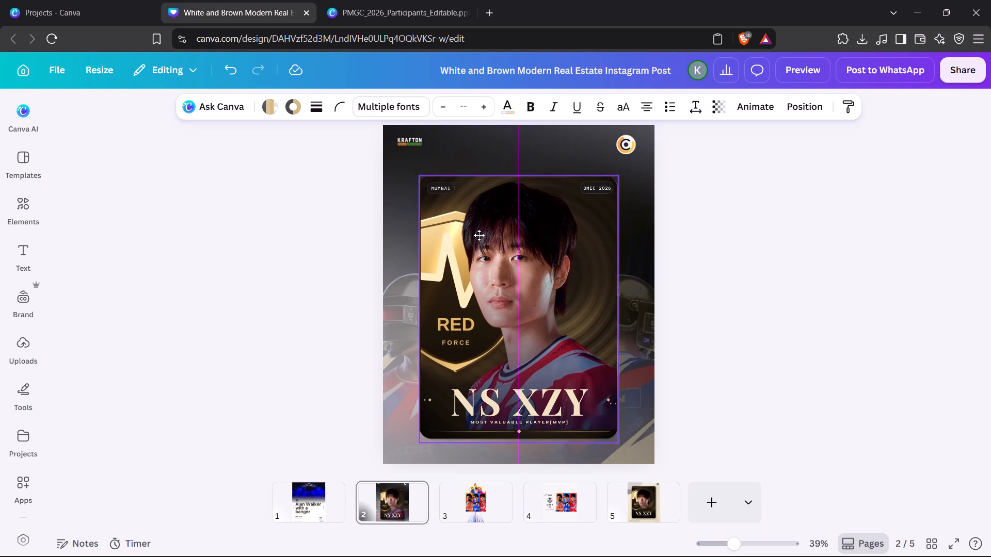
left_click_drag(479, 235, 478, 238)
left_click(778, 218)
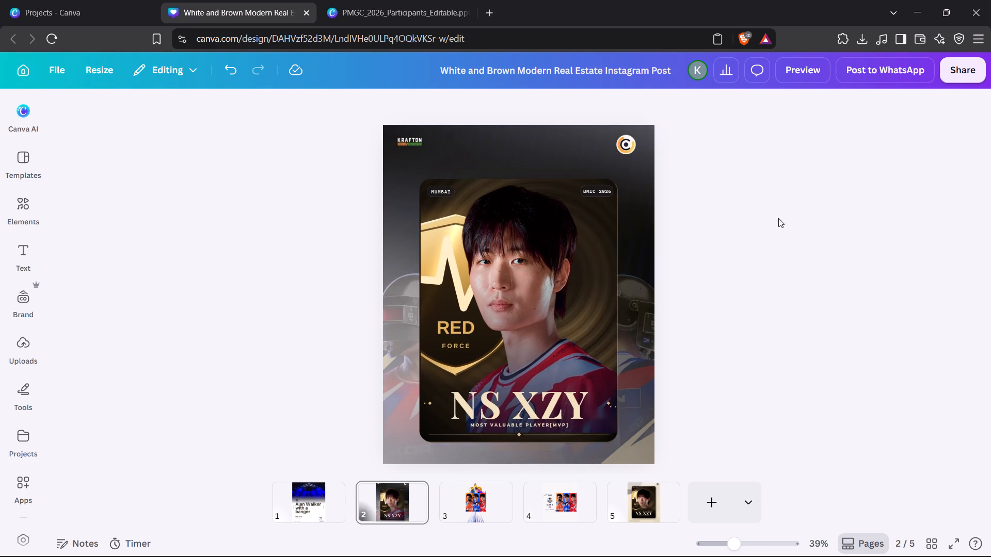
left_click(563, 260)
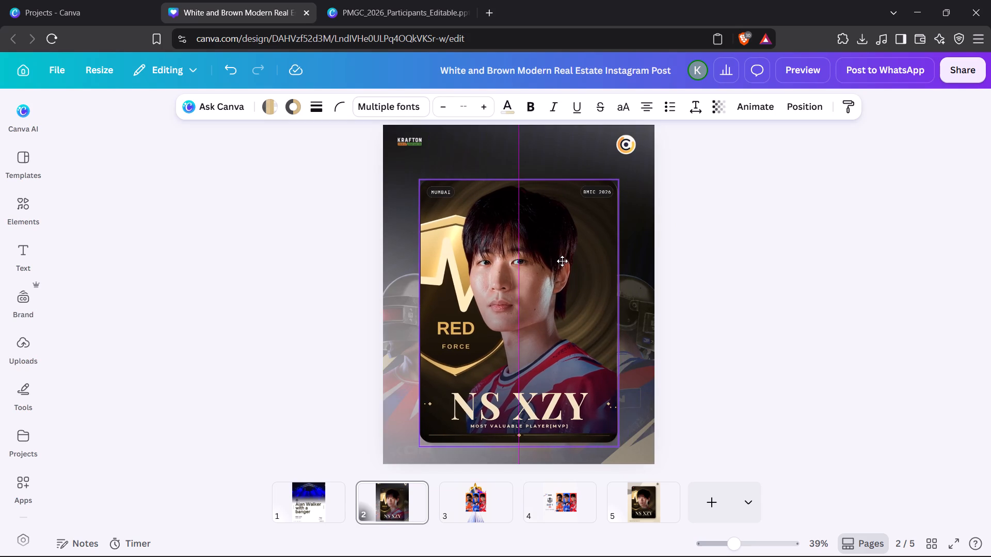
left_click(745, 271)
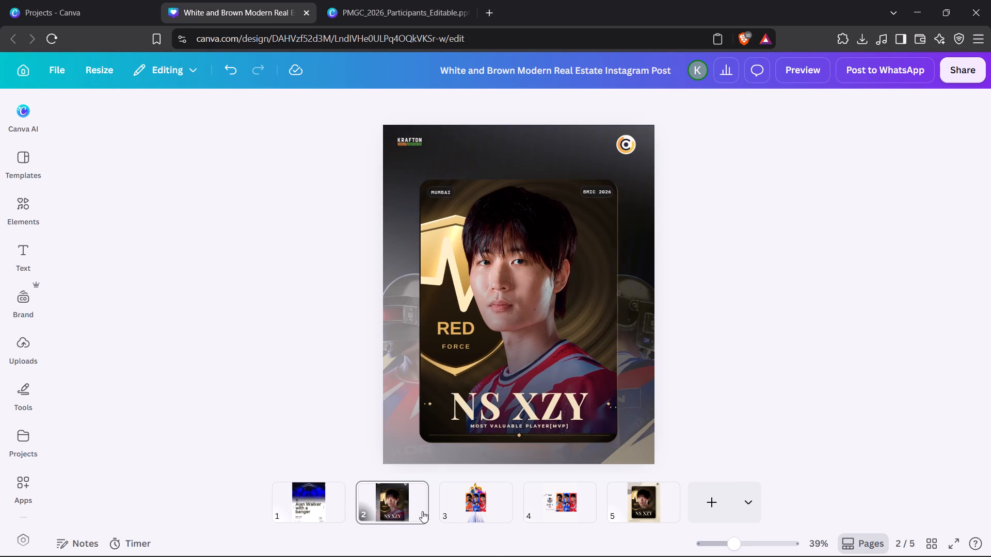
Review page 5's MVP poster, the Champions poster and the tournament livestream for reference, and return to page 2.
left_click(635, 501)
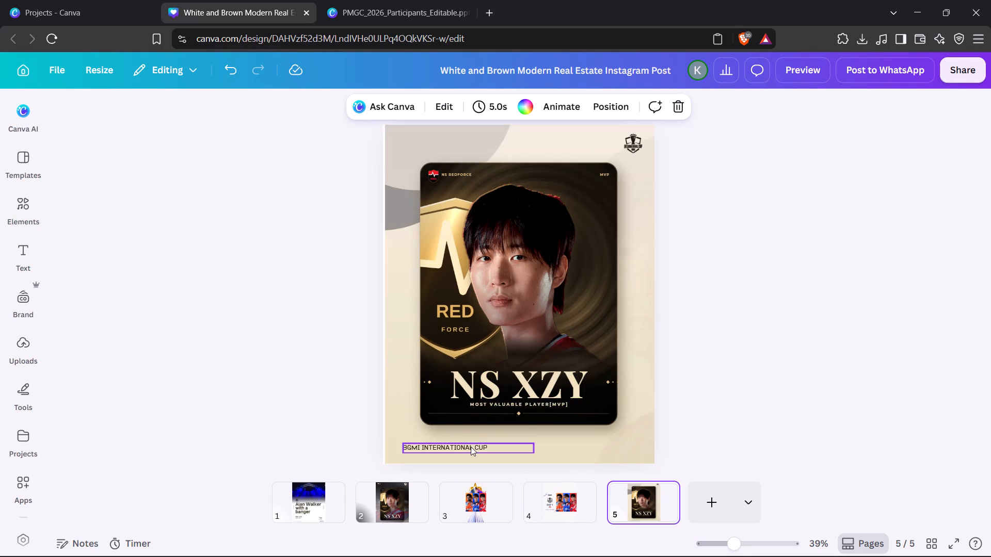
left_click(471, 447)
left_click(864, 378)
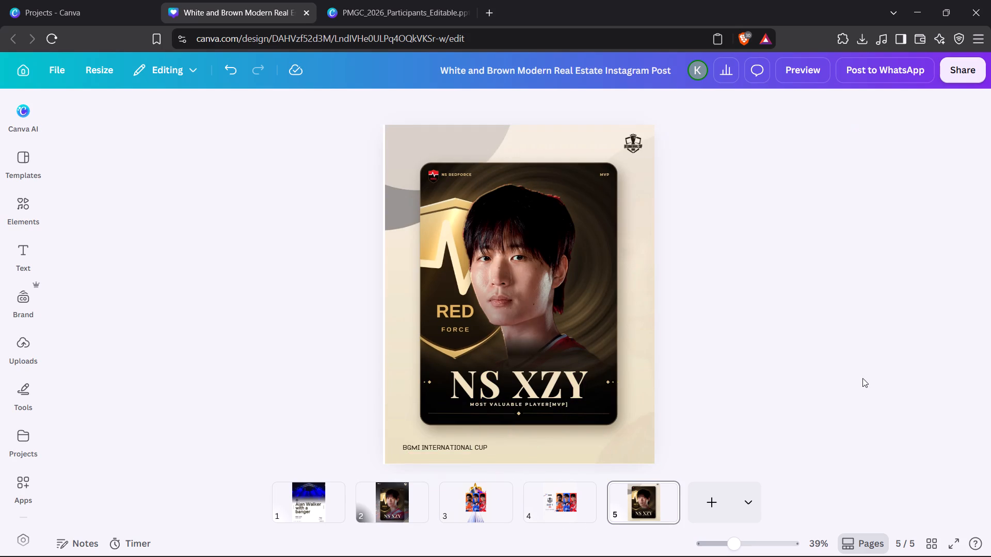
key("alt+Tab")
left_click(768, 397)
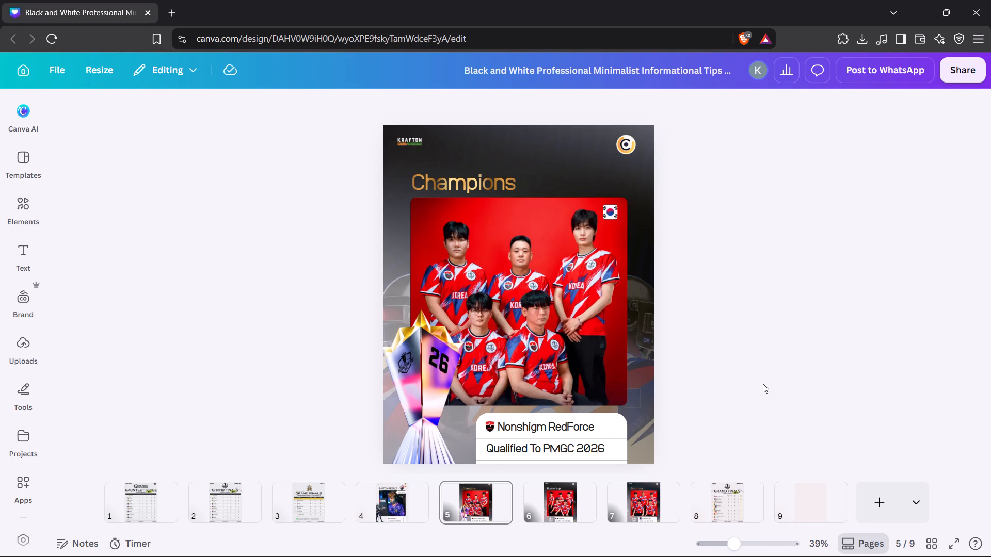
key("alt+Tab")
key("alt+Tab")
key("alt+Tab")
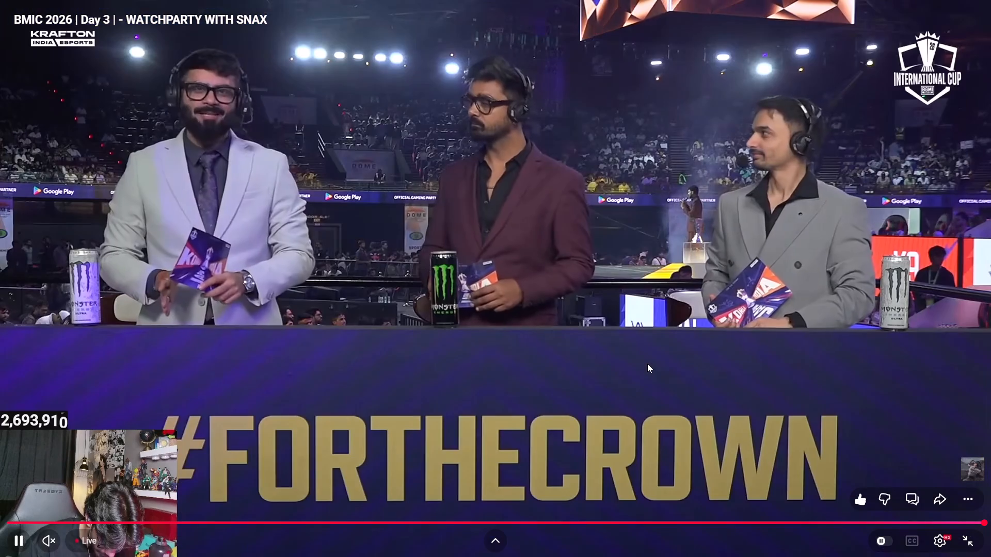
key("alt+Tab")
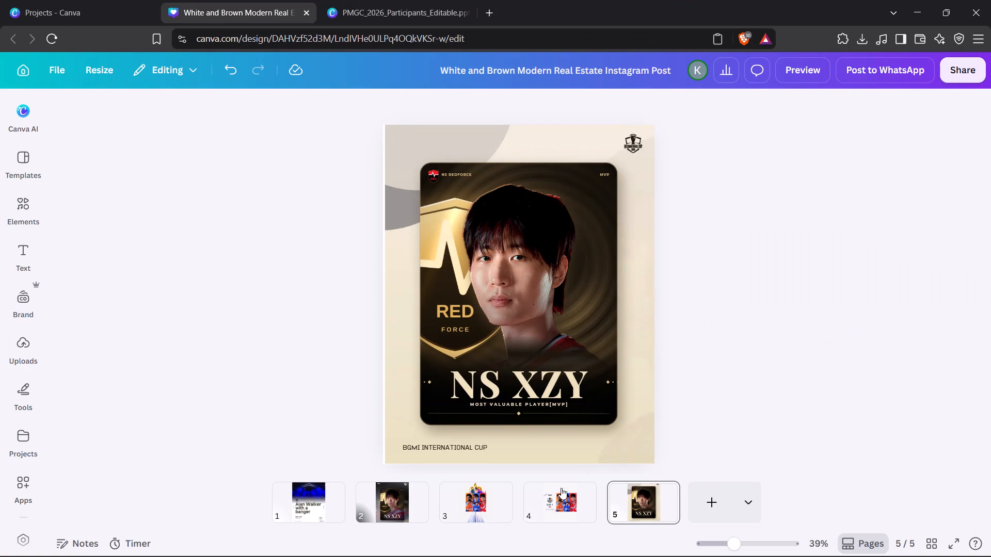
left_click(391, 510)
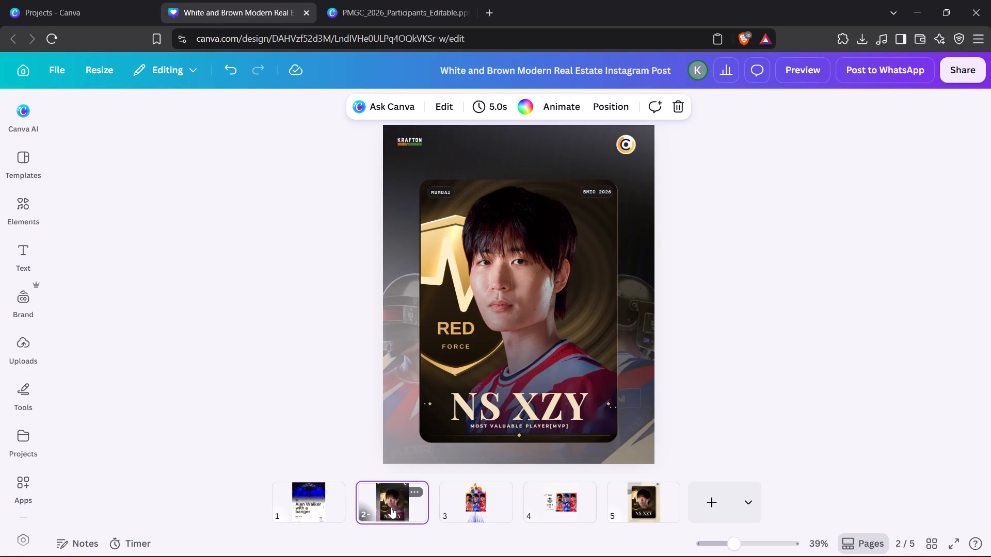
left_click(712, 358)
left_click(706, 387)
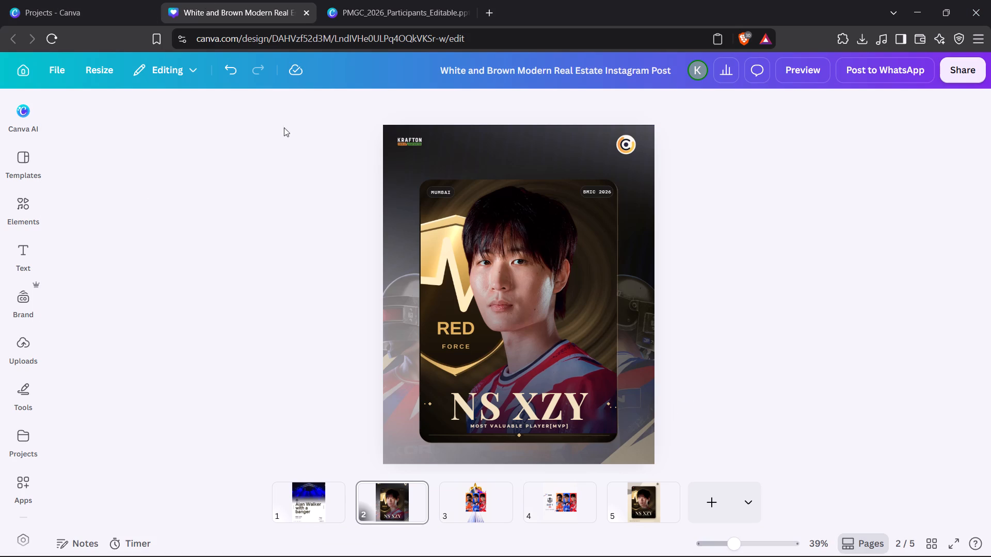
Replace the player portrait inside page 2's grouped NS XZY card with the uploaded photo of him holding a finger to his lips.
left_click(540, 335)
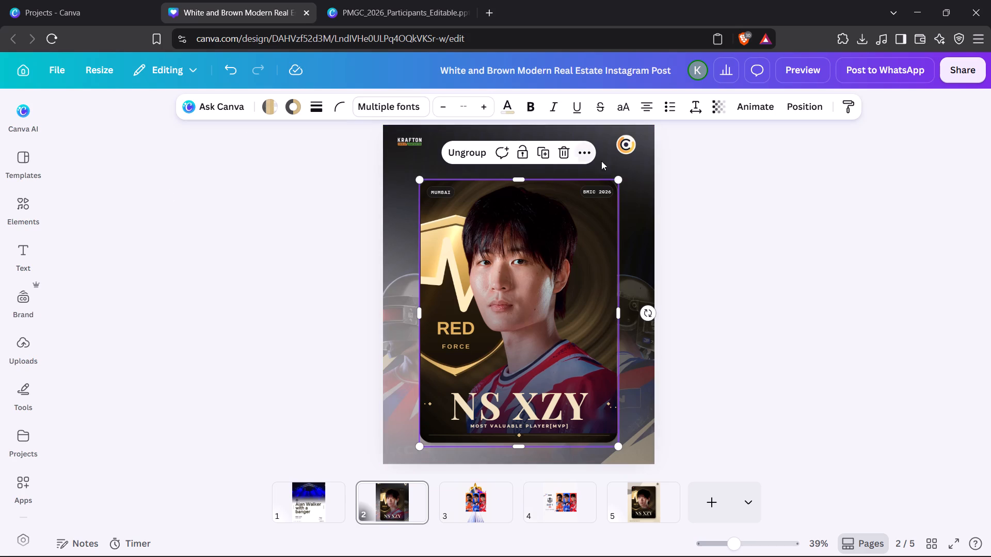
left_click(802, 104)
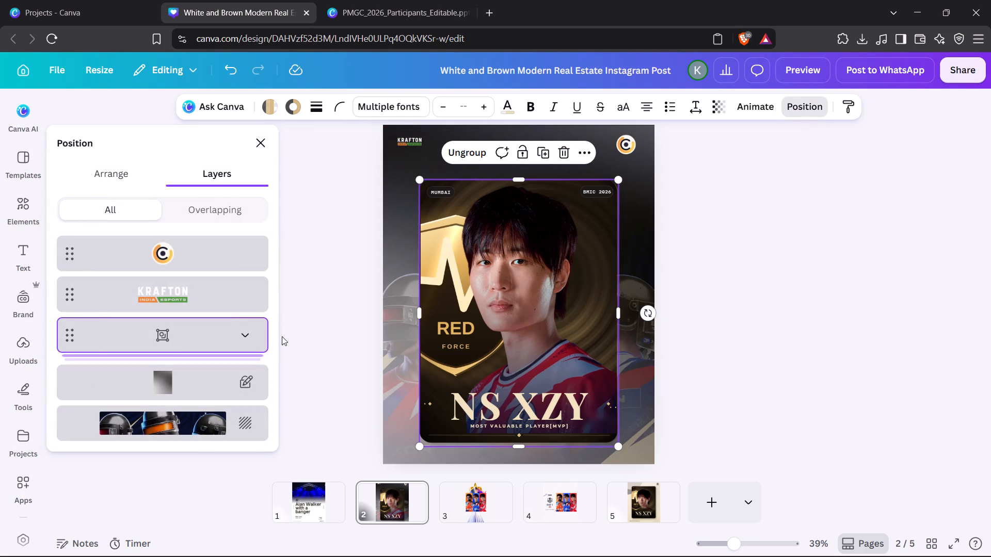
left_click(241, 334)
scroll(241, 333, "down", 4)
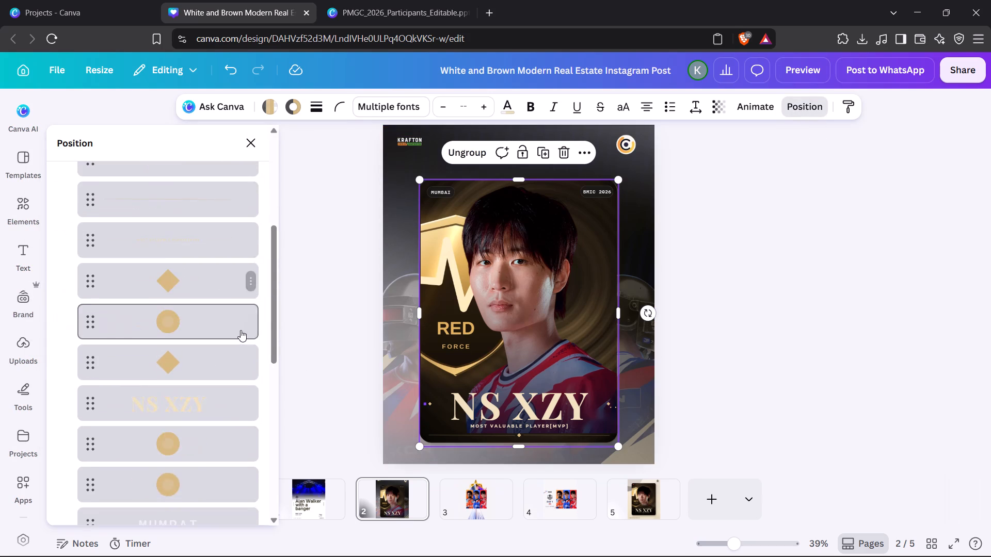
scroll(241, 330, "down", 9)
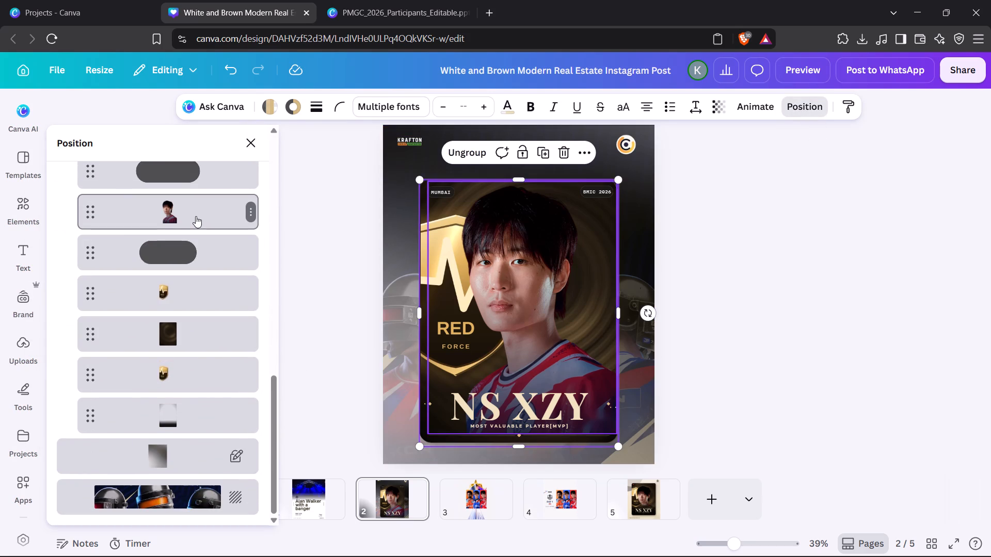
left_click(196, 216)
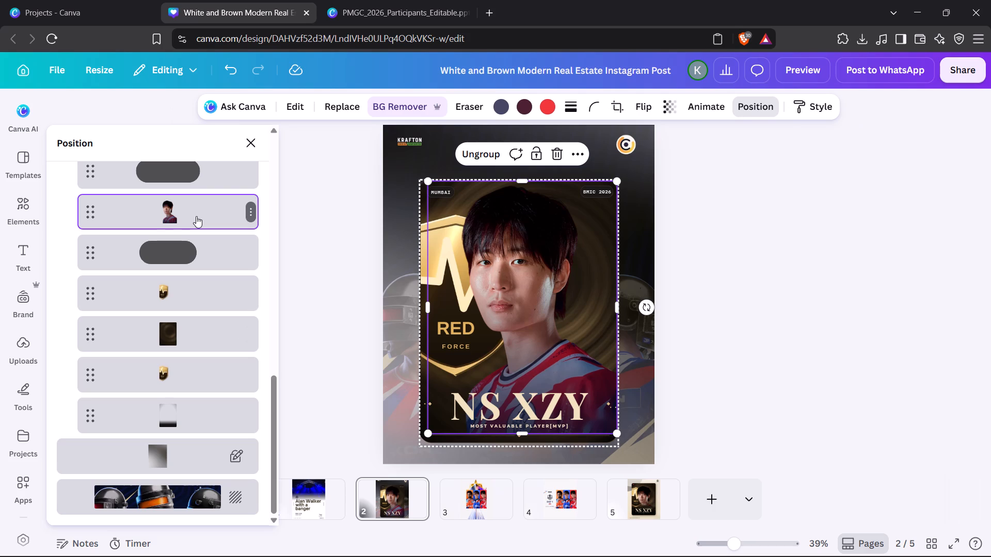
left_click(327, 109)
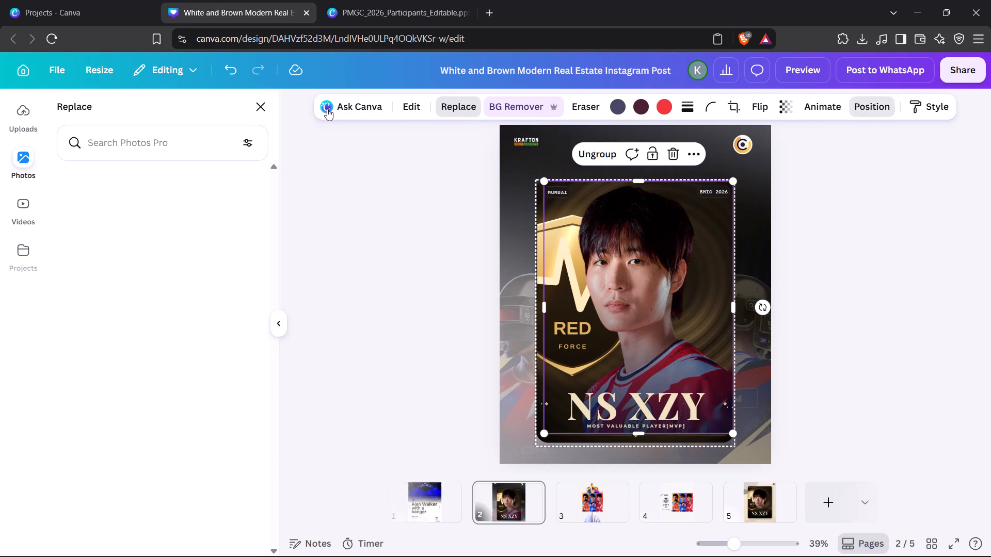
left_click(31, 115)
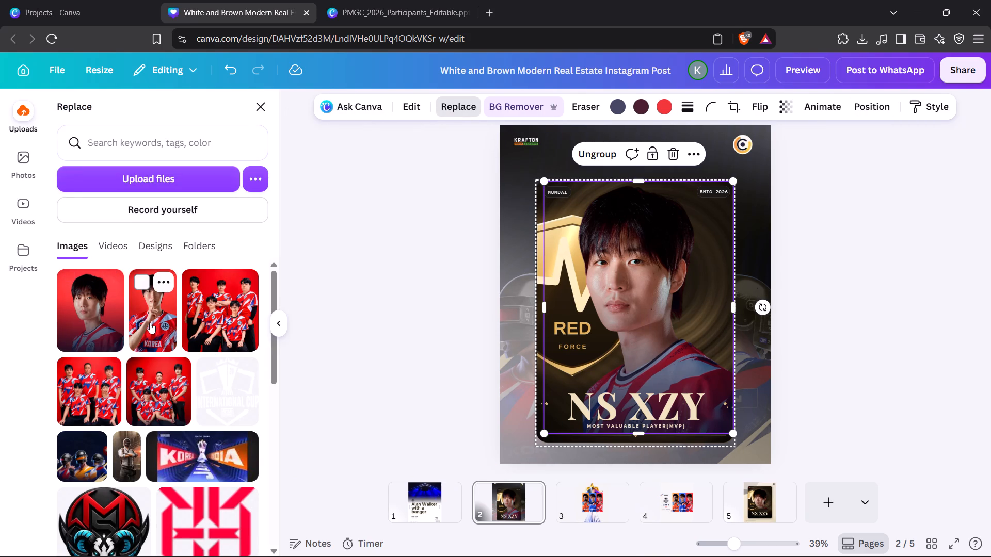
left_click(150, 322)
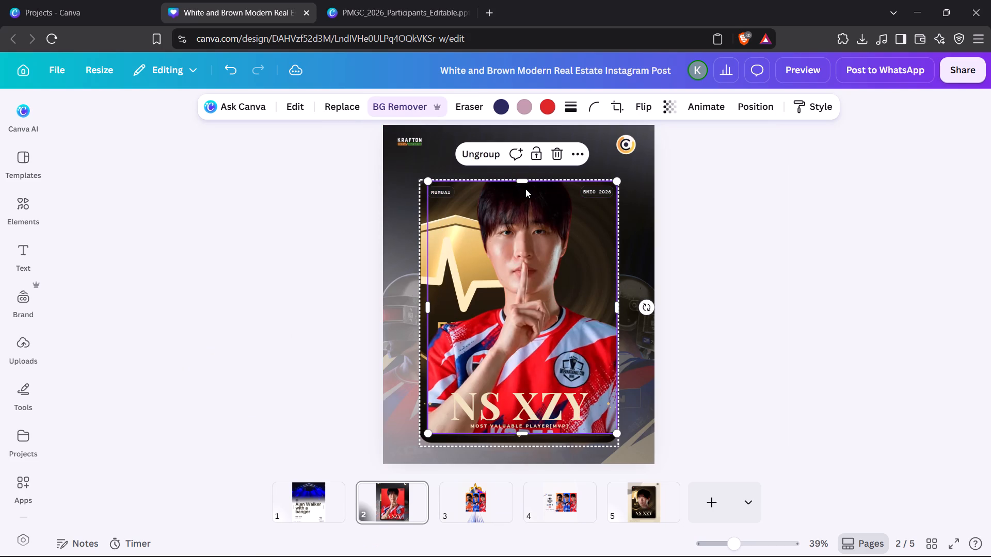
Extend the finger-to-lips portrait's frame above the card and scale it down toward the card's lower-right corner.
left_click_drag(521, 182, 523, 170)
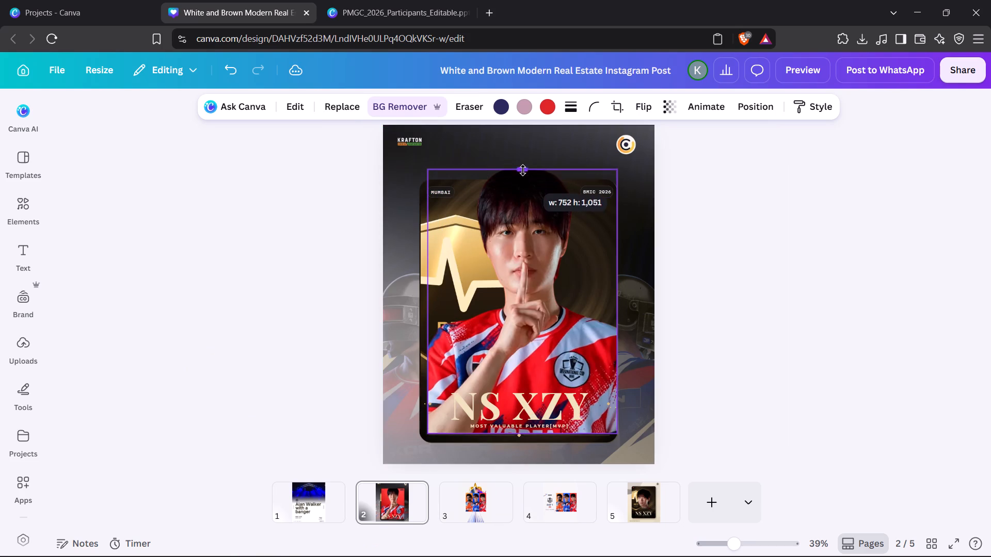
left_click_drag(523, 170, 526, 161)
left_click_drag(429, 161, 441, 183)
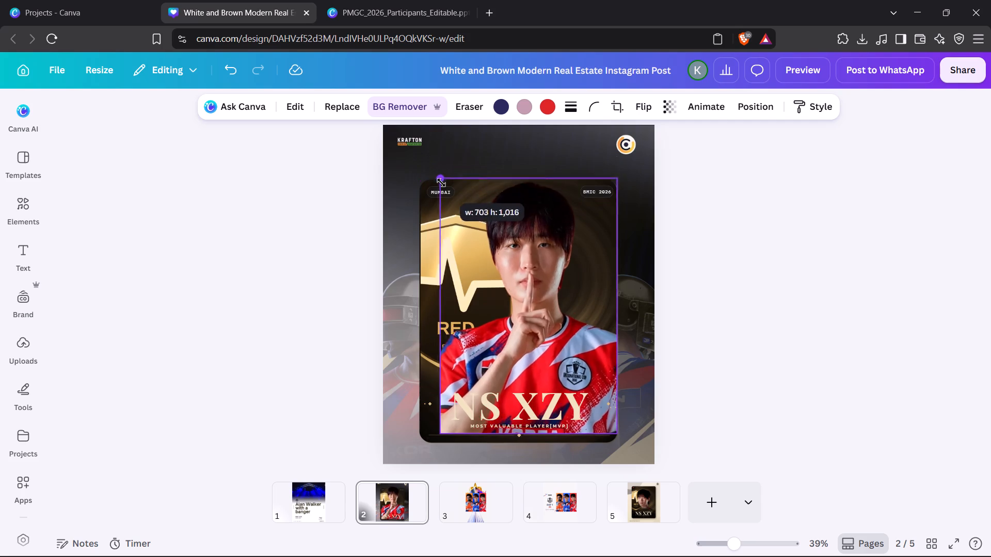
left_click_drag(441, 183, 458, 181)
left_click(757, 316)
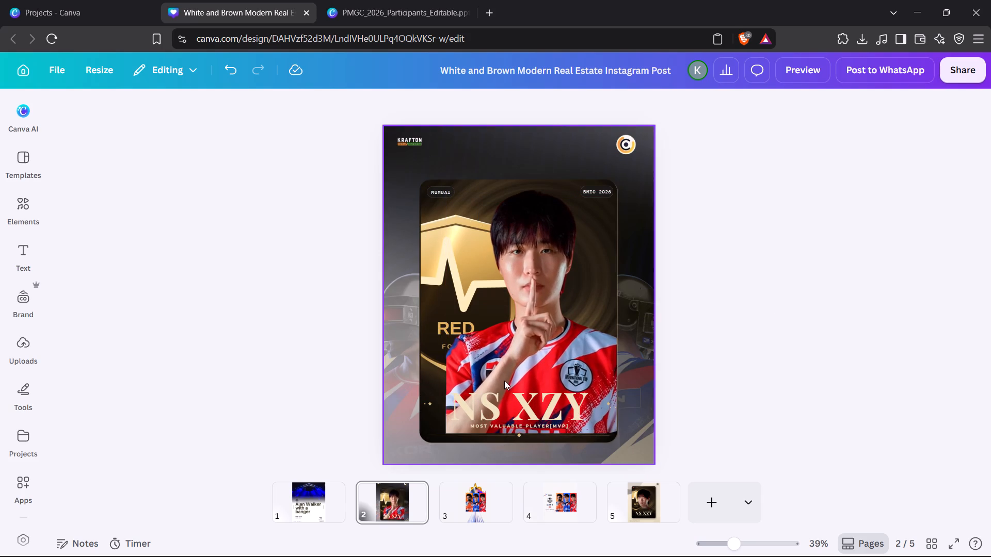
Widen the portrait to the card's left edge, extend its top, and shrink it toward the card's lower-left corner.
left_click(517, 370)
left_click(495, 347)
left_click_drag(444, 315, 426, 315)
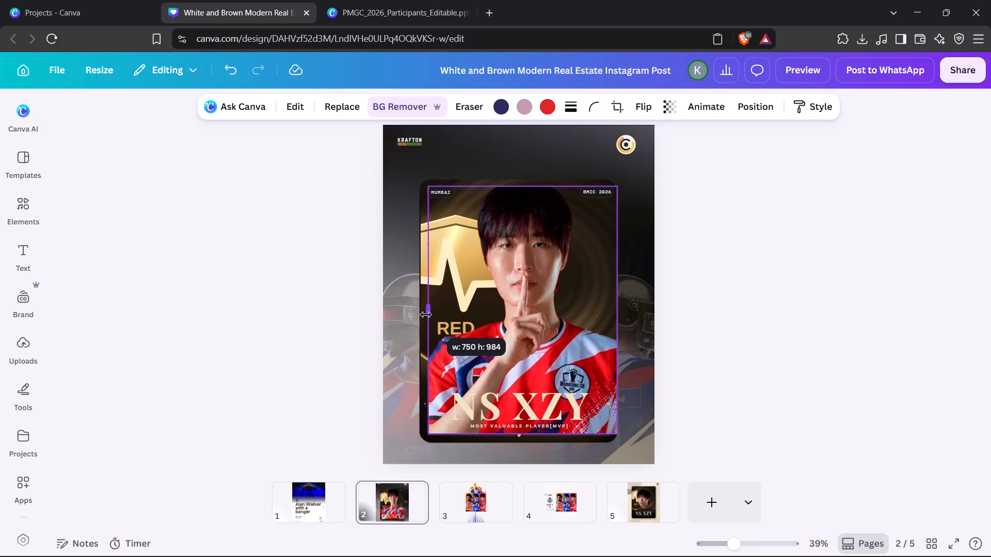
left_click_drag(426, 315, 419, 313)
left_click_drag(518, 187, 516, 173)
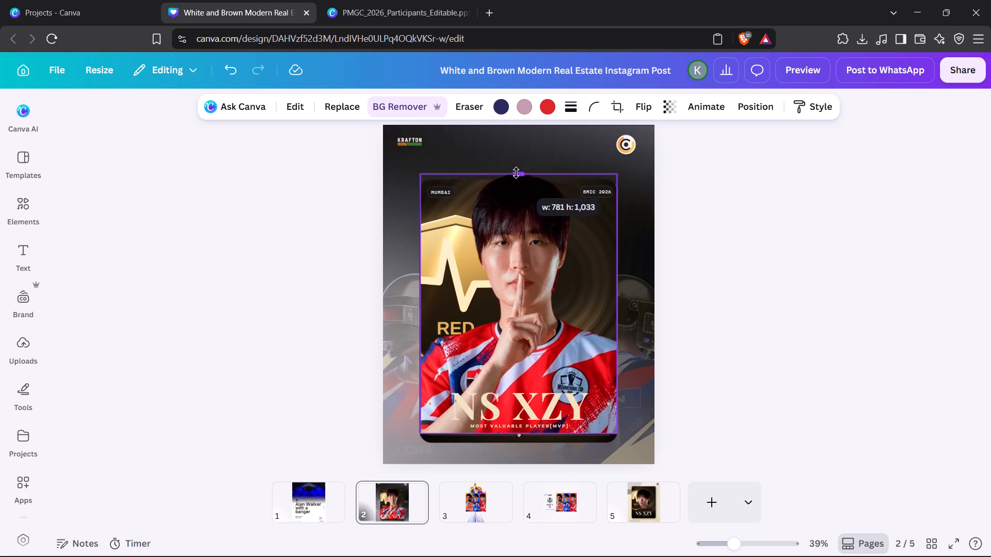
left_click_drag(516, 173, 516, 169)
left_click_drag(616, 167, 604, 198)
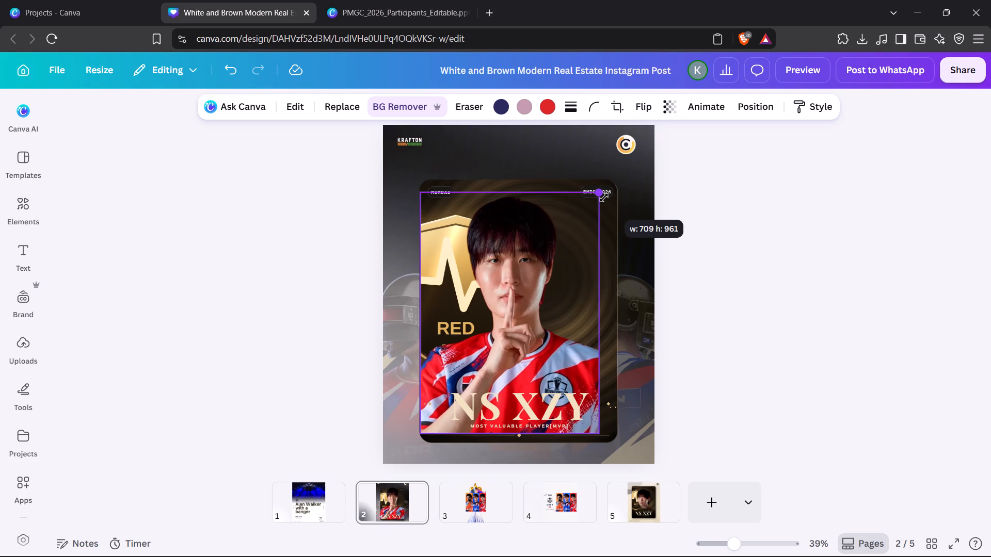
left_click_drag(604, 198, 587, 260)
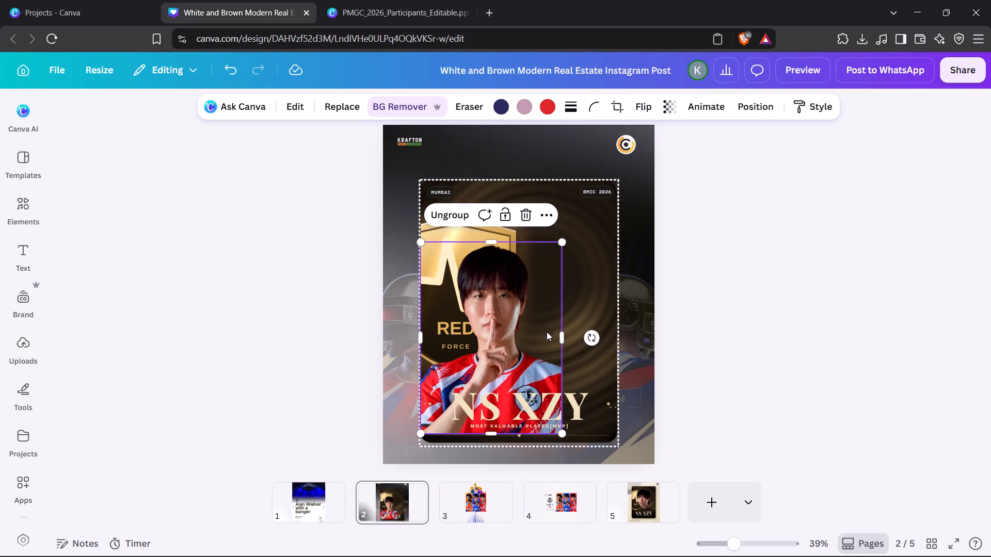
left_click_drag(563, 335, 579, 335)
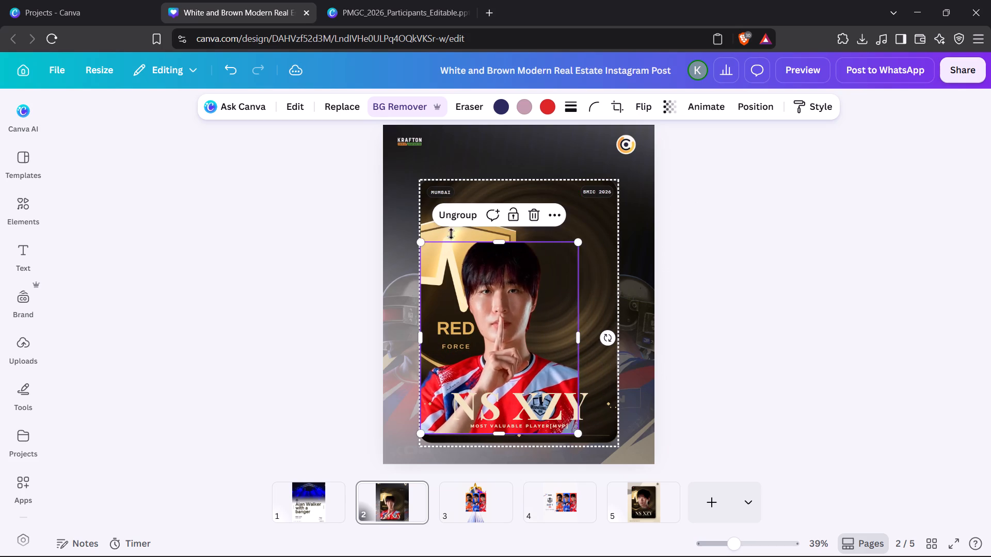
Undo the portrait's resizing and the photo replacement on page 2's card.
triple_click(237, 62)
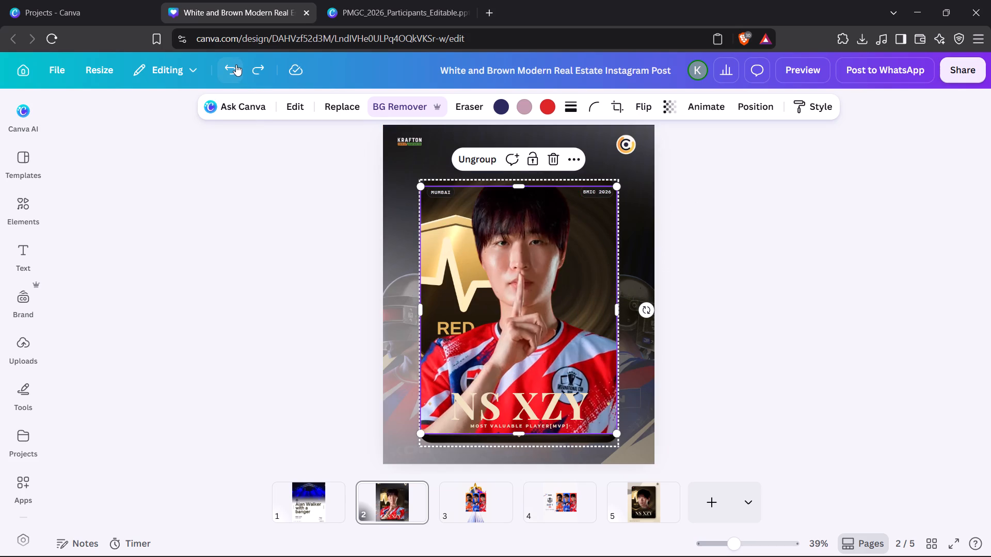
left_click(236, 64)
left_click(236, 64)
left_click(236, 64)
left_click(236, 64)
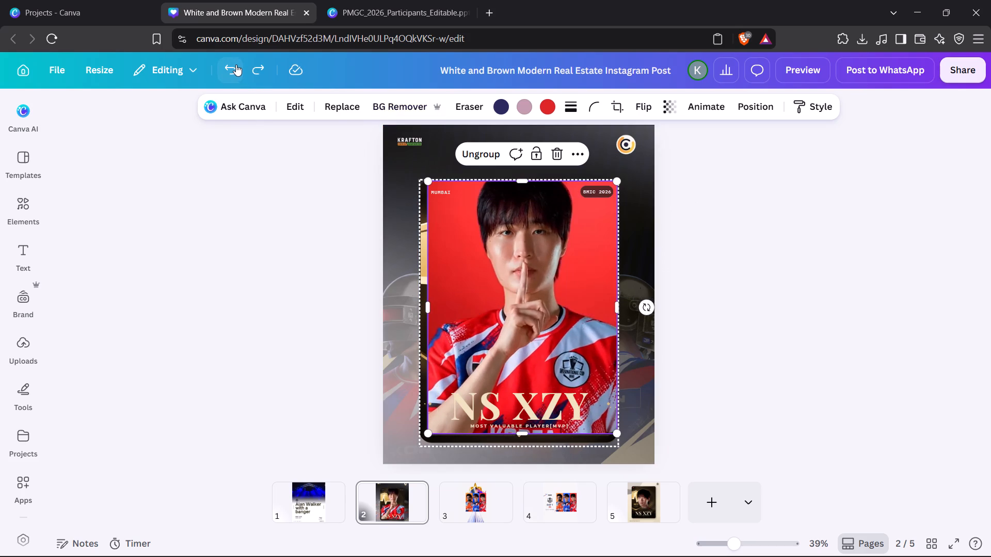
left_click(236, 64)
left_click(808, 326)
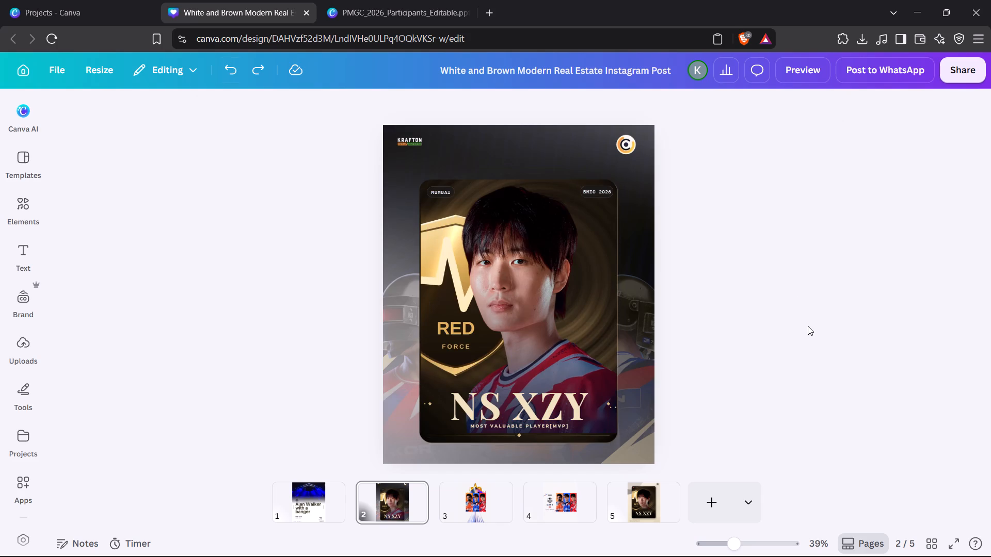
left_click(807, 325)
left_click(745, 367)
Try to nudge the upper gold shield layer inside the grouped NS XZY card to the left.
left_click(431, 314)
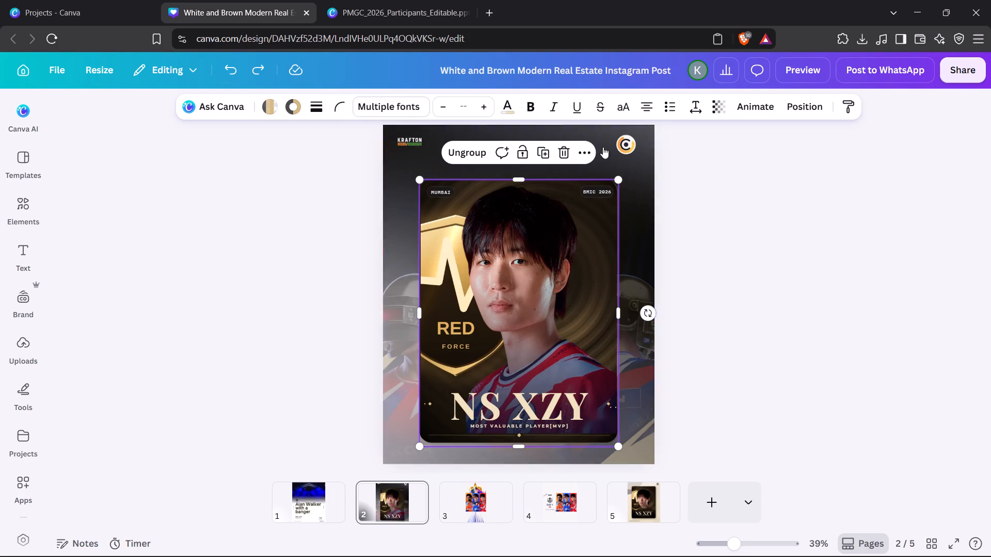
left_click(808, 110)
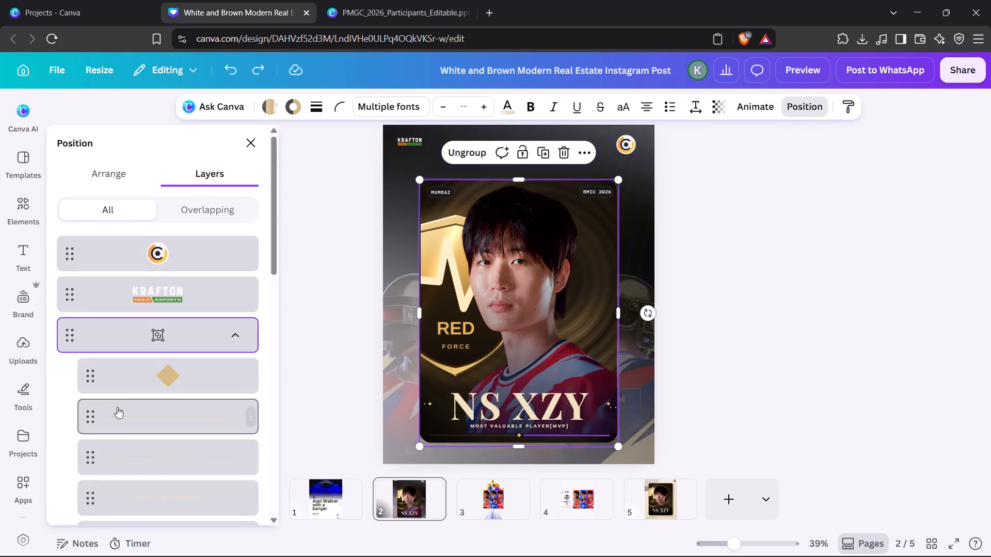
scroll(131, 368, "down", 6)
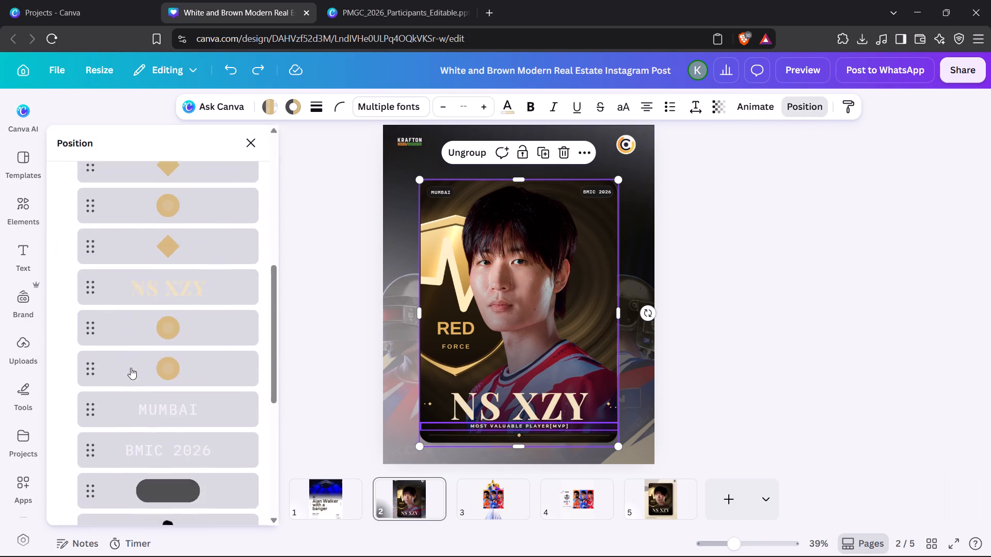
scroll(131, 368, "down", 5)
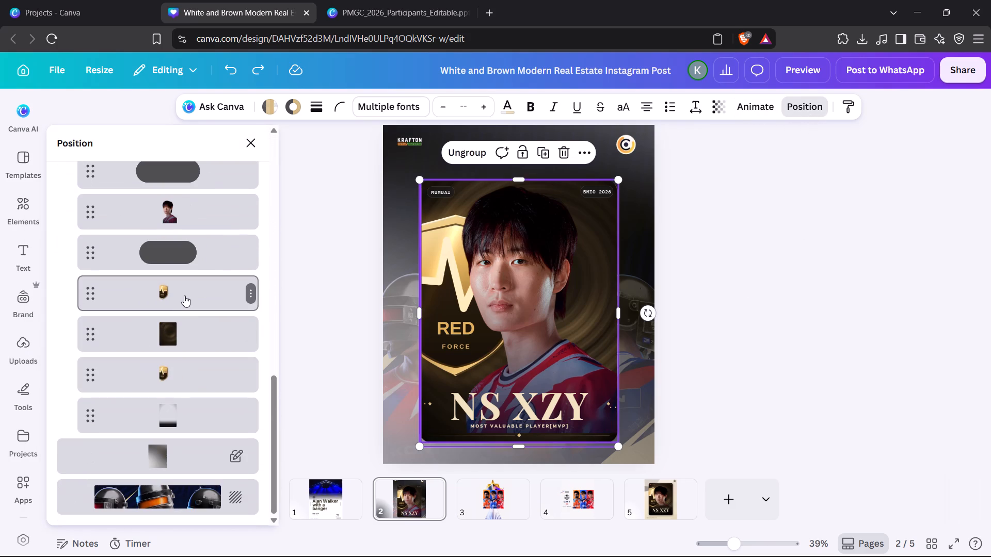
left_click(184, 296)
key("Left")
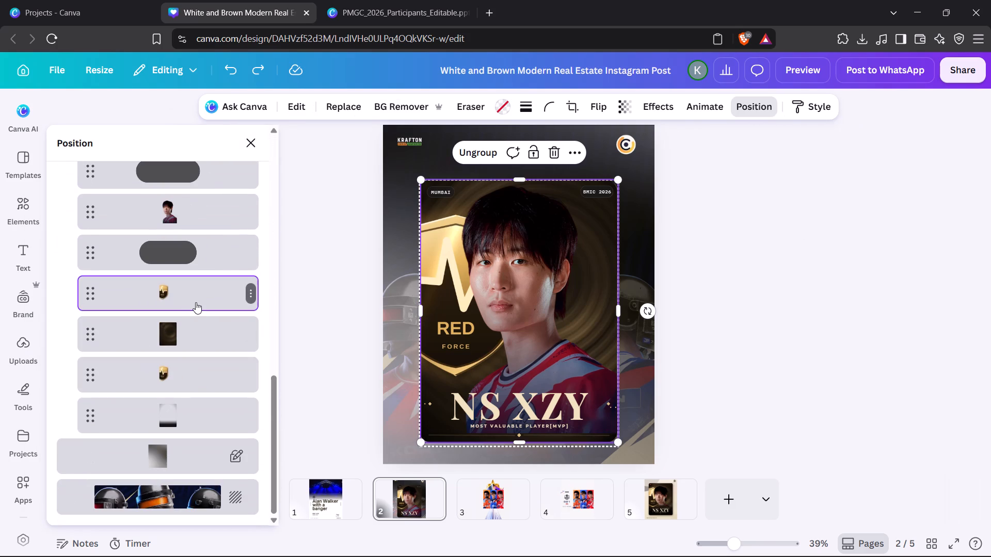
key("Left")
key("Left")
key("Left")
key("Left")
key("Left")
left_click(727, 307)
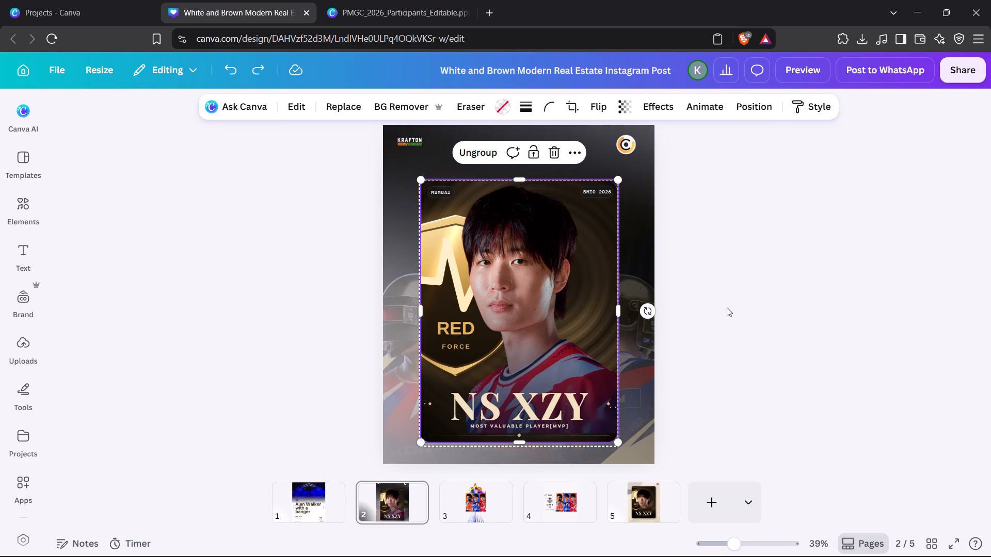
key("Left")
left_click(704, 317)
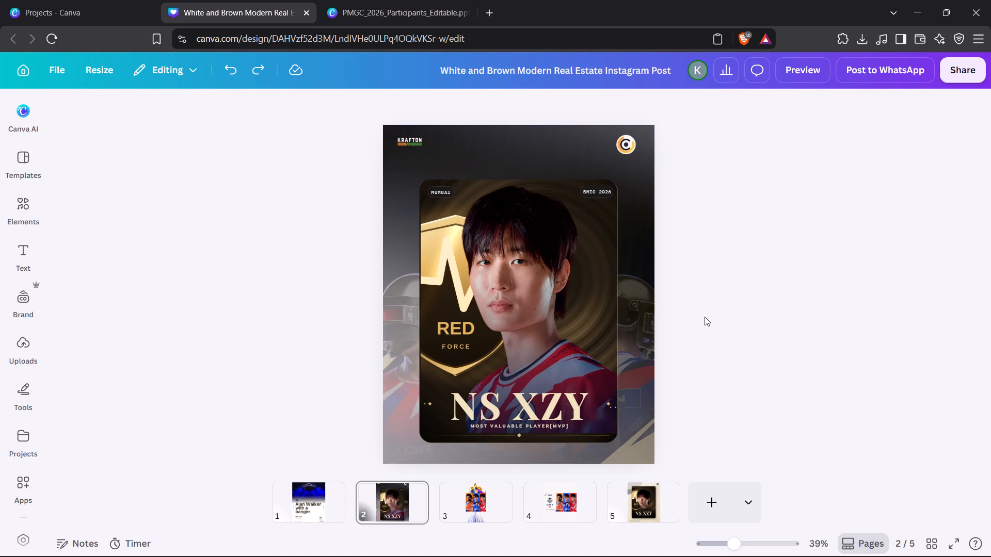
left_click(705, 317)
Ungroup the NS XZY card on page 2.
left_click(435, 300)
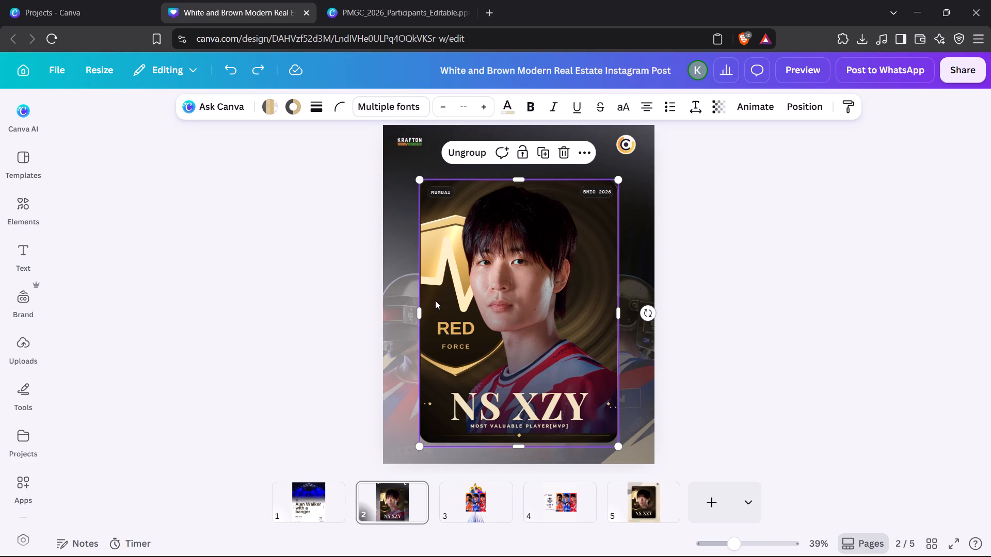
left_click(454, 153)
left_click(827, 177)
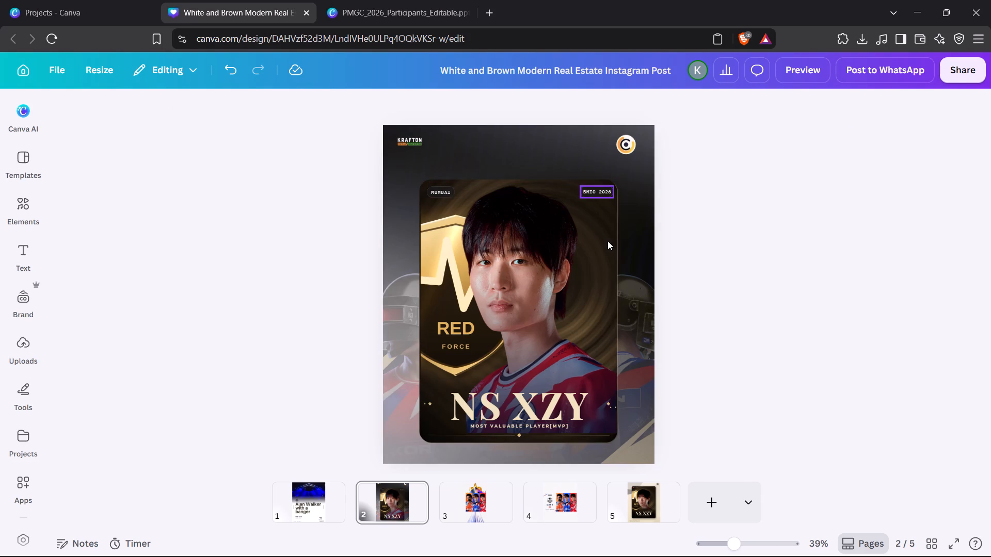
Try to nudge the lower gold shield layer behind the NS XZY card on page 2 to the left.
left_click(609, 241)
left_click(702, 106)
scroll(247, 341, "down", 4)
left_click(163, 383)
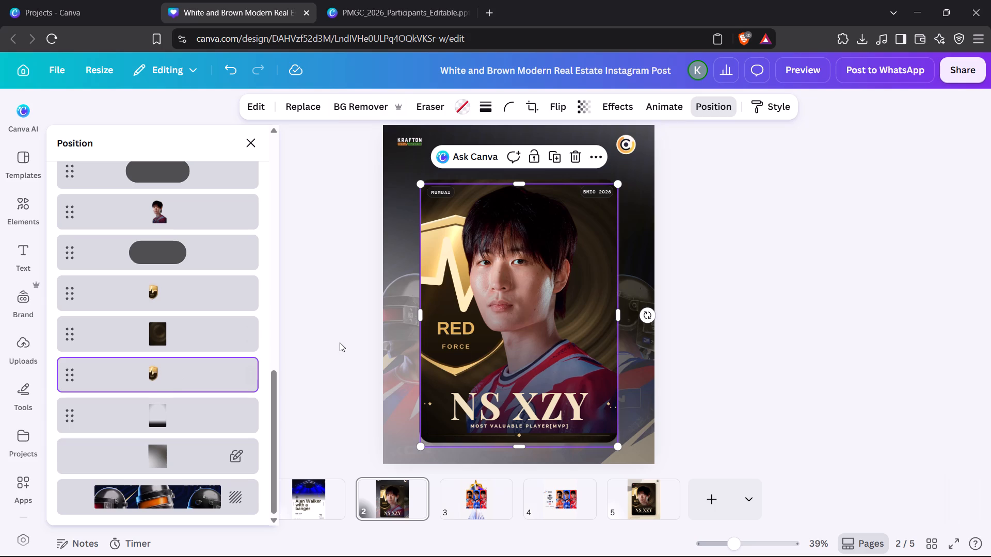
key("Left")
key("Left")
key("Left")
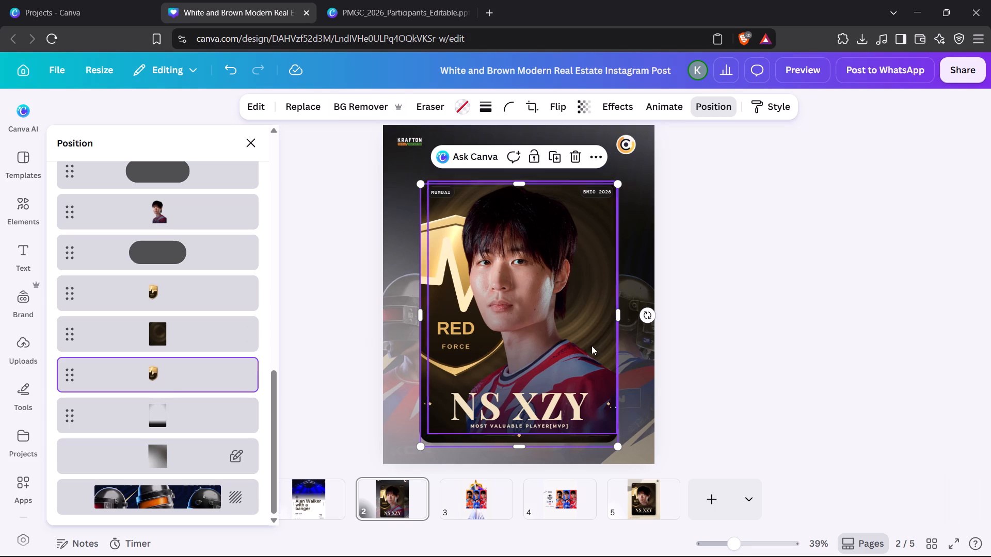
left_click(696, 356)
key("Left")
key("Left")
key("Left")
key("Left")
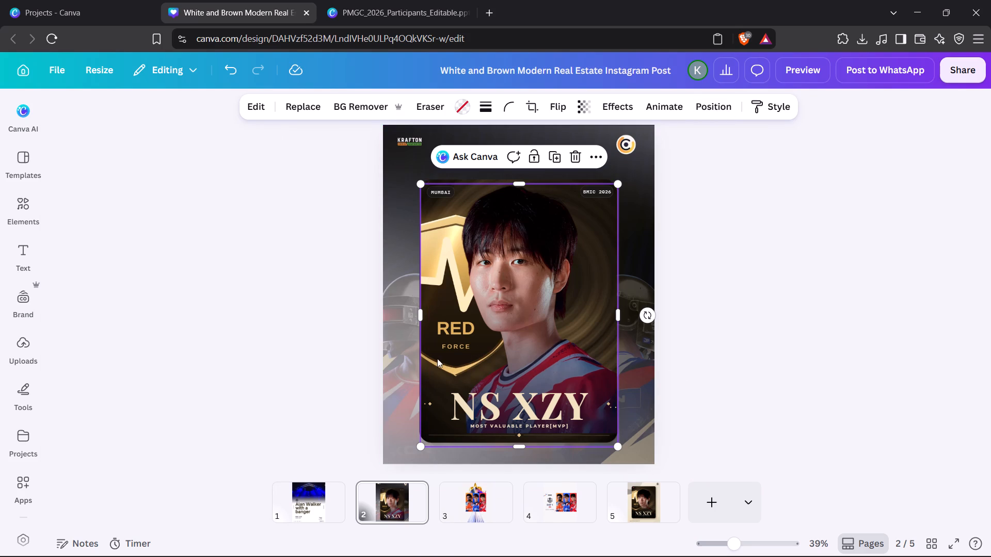
Extend the lower gold shield layer slightly past the card's left edge, to about 790 × 1,046.
left_click(421, 345)
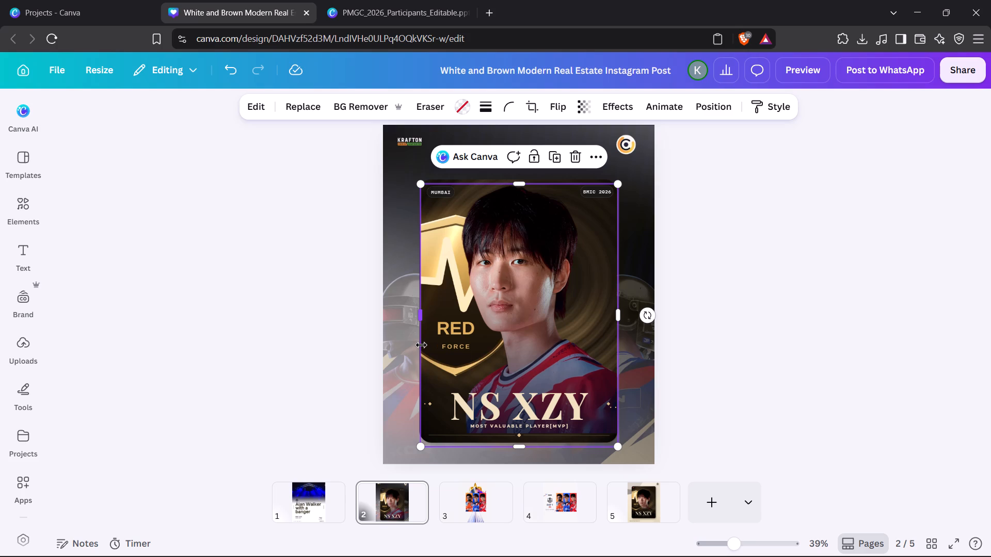
left_click(421, 345)
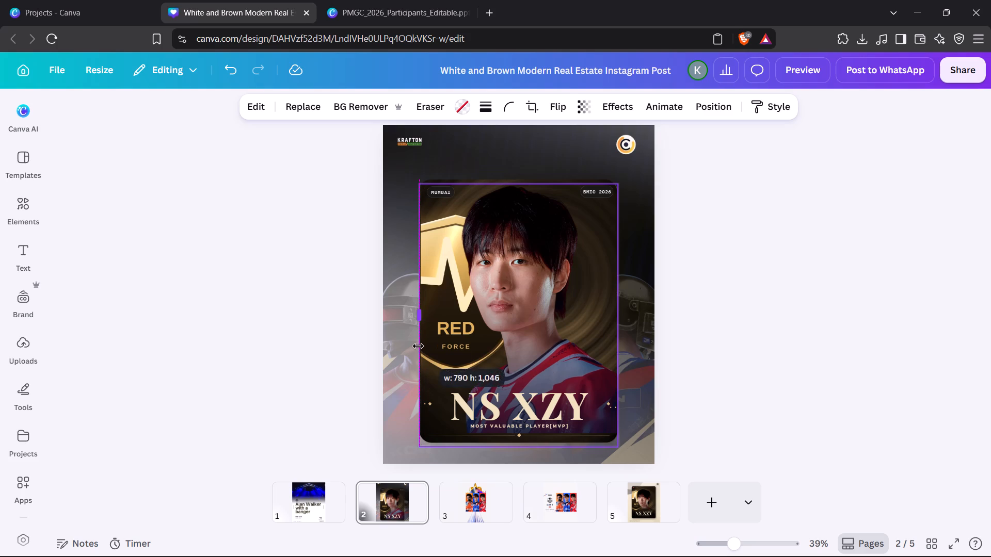
left_click(914, 331)
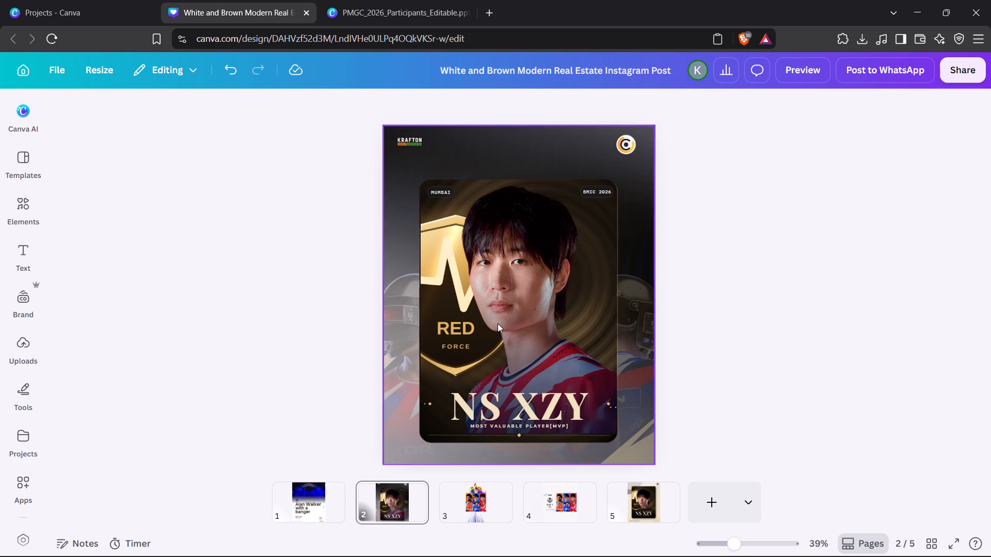
Extend the upper gold shield layer slightly past the card's left edge, to about 791 × 1,046.
left_click(595, 242)
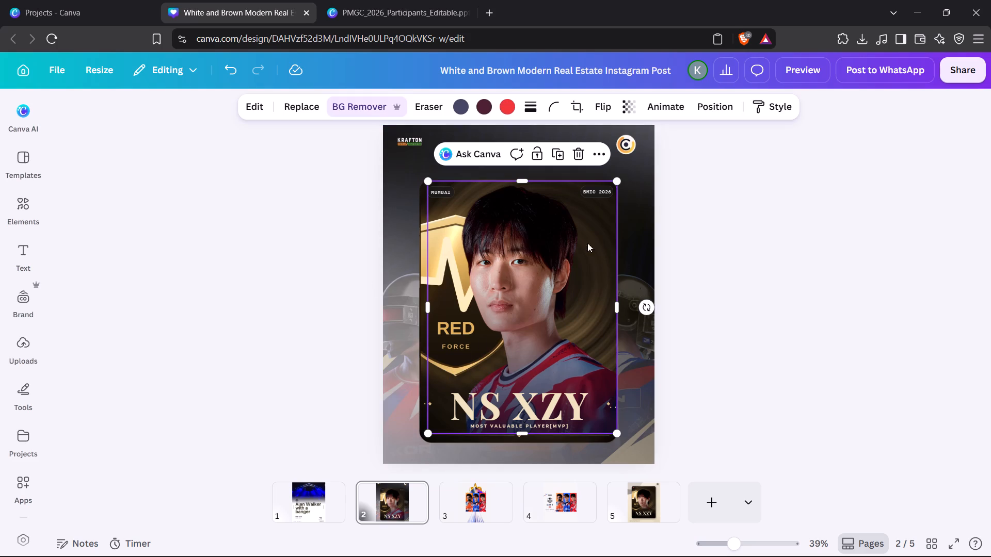
left_click(715, 101)
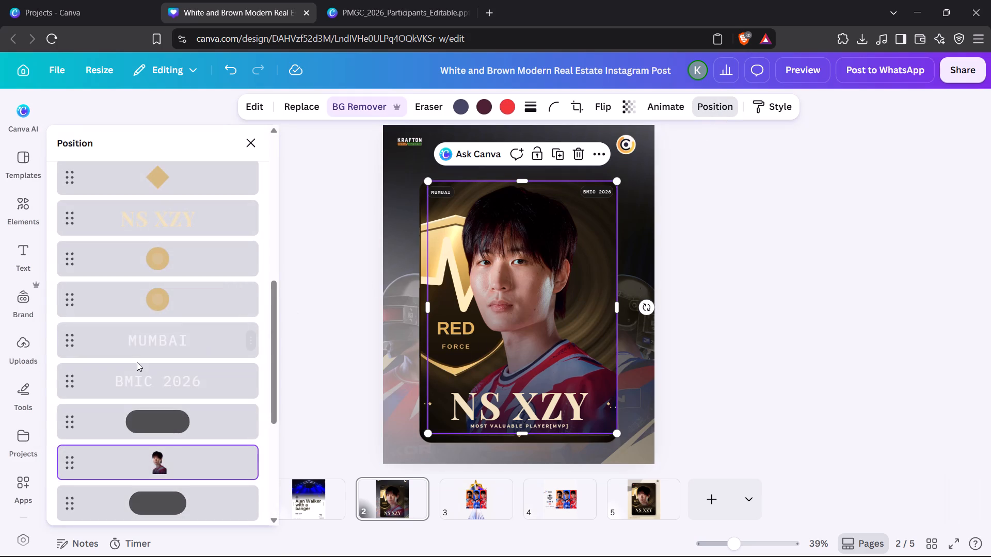
scroll(136, 363, "down", 6)
left_click(141, 372)
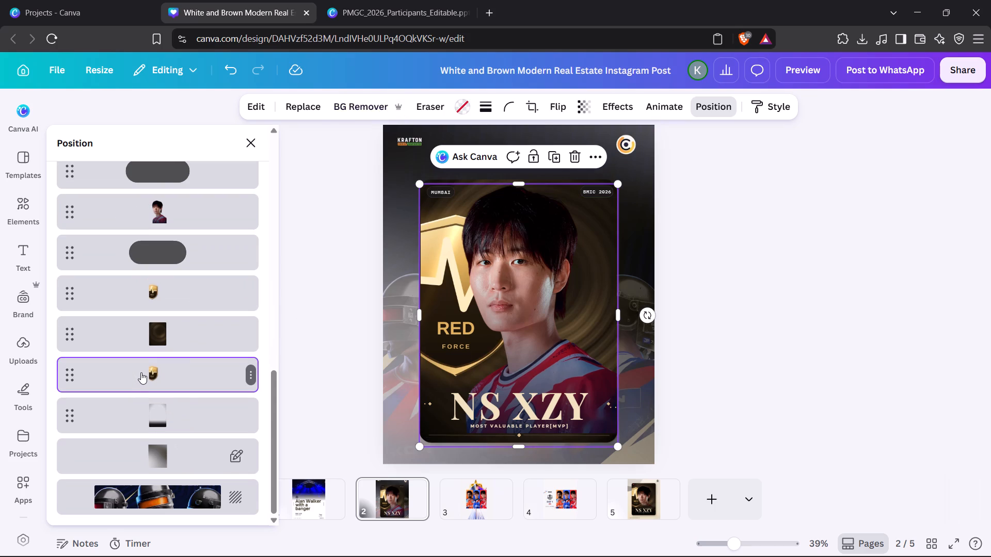
left_click(167, 296)
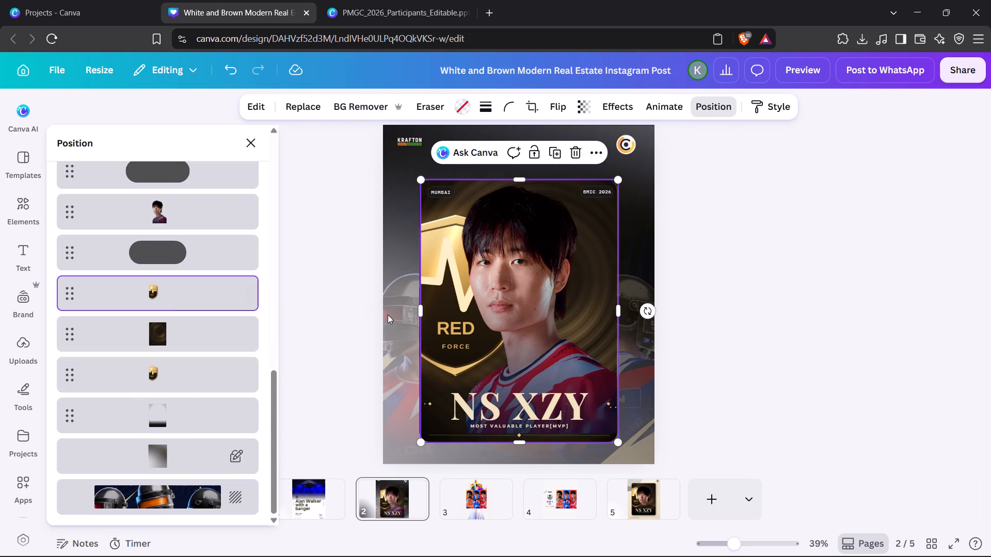
left_click(422, 318)
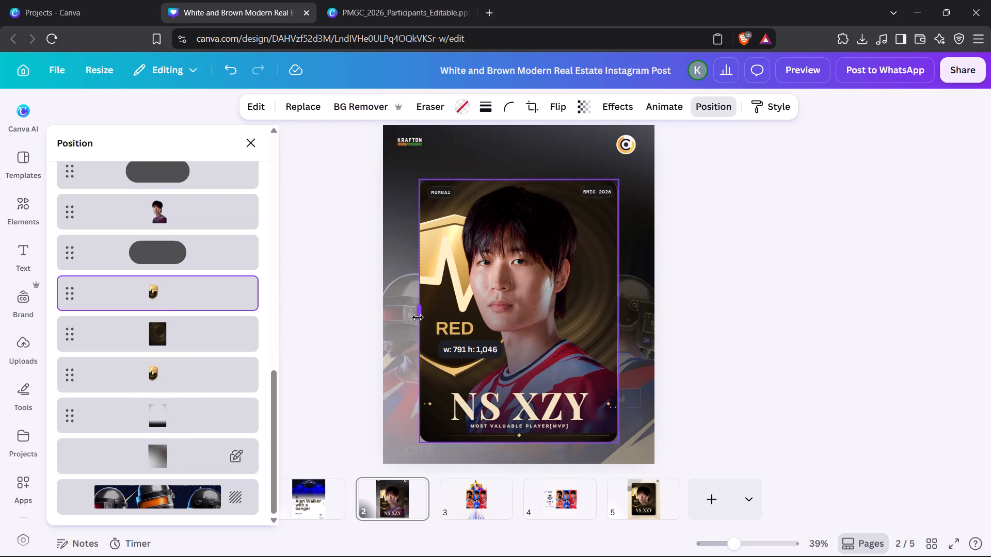
left_click(990, 268)
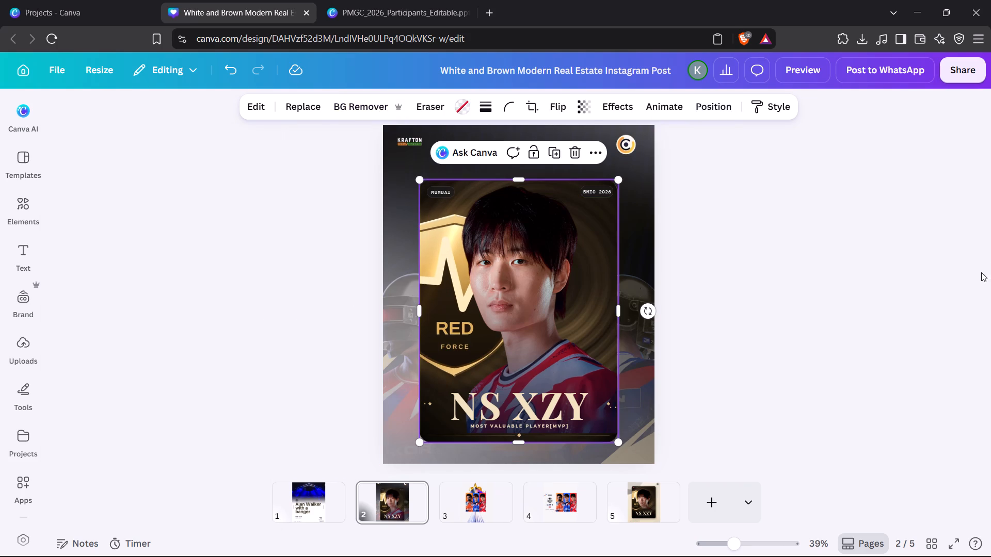
left_click(981, 273)
left_click(770, 363)
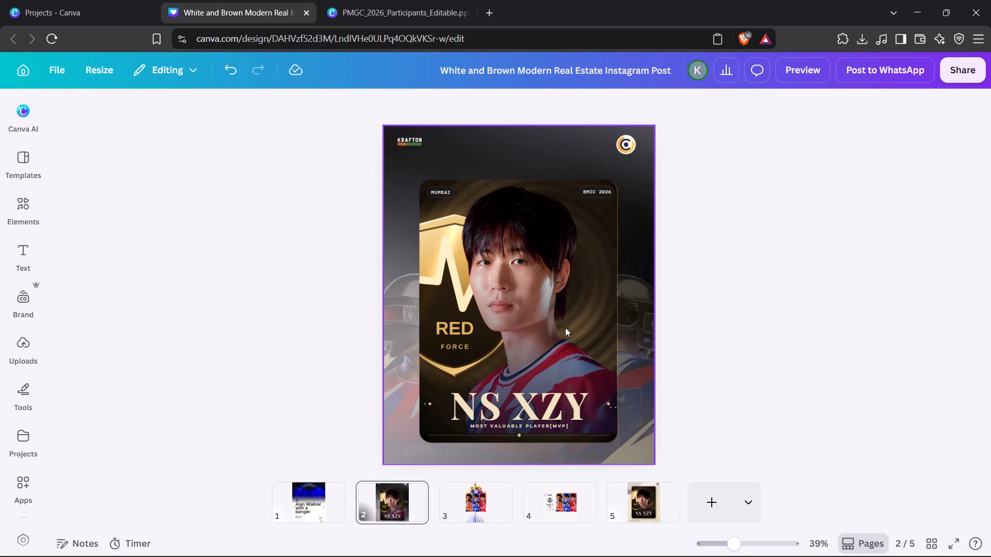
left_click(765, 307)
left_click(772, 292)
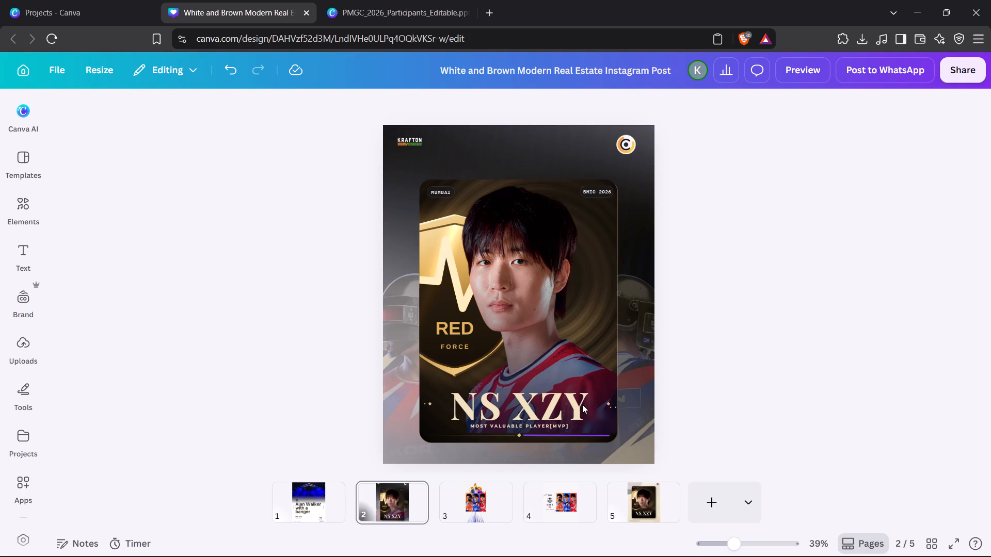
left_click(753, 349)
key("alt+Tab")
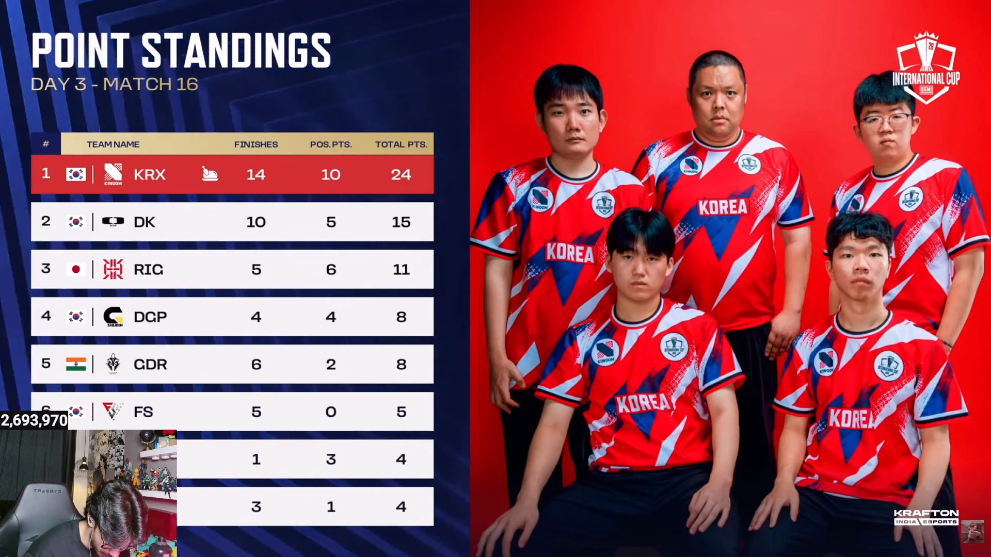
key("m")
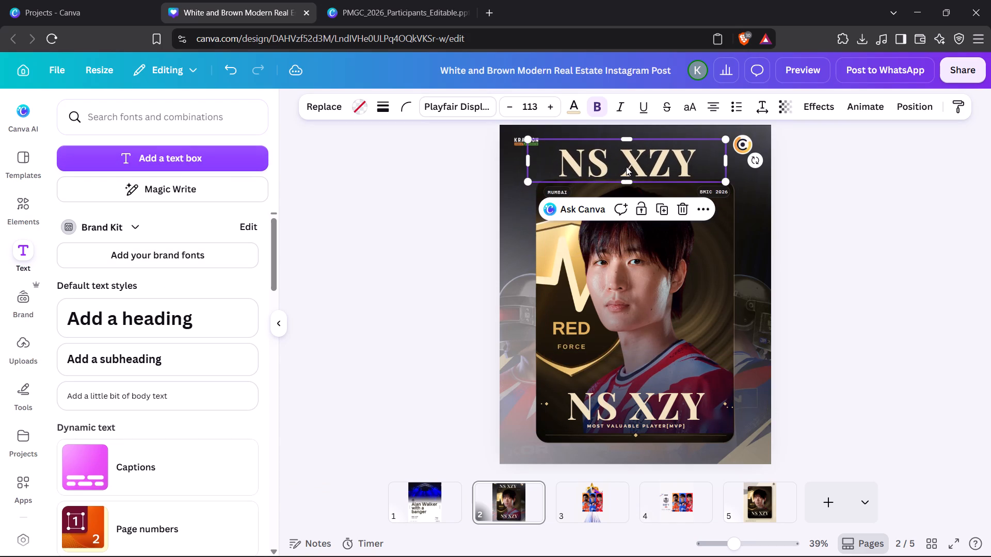
left_click(626, 155)
left_click(626, 151)
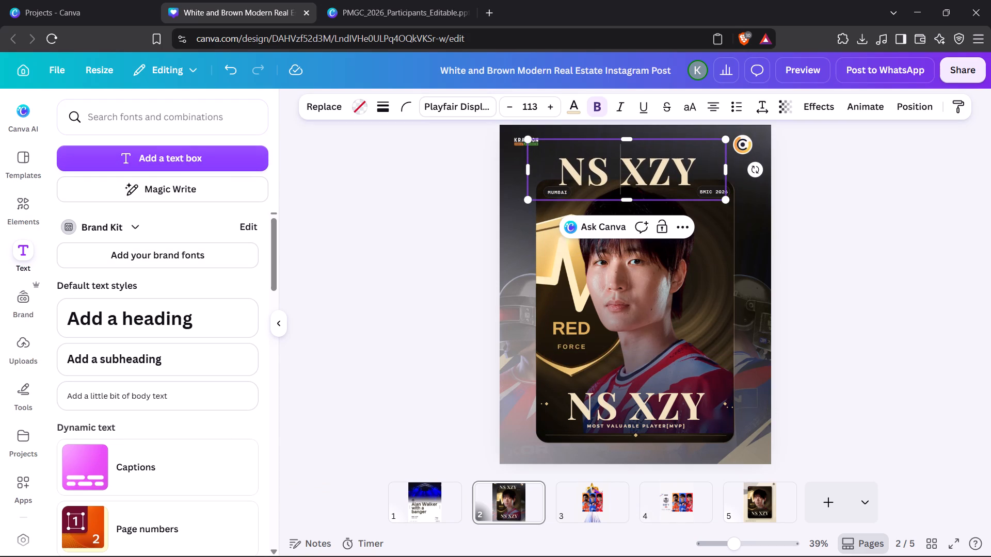
key("ctrl+a")
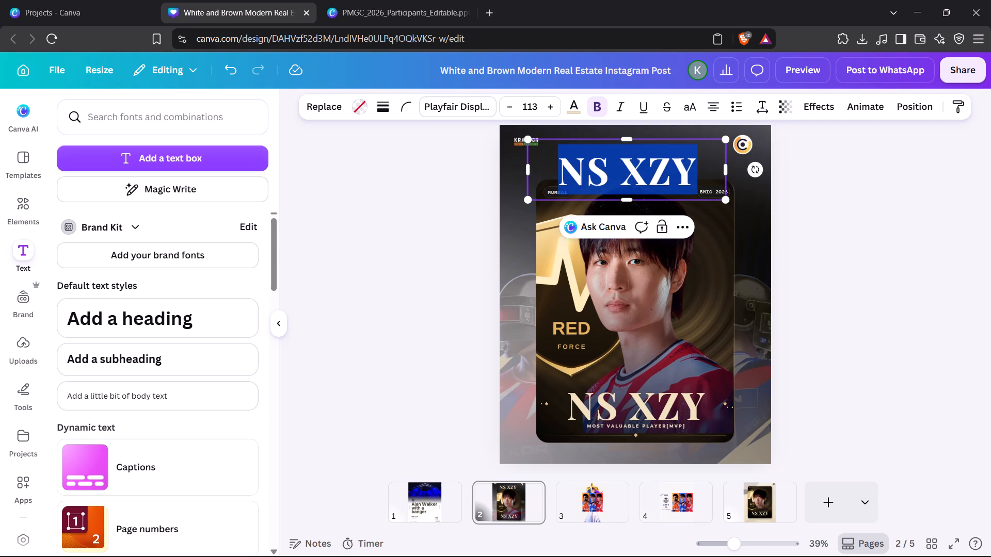
type("MVP")
left_click(880, 338)
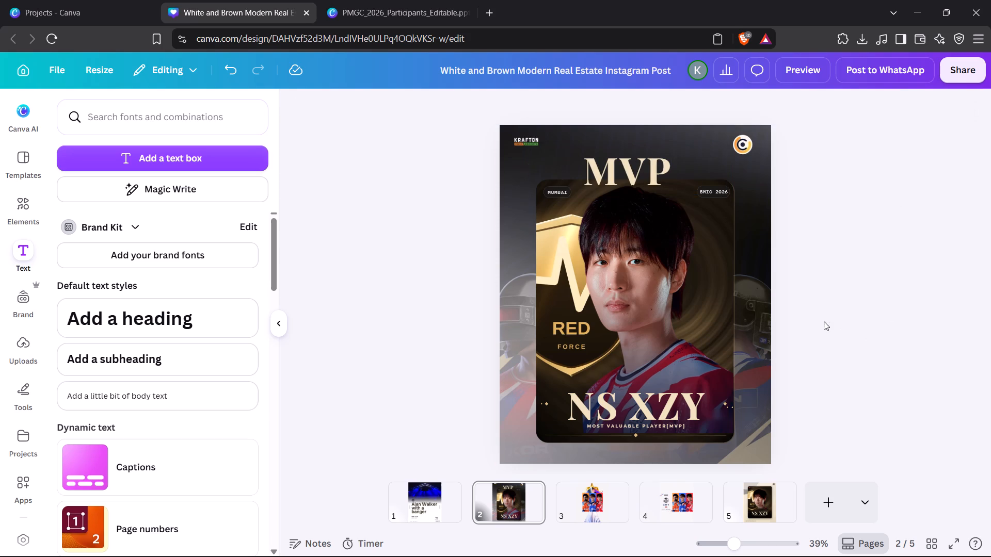
Move the MVP text to the poster's lower-right corner and tilt it about 35° counterclockwise.
left_click_drag(627, 171, 728, 445)
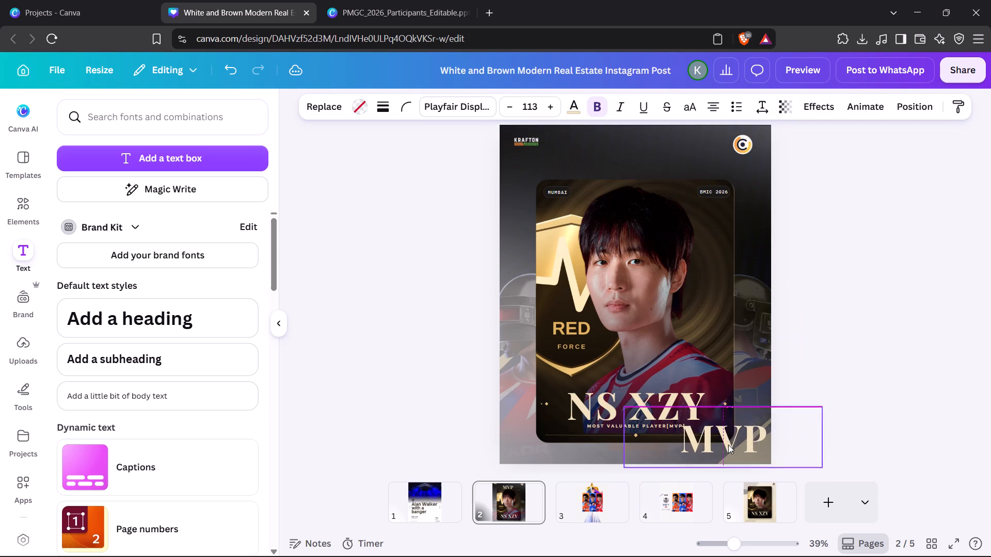
left_click_drag(728, 445, 733, 437)
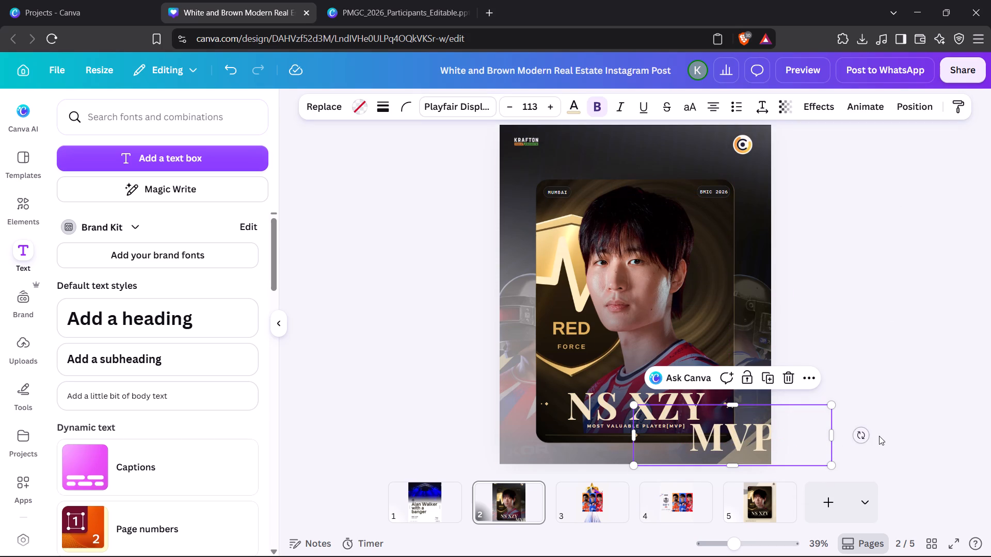
left_click_drag(861, 439, 840, 364)
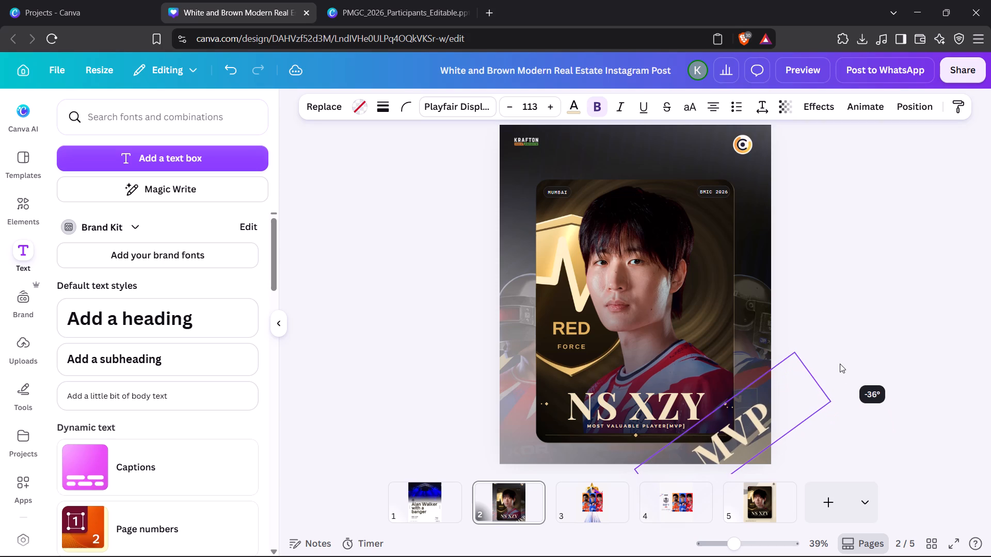
left_click_drag(840, 364, 842, 369)
left_click(862, 352)
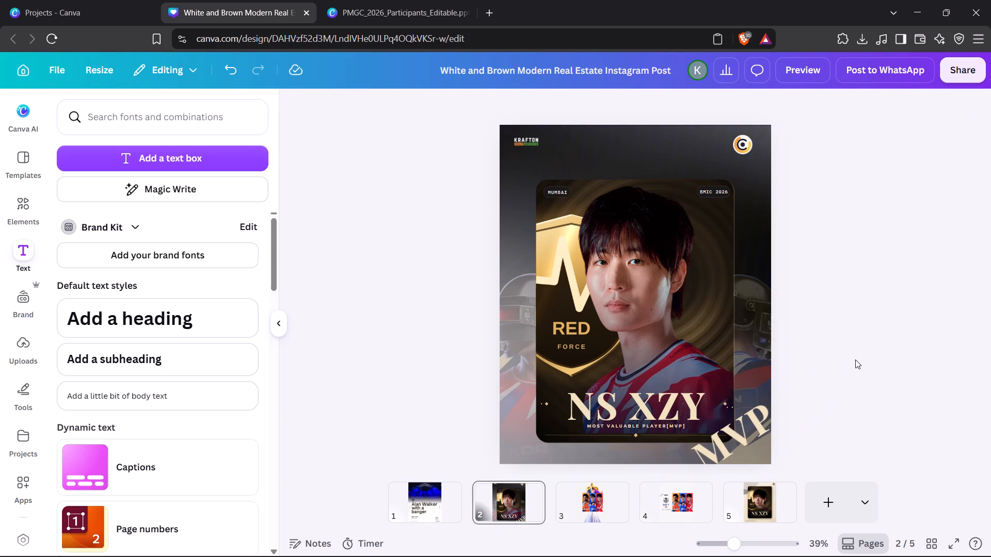
Send the MVP text down the layer order to just above the background image, beneath the gray gradient overlay.
left_click(741, 426)
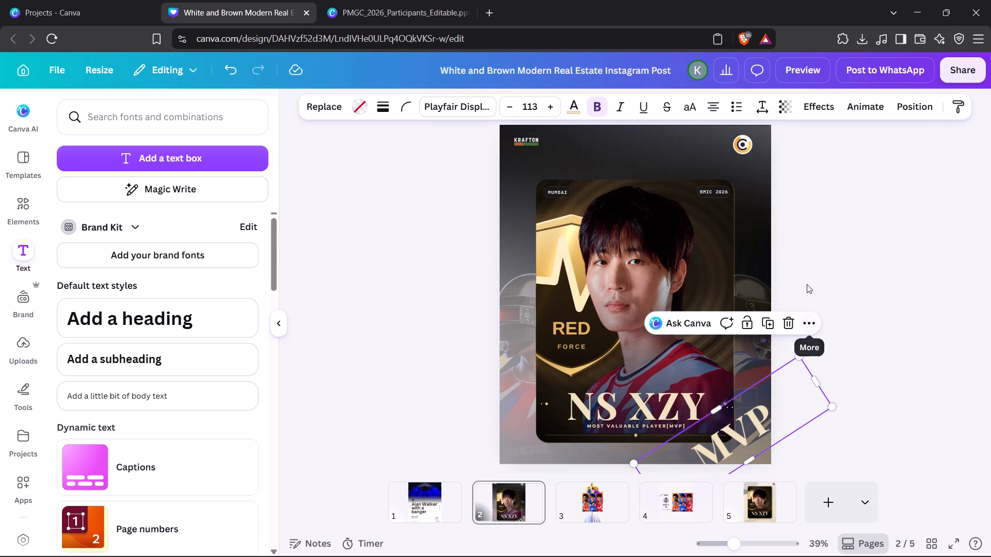
left_click(912, 108)
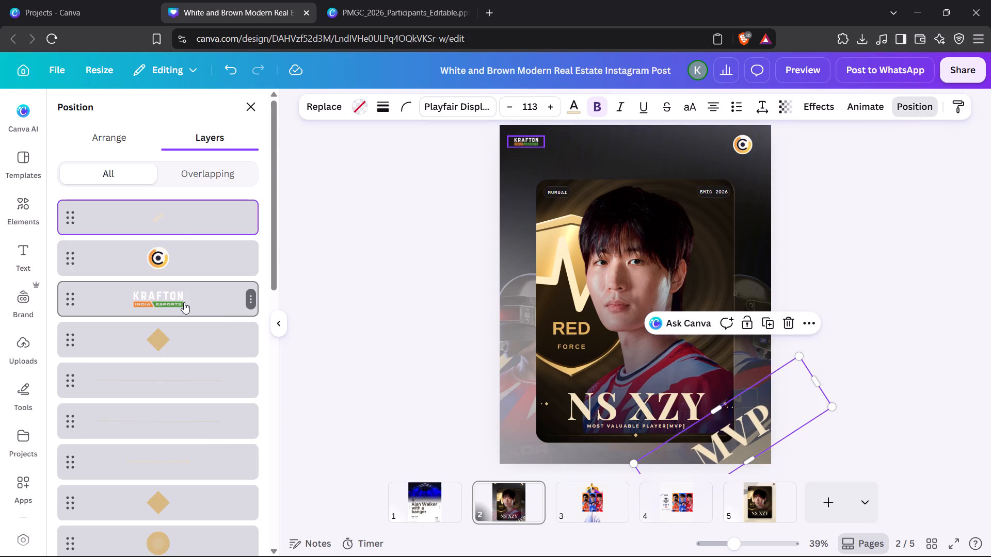
left_click_drag(172, 205, 194, 417)
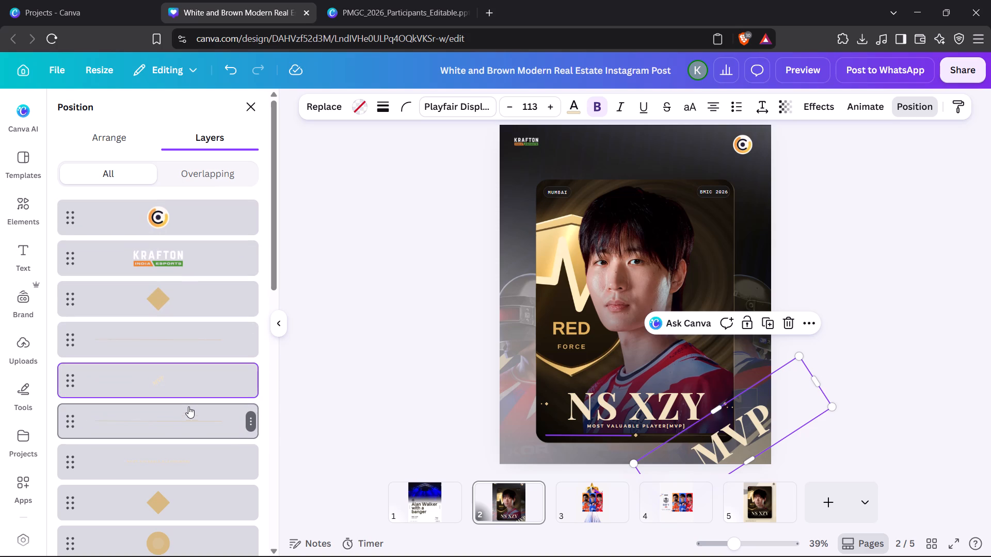
left_click_drag(182, 373, 179, 545)
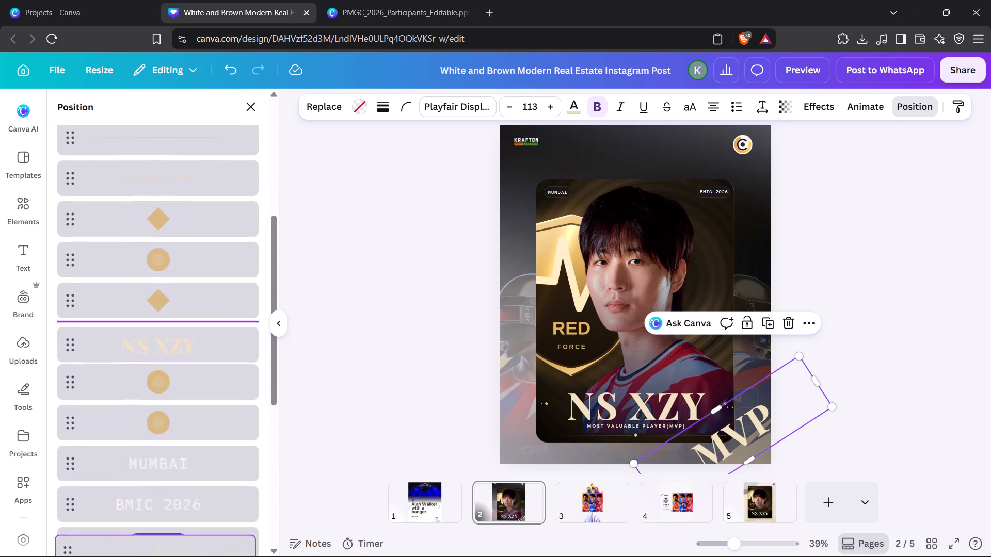
left_click_drag(179, 545, 177, 424)
left_click_drag(178, 417, 178, 514)
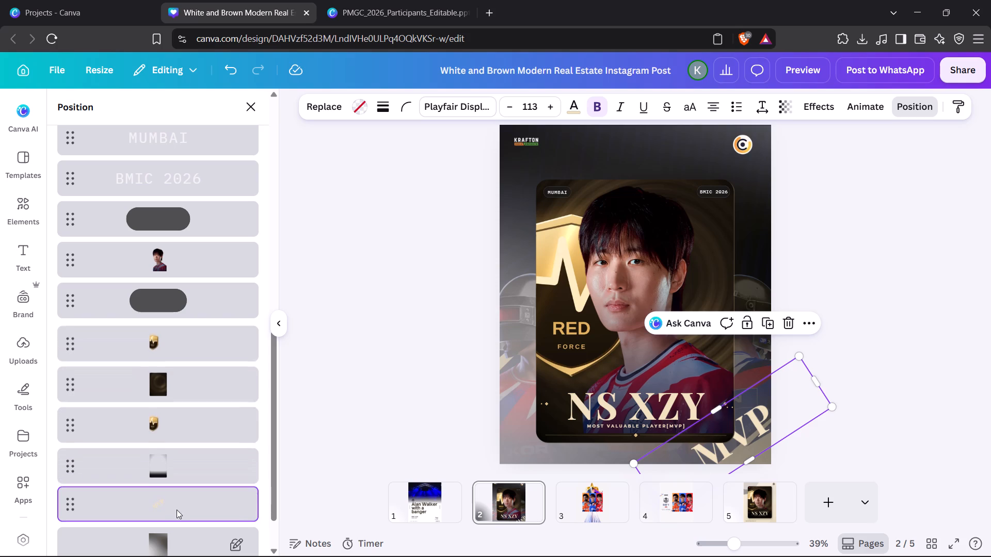
left_click_drag(172, 492, 172, 528)
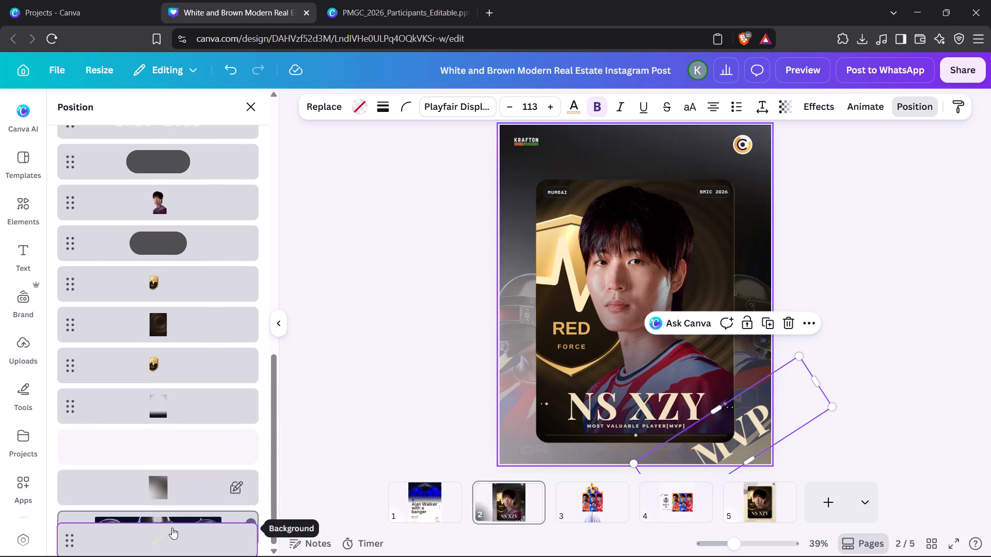
left_click_drag(172, 528, 171, 526)
left_click(172, 511)
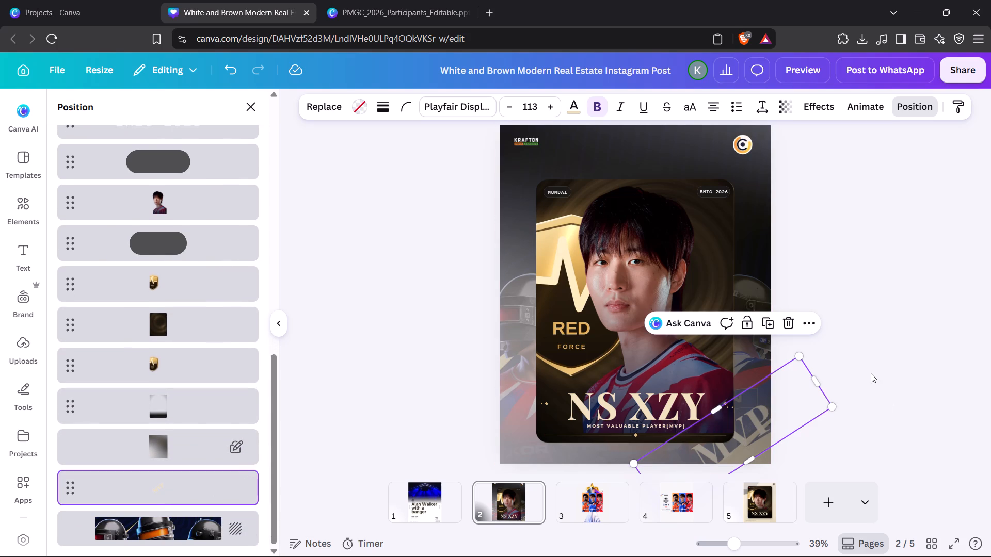
left_click(872, 373)
left_click(872, 373)
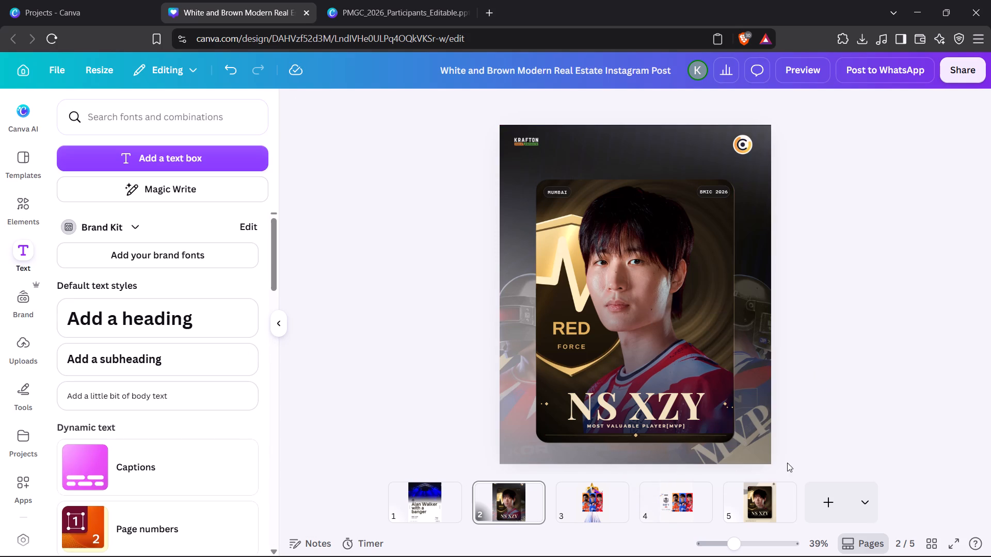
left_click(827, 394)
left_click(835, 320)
Copy the BGMI INTERNATIONAL CUP text from page 5 and paste it onto page 2.
left_click(749, 507)
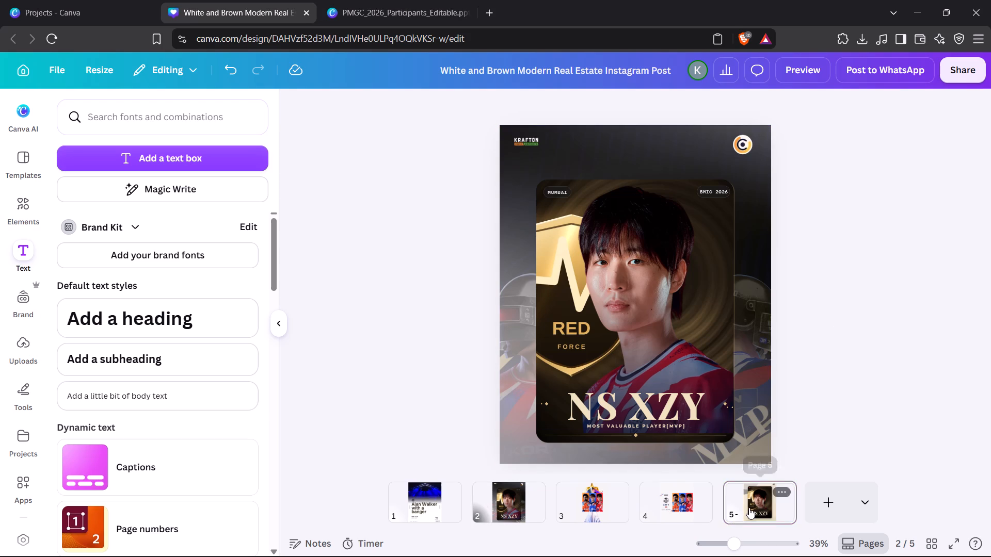
left_click(592, 448)
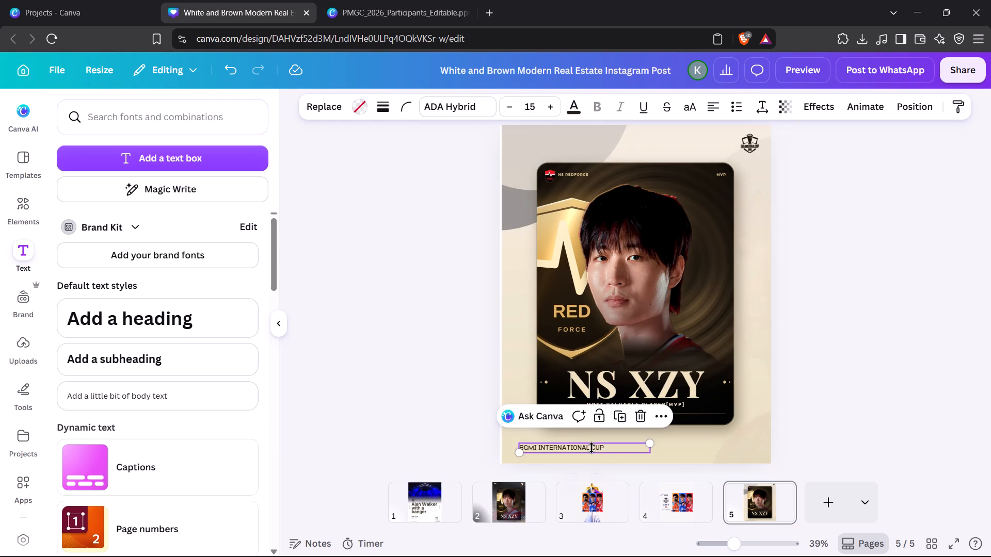
key("ctrl+c")
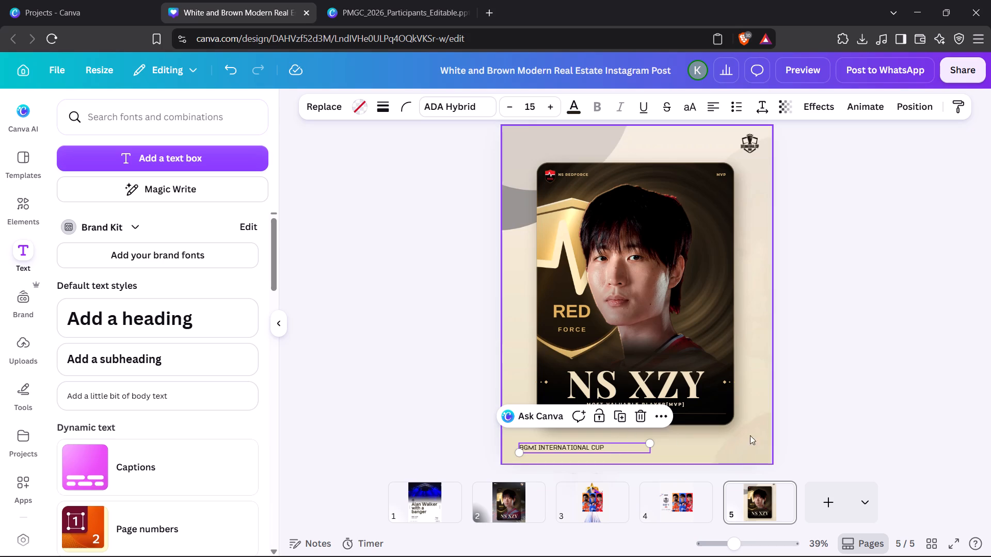
left_click(823, 413)
left_click(523, 494)
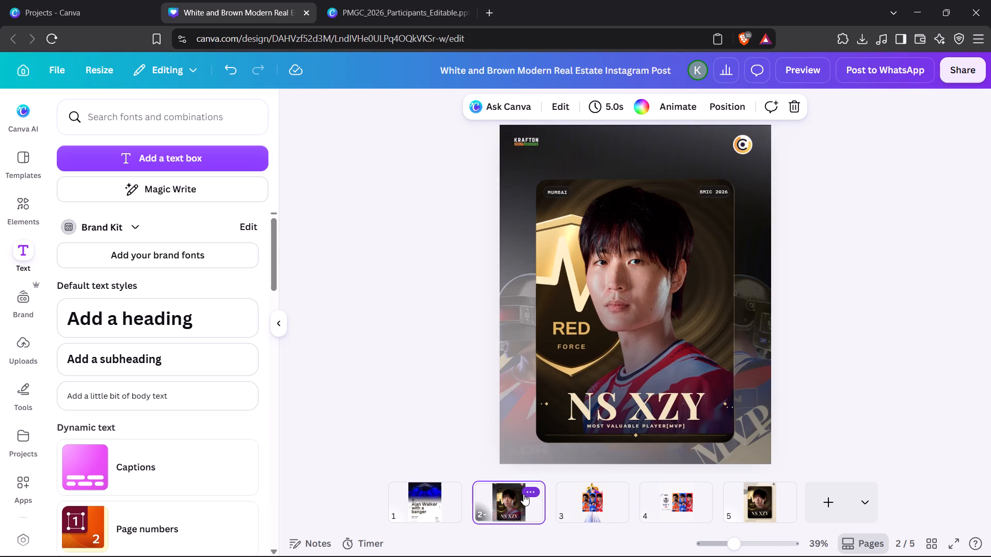
key("ctrl+v")
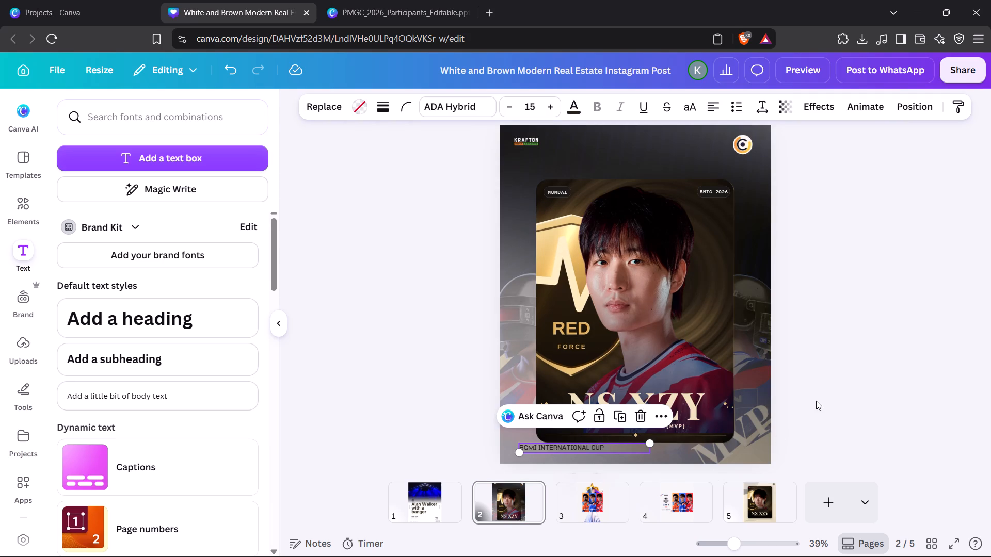
left_click(816, 400)
Nudge the BGMI INTERNATIONAL CUP text slightly down and left, beneath the card and aligned with the KRAFTON logo's left edge.
left_click(565, 449)
key("Down")
key("Down")
key("Down")
key("Down")
key("Down")
key("Down")
key("Down")
key("Down")
key("Down")
key("Down")
key("Down")
key("Down")
key("Down")
key("Down")
key("Down")
key("Down")
key("Left")
key("Left")
key("Left")
key("Left")
key("Left")
key("Left")
key("Left")
key("Left")
key("Left")
key("Left")
key("Left")
key("Left")
key("Left")
key("Left")
key("Left")
key("Left")
key("Left")
key("Left")
key("Left")
key("Left")
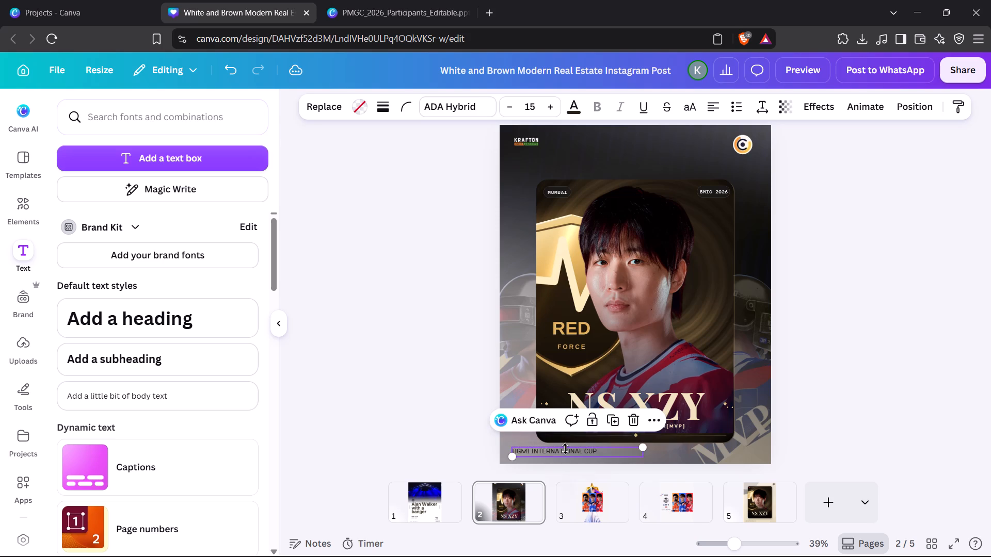
key("Left")
key("Left")
key("Left")
key("Left")
key("Left")
key("Left")
key("Left")
key("Left")
key("Left")
key("Left")
key("Left")
key("Left")
key("Left")
key("Left")
key("Left")
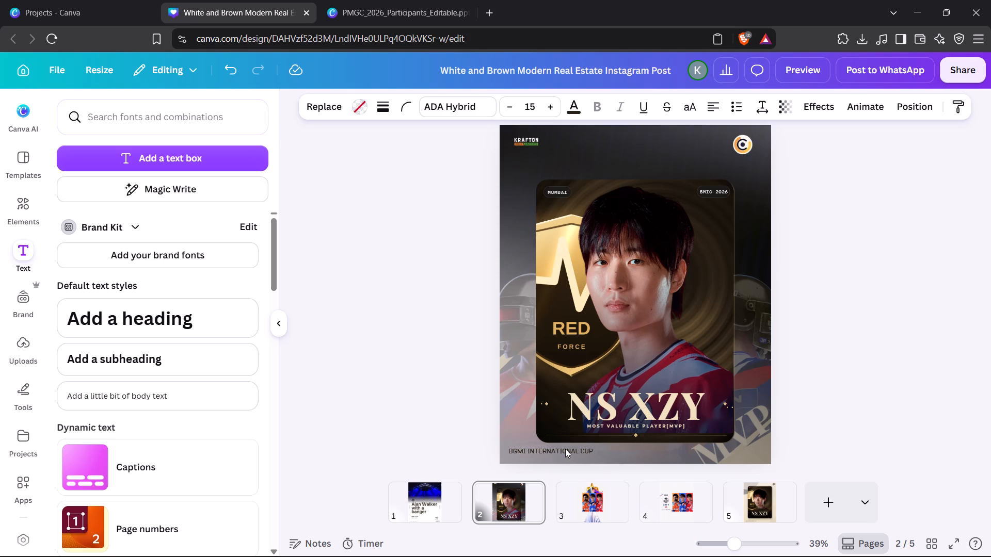
key("Right")
key("Right")
key("Right")
key("Right")
key("Right")
key("Right")
key("Right")
key("Right")
key("Right")
key("Right")
key("Right")
key("Right")
key("Right")
key("Right")
key("Right")
key("Right")
key("Right")
key("Down")
key("Down")
key("Right")
key("Right")
key("Right")
key("Right")
key("Right")
key("Right")
key("Right")
key("Right")
key("Right")
key("Down")
key("Down")
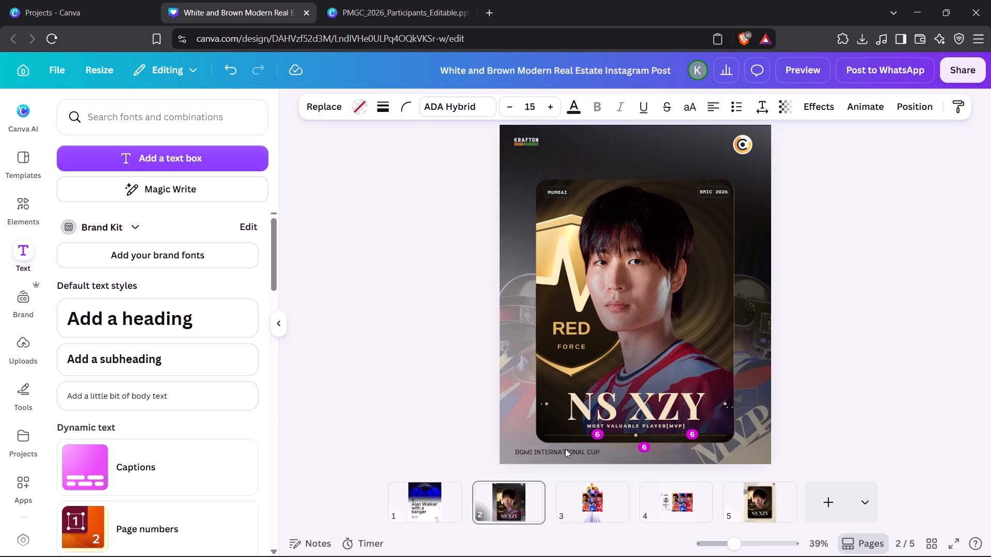
key("Down")
key("Up")
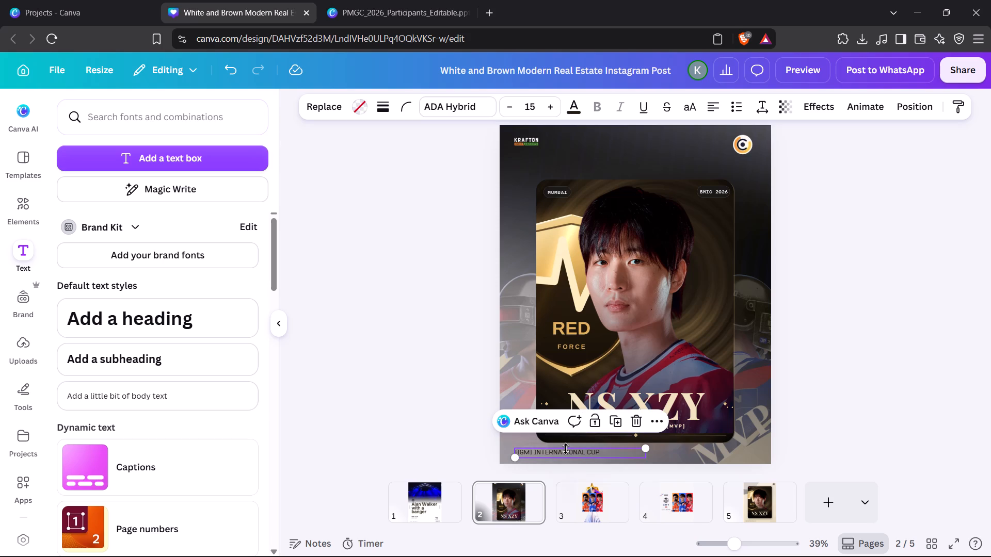
Set the BGMI INTERNATIONAL CUP text colour to dark gray #1b1b1b.
left_click(573, 103)
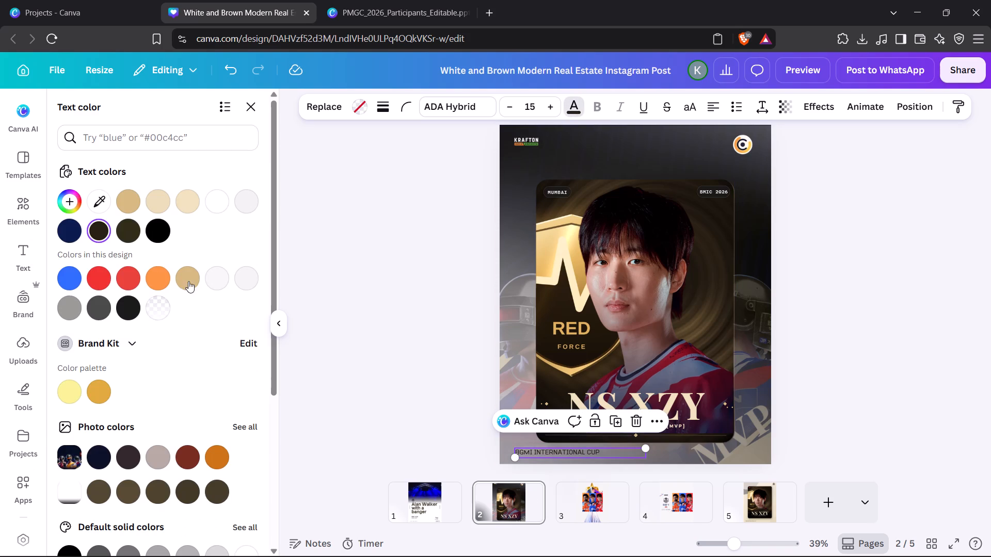
left_click(212, 275)
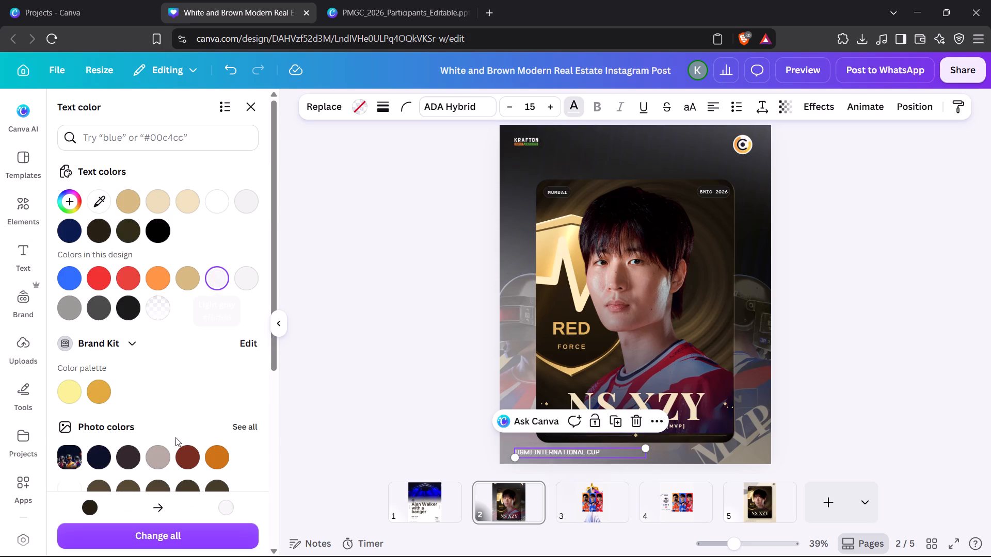
left_click(134, 310)
left_click(360, 386)
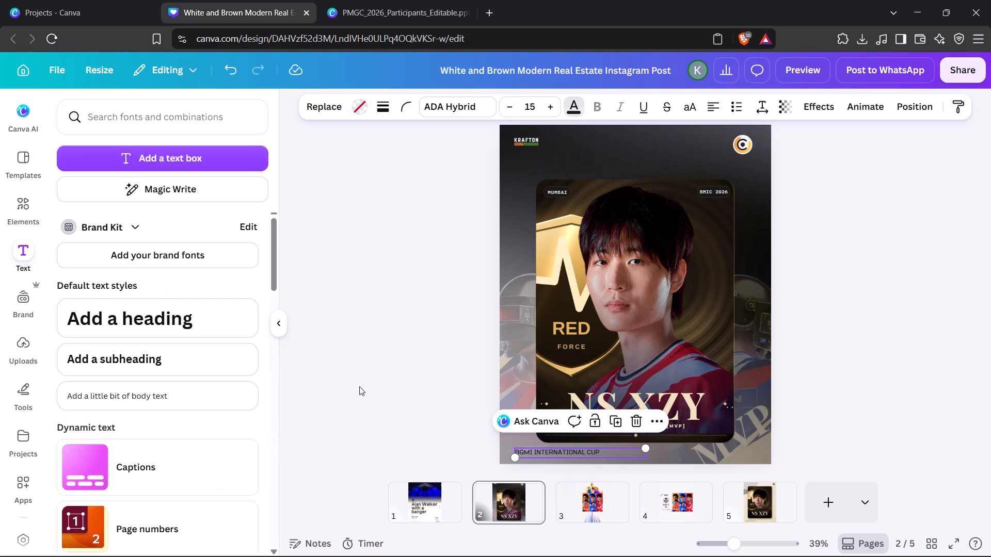
left_click(359, 386)
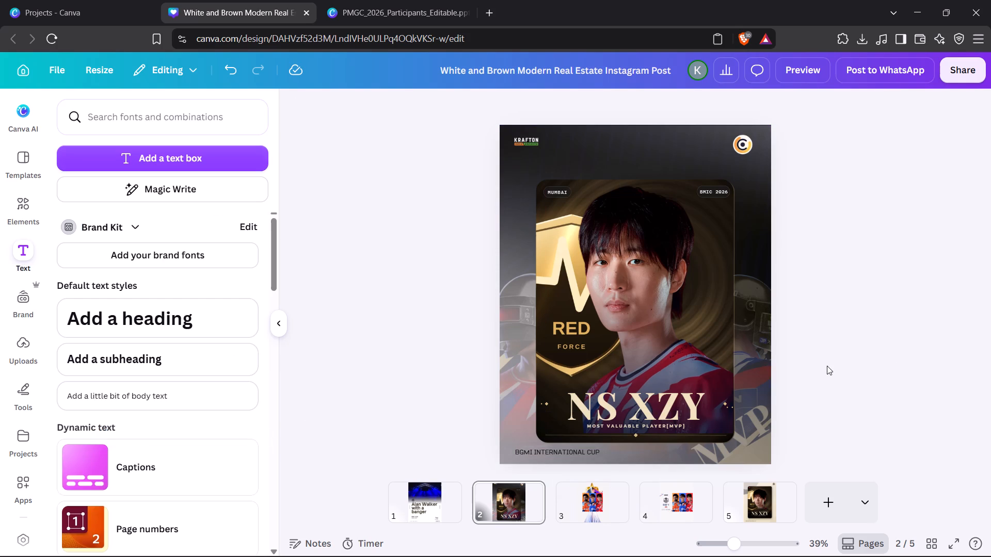
left_click(829, 365)
Delete the BMIC 2026 label and the rounded pill behind it in the card's upper-right corner.
left_click(716, 195)
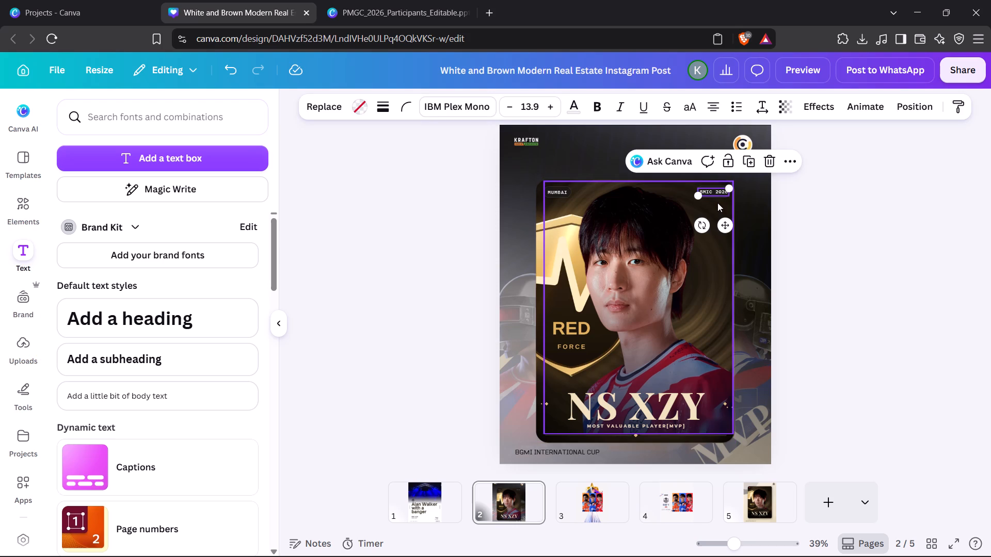
key("Print")
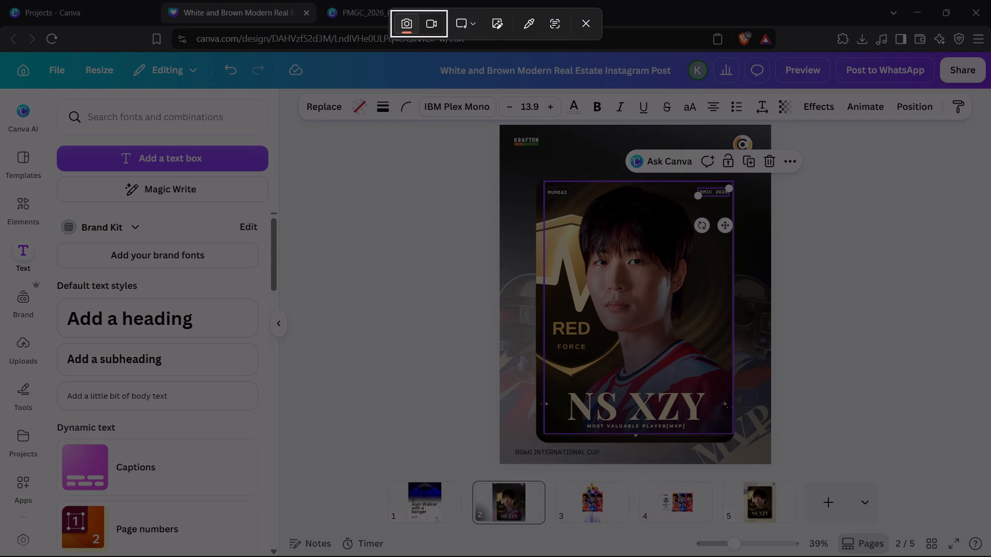
left_click(579, 17)
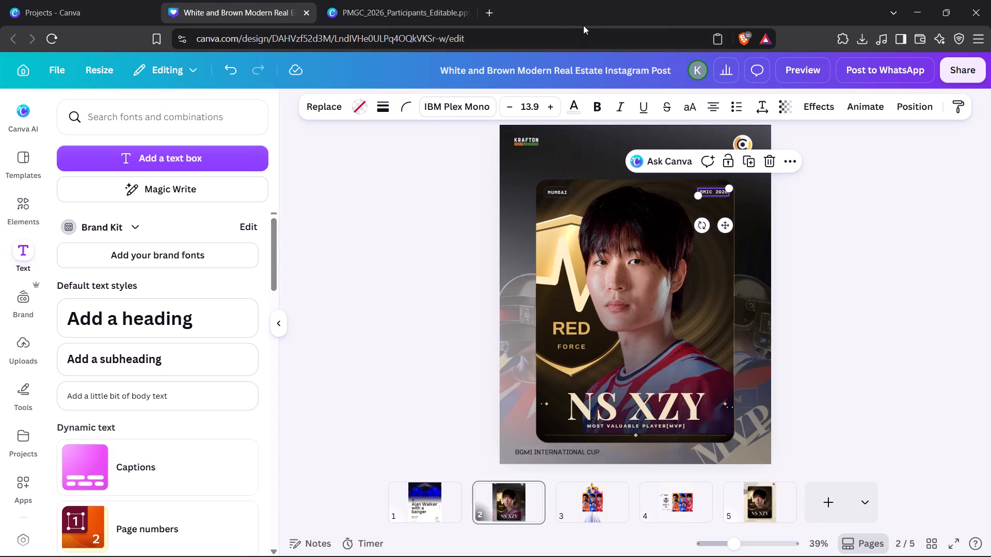
key("Delete")
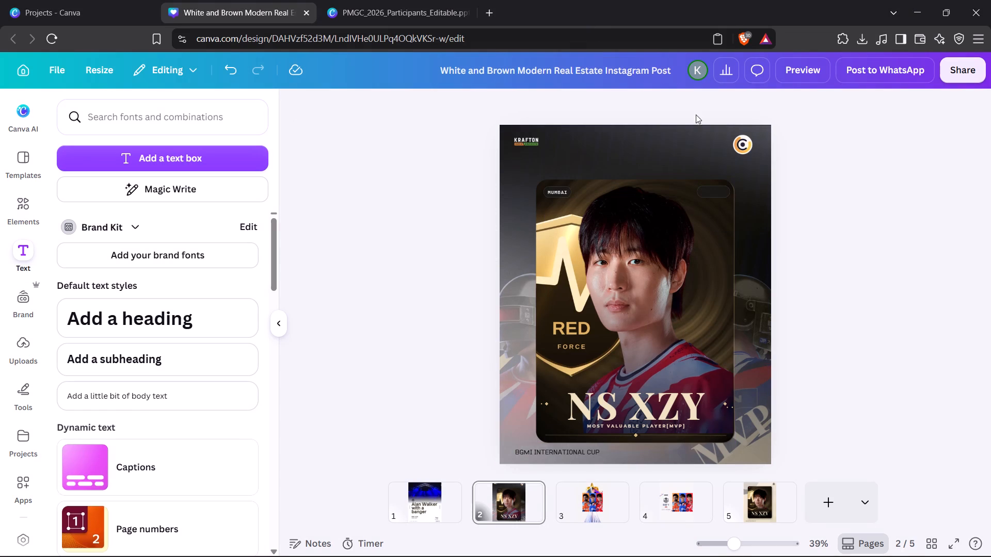
left_click(717, 192)
key("Delete")
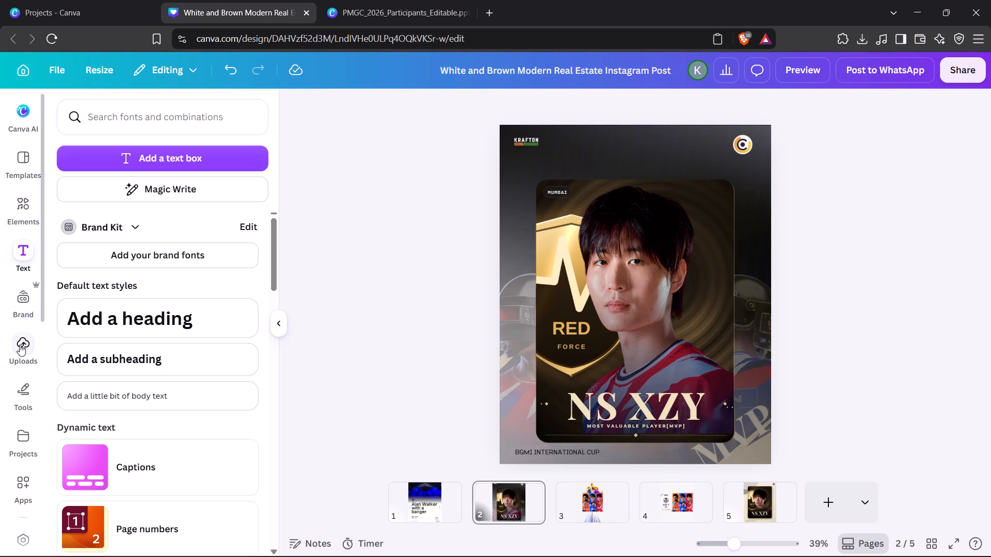
Add the uploaded white International Cup logo to page 2 and shrink it to a small badge in the card's upper-right corner.
left_click(18, 357)
left_click(226, 381)
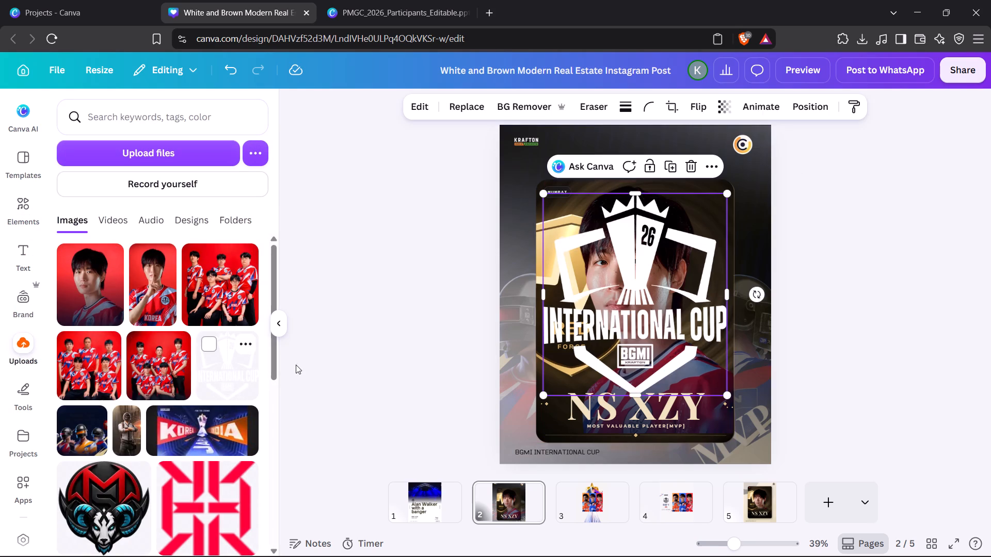
left_click_drag(542, 397, 705, 272)
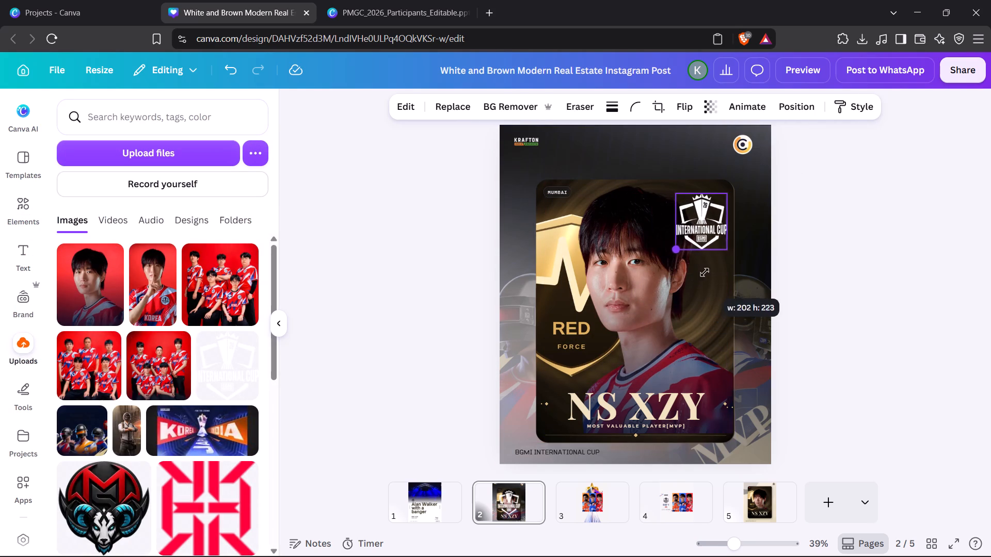
left_click_drag(705, 272, 738, 238)
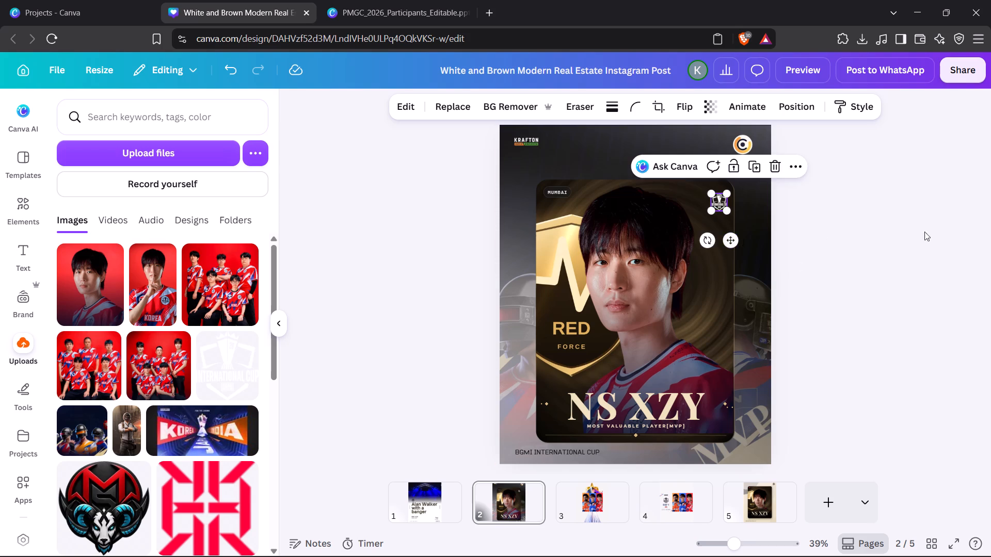
left_click(960, 236)
Nudge the International Cup logo up and slightly left so it lines up with the MUMBAI label.
left_click(719, 206)
key("Up")
key("Up")
key("Up")
key("Up")
key("Up")
key("Up")
key("Up")
key("Up")
key("Up")
key("Up")
key("Up")
key("Up")
key("Up")
key("Up")
key("Up")
key("Up")
key("Up")
key("Up")
key("Up")
key("Up")
key("Down")
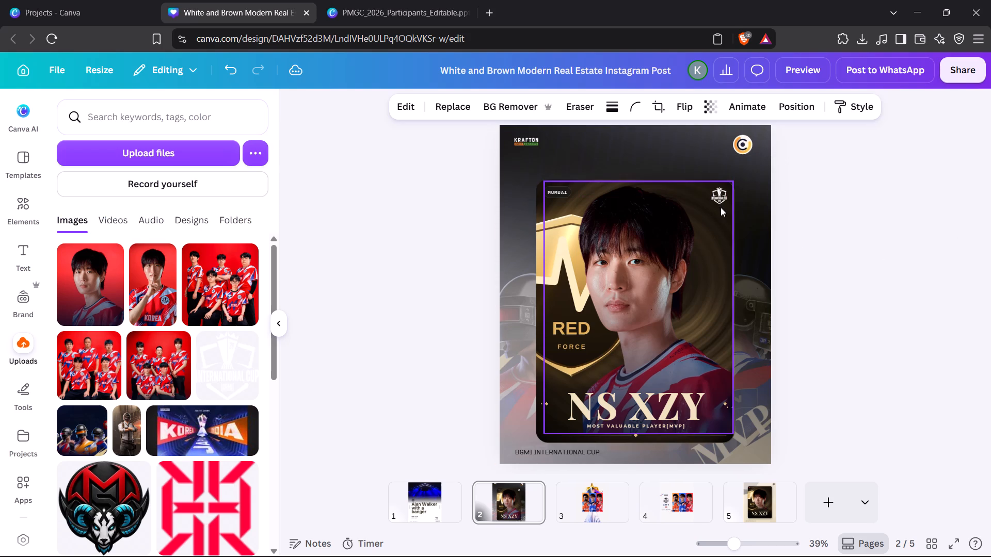
key("Left")
key("Left")
key("Left")
key("Left")
key("Up")
key("Up")
key("Up")
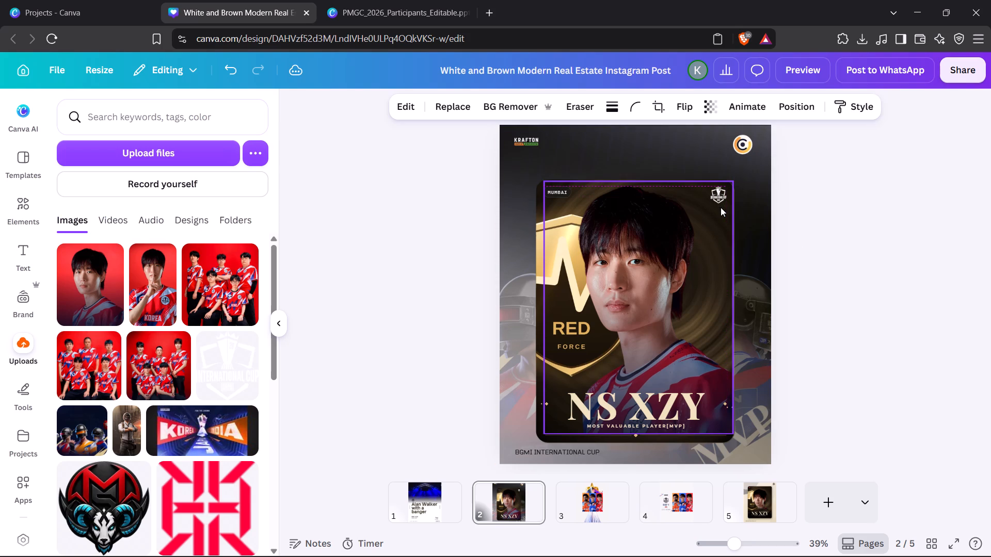
left_click(839, 259)
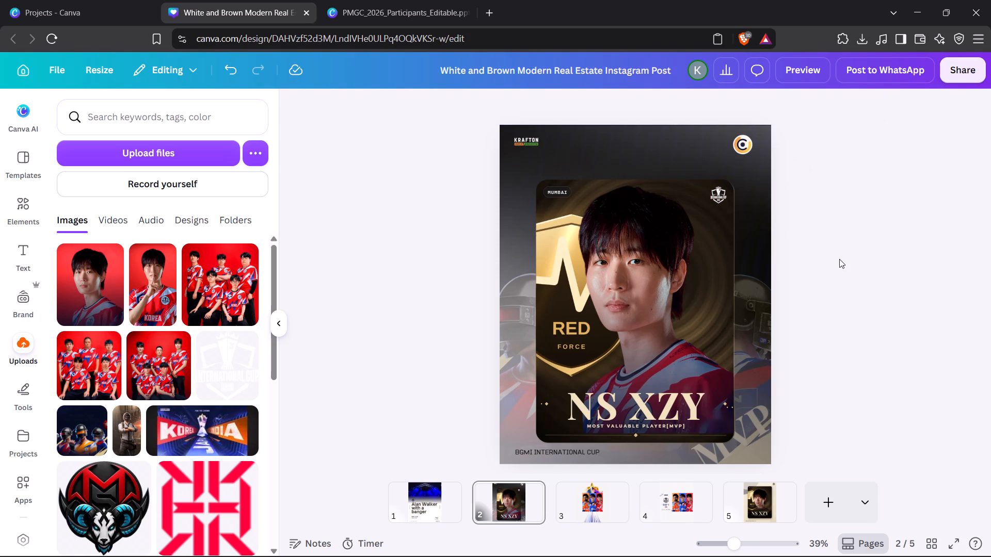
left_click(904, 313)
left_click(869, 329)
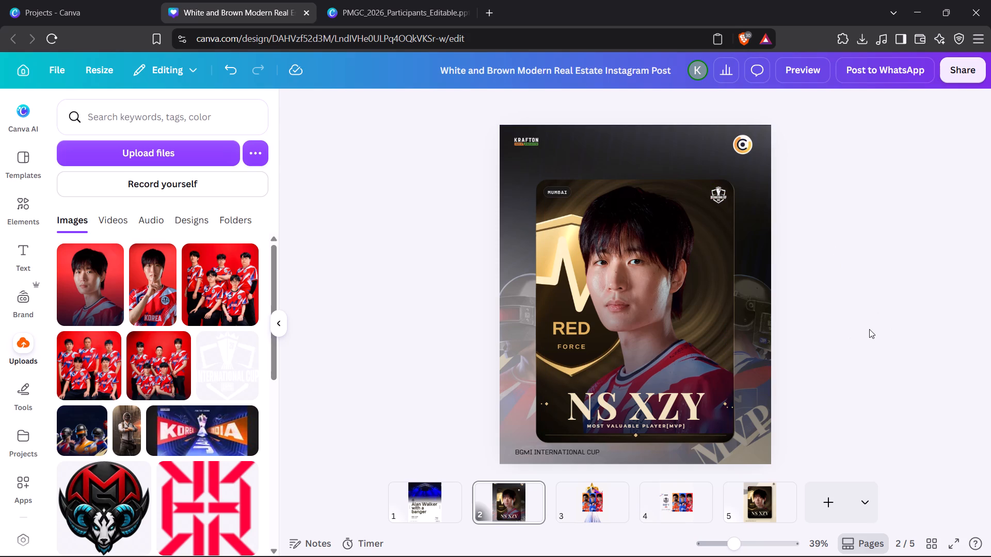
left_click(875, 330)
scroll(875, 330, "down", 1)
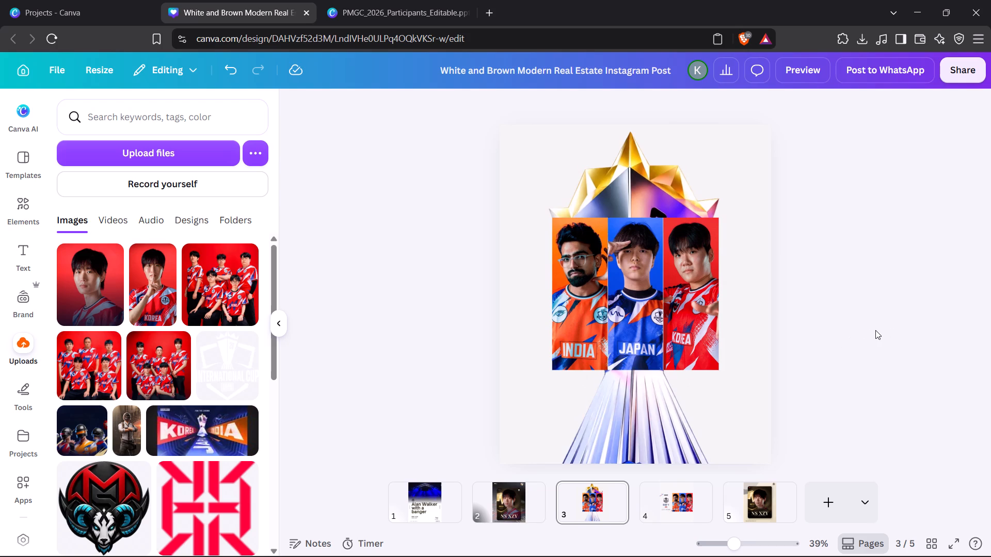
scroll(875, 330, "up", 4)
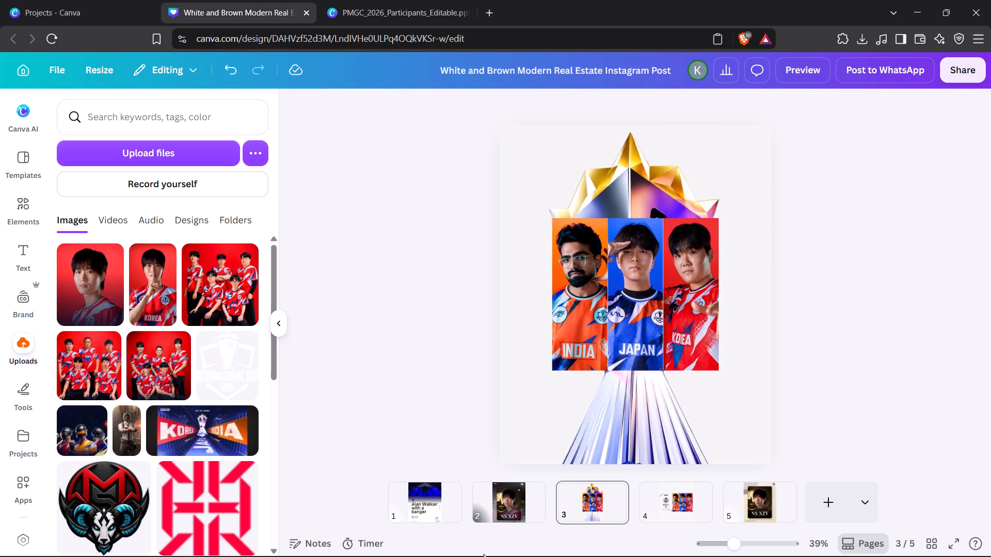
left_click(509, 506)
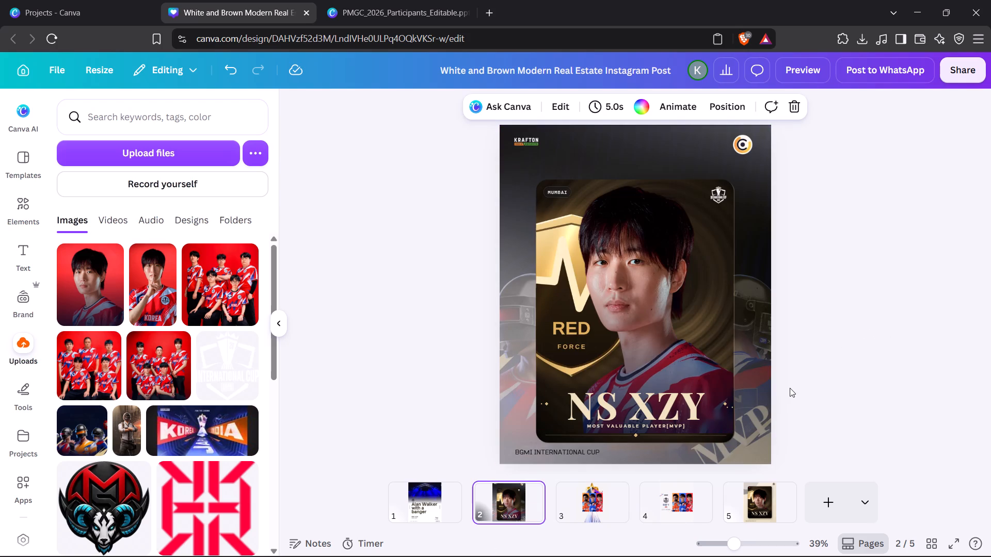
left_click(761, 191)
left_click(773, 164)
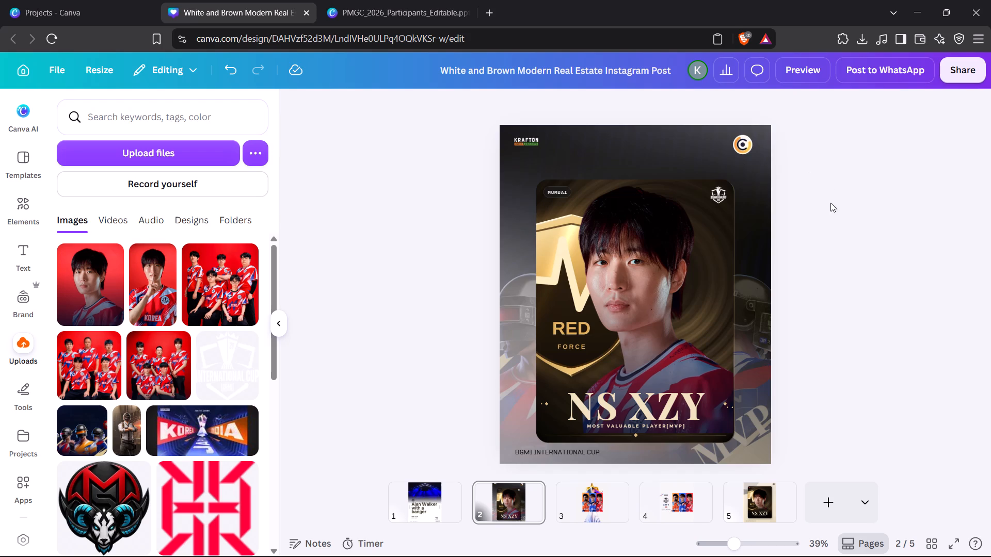
Duplicate the page 2 NS XZY MVP poster twice, placing the copies directly after it as pages 3 and 4.
left_click(530, 493)
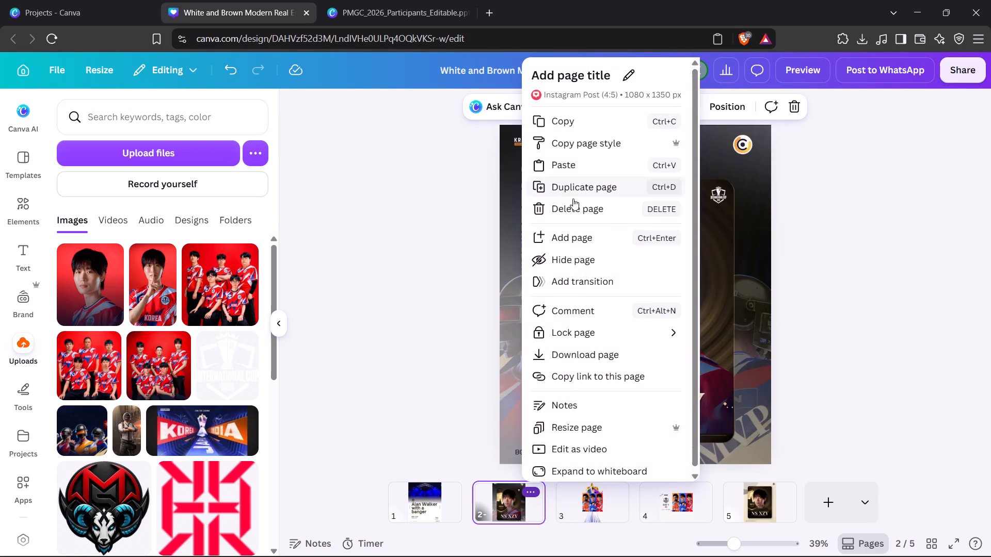
left_click(576, 185)
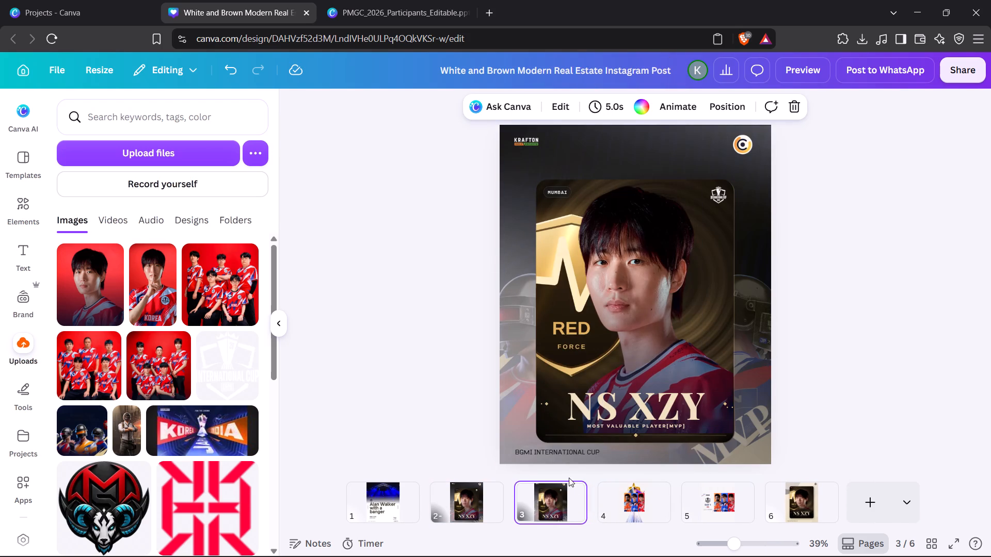
left_click(573, 492)
left_click(595, 191)
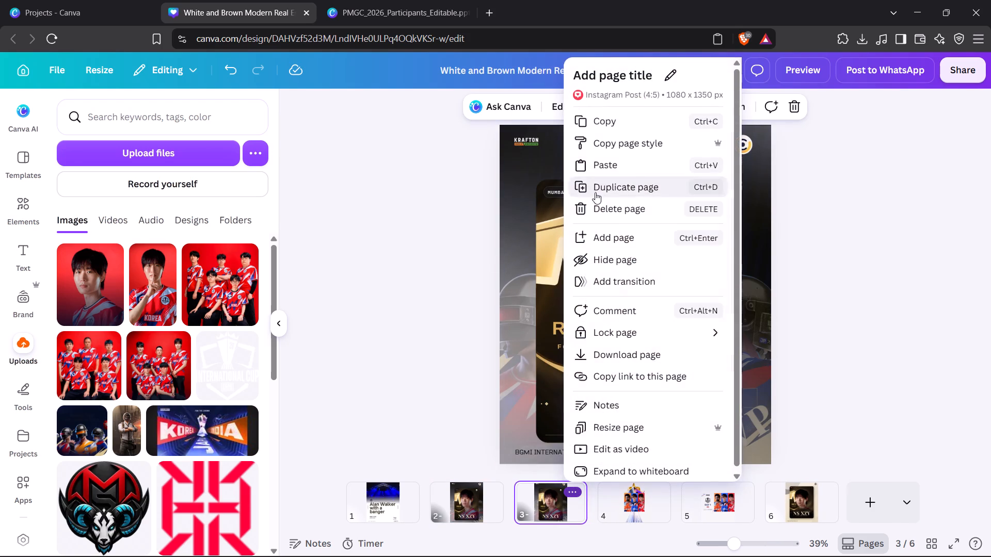
left_click(843, 234)
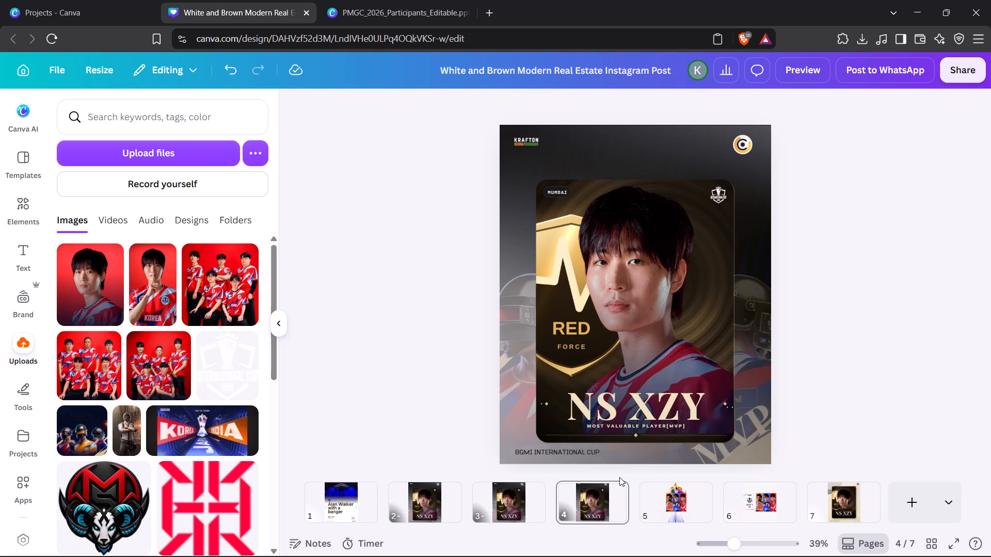
Open the layers list of the duplicated NS XZY poster on page 3.
left_click(515, 495)
left_click(726, 104)
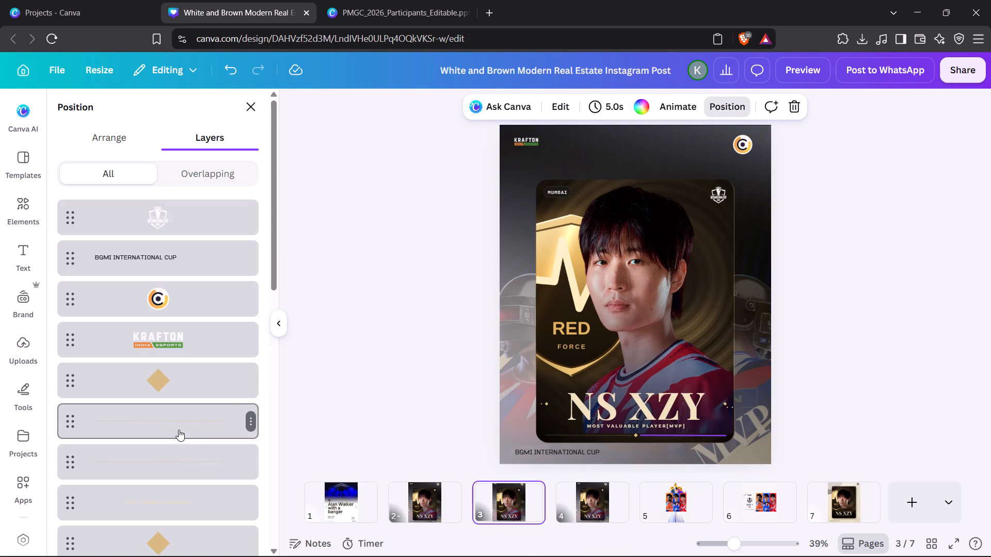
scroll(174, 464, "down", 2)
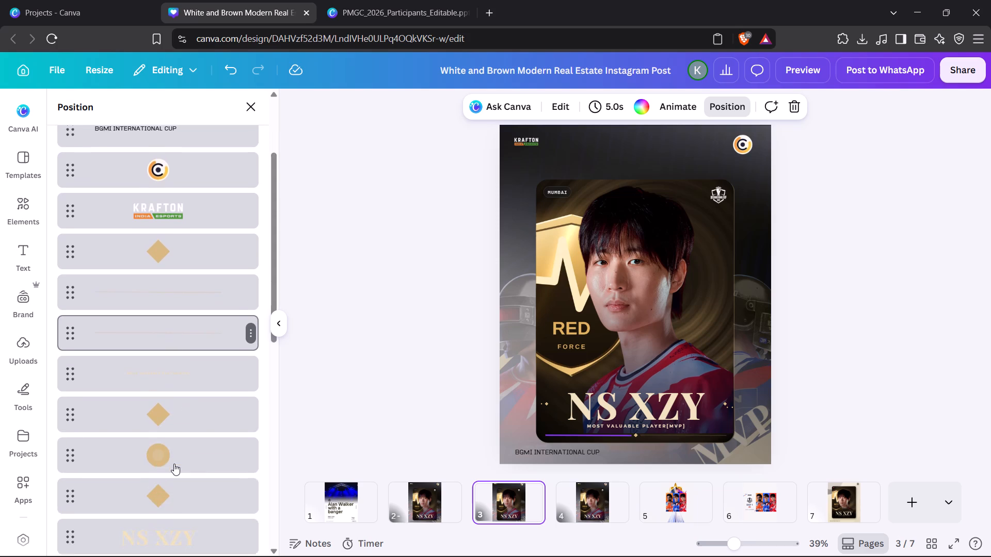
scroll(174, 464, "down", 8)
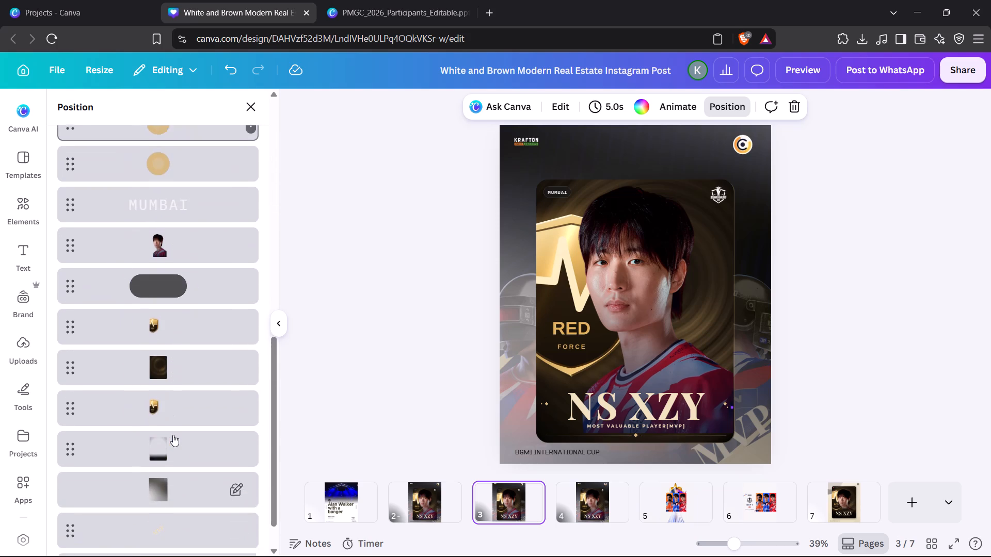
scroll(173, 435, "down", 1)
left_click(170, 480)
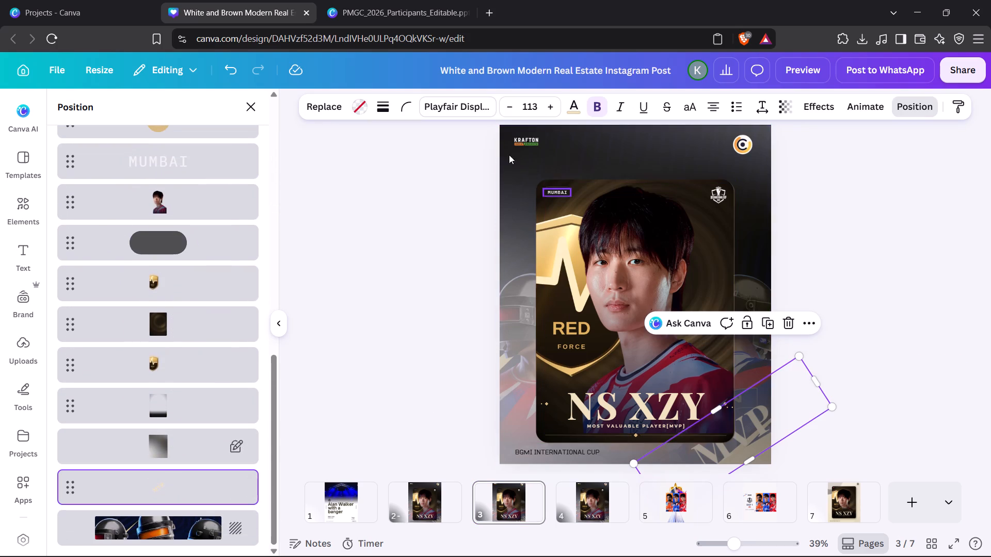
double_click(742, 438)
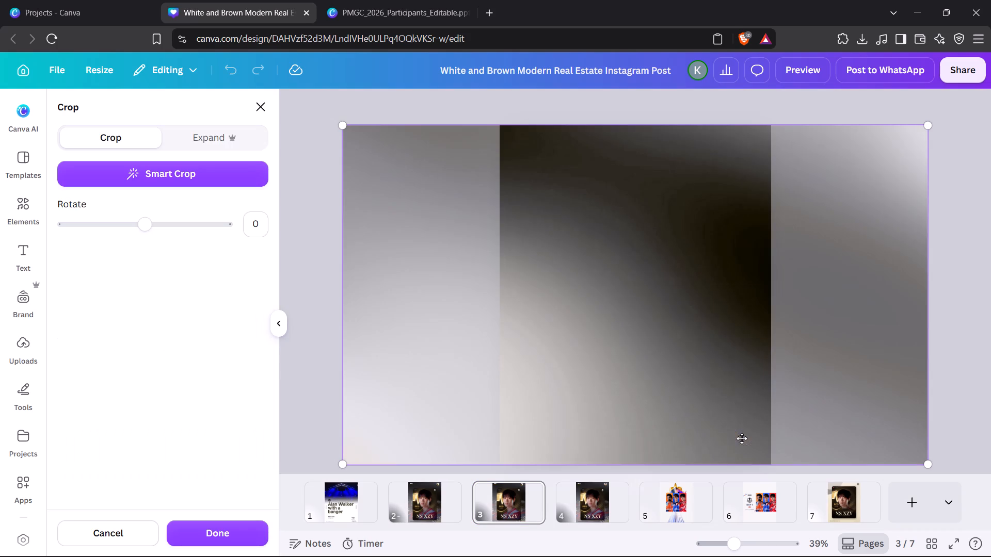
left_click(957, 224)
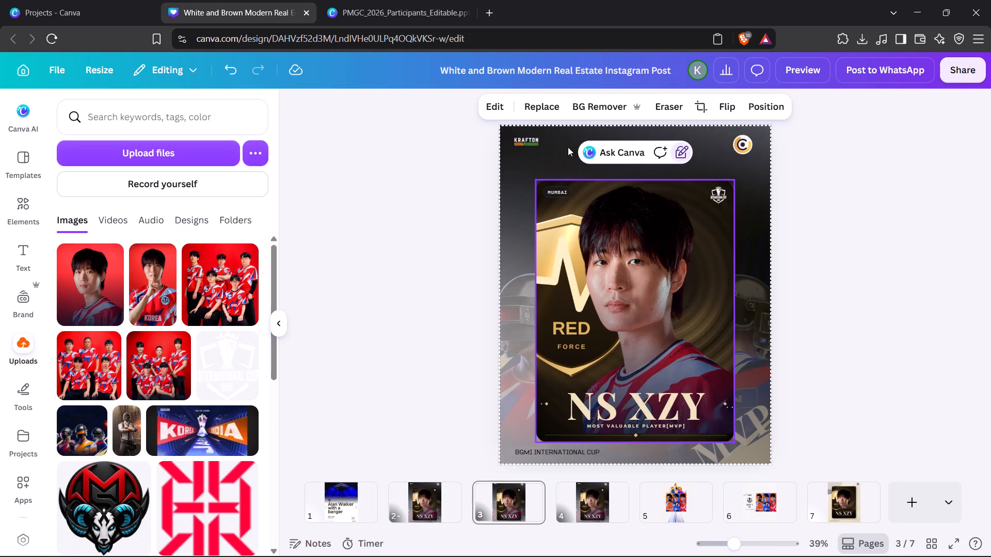
Bring page 3's diagonal MVP text layer forward, just above the gray gradient layer.
left_click(756, 102)
scroll(136, 445, "down", 7)
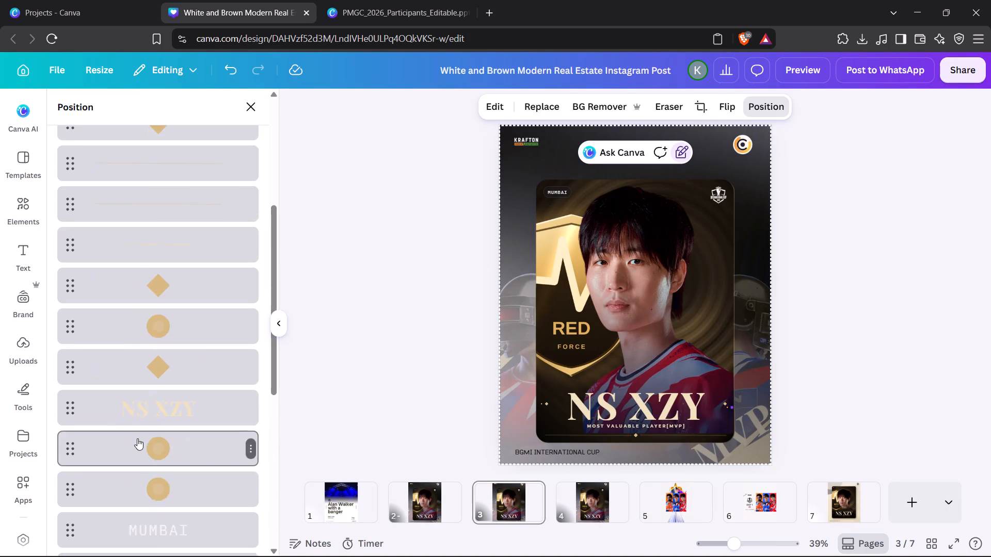
scroll(137, 438, "down", 2)
scroll(181, 472, "down", 3)
left_click(179, 490)
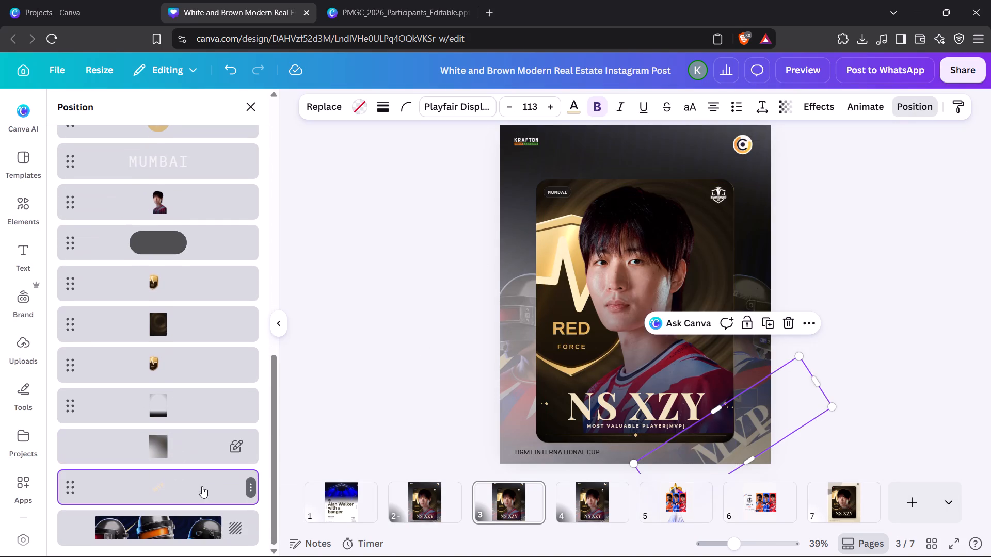
left_click(248, 484)
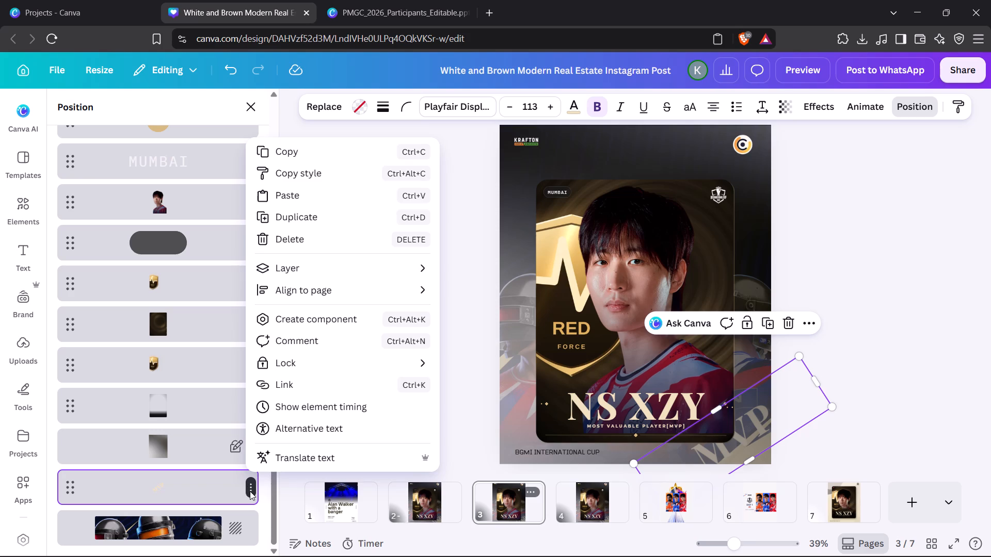
left_click(250, 491)
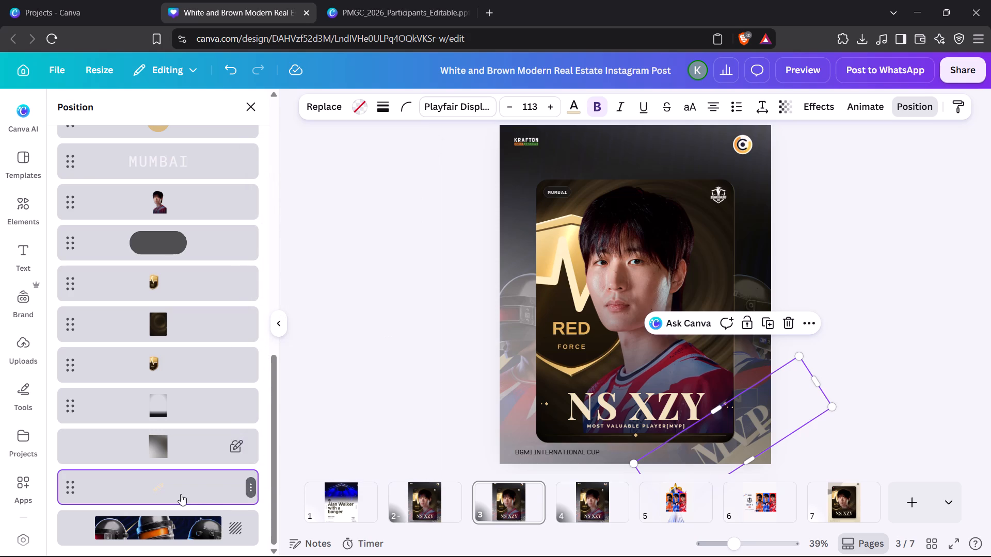
left_click_drag(173, 494, 177, 440)
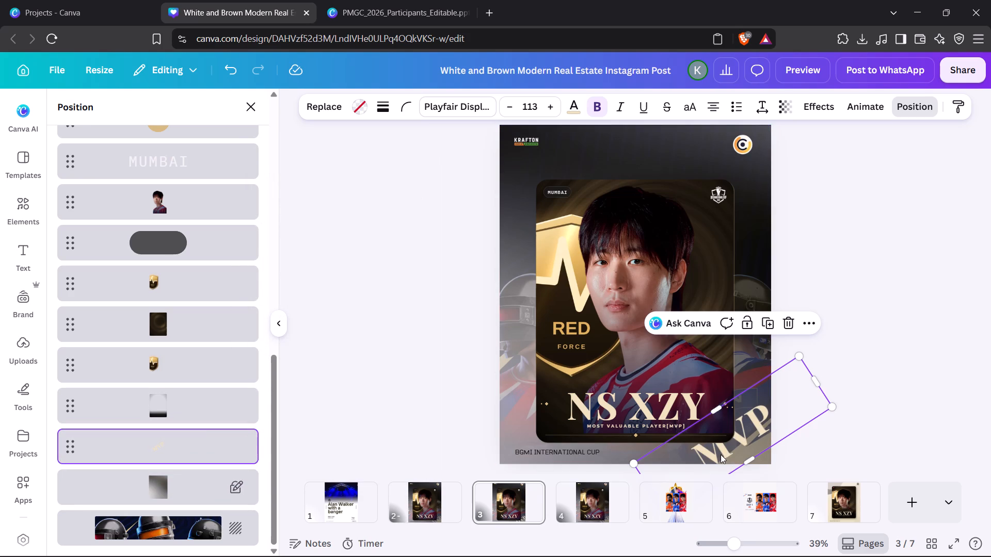
Replace page 3's diagonal MVP text with IGL.
double_click(724, 453)
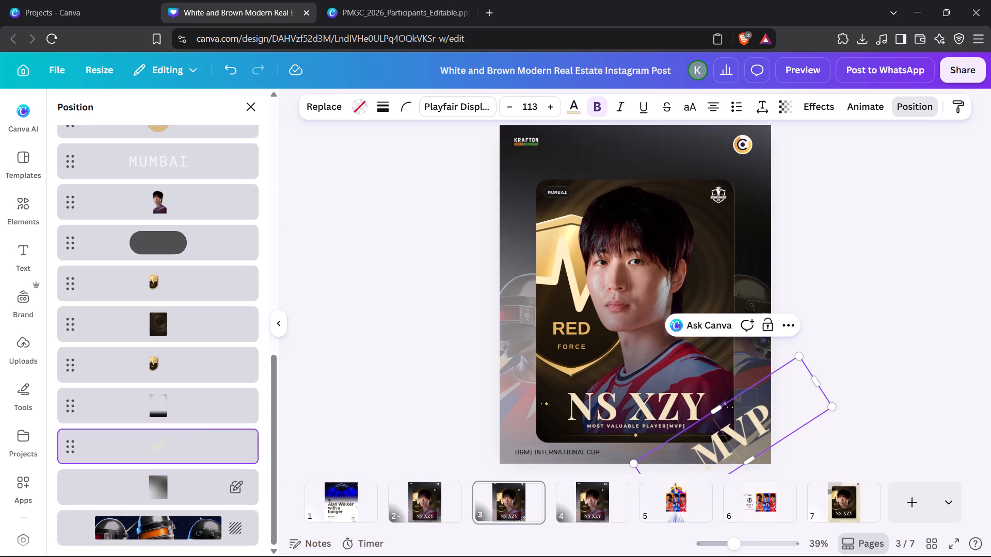
key("ctrl+a")
type("IGL")
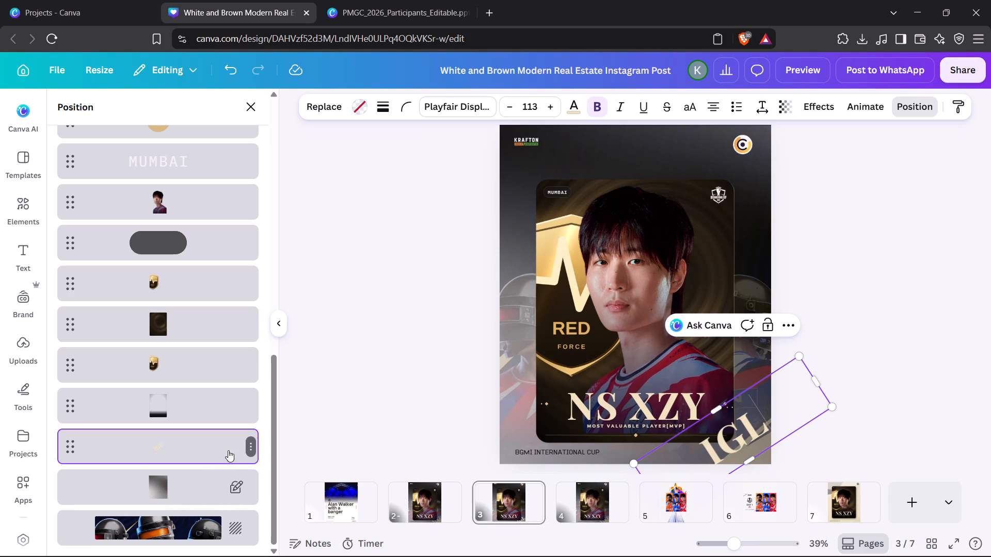
left_click(865, 380)
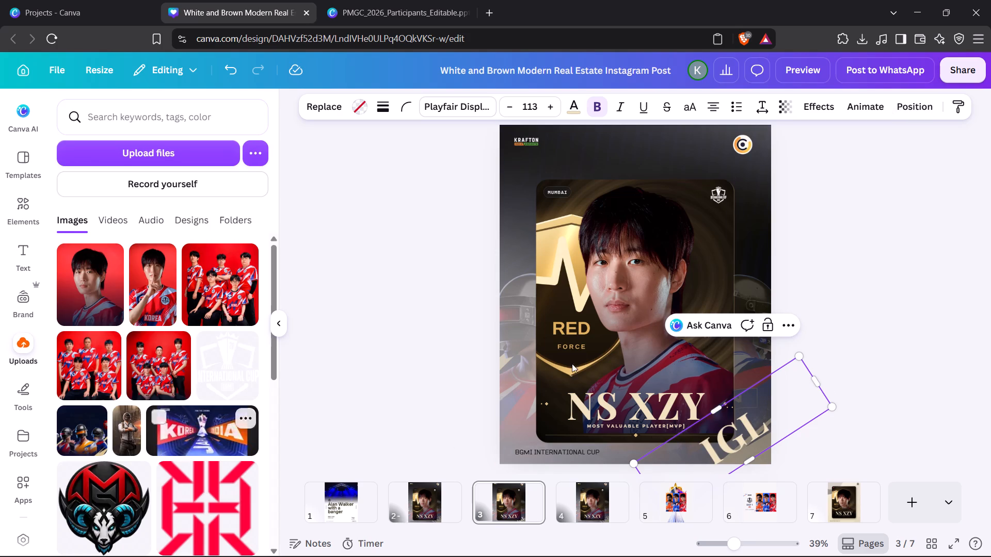
left_click(784, 316)
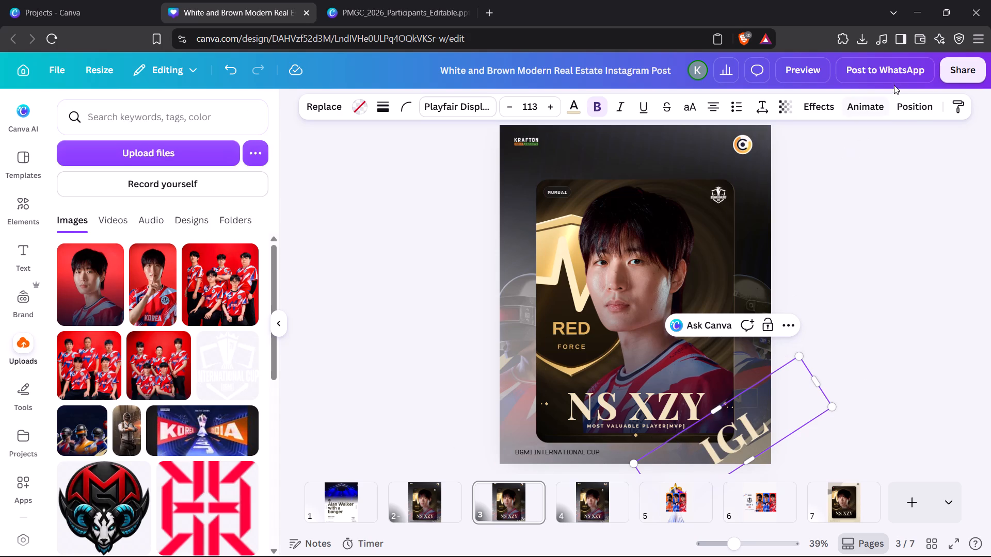
left_click(904, 120)
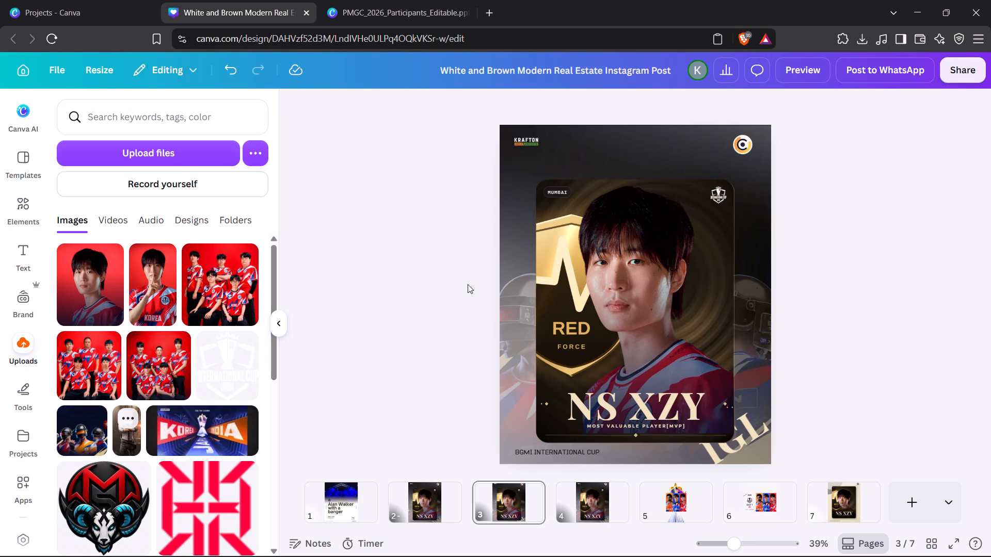
Send page 3's IGL text layer back beneath the gray gradient layer.
left_click(744, 312)
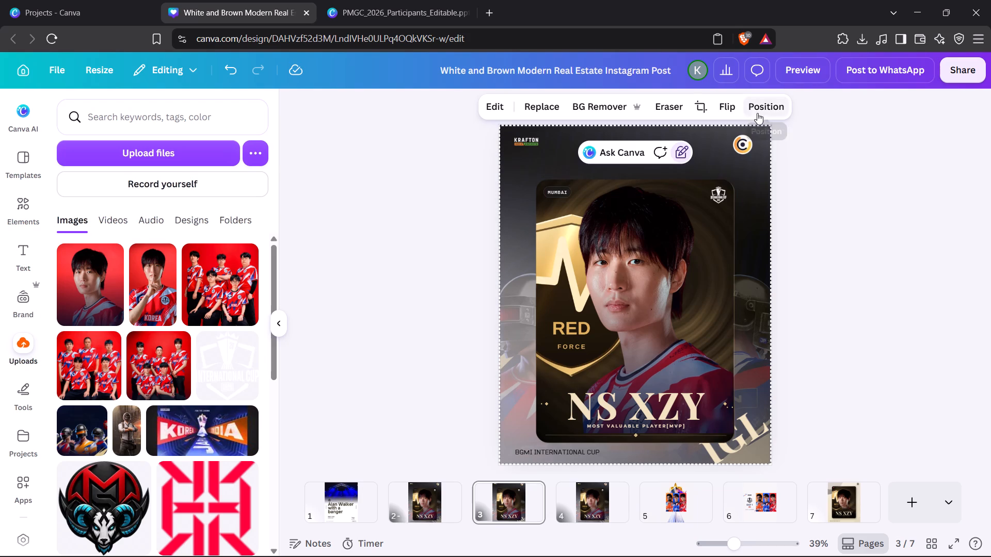
left_click(757, 113)
left_click_drag(210, 450, 207, 507)
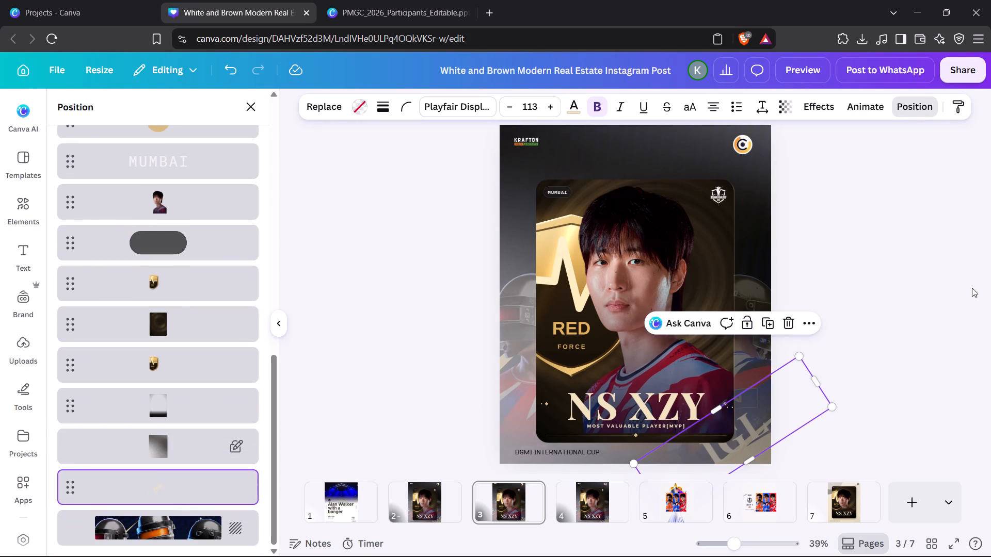
left_click(912, 314)
left_click(888, 315)
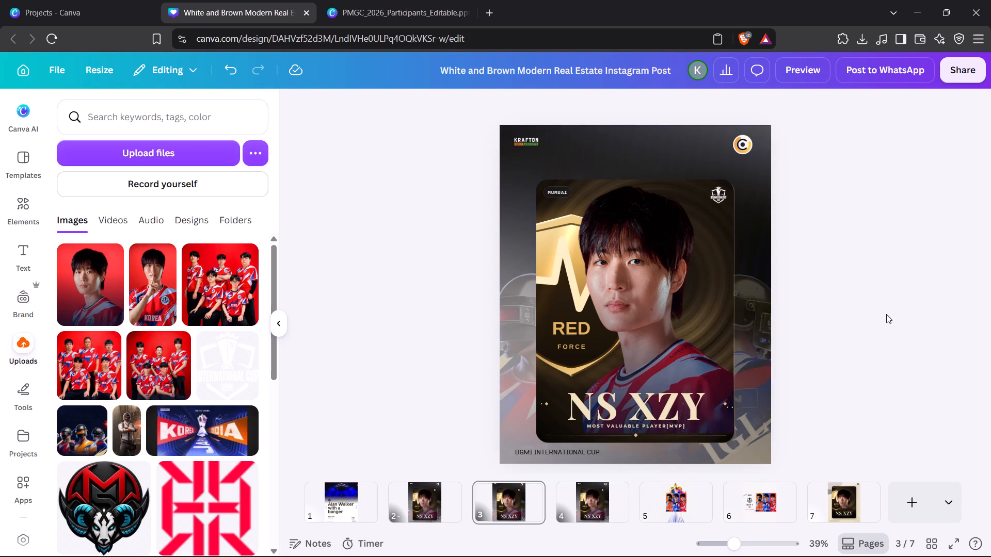
On page 4, bring the diagonal MVP text layer forward, just above the gray gradient layer.
key("Right")
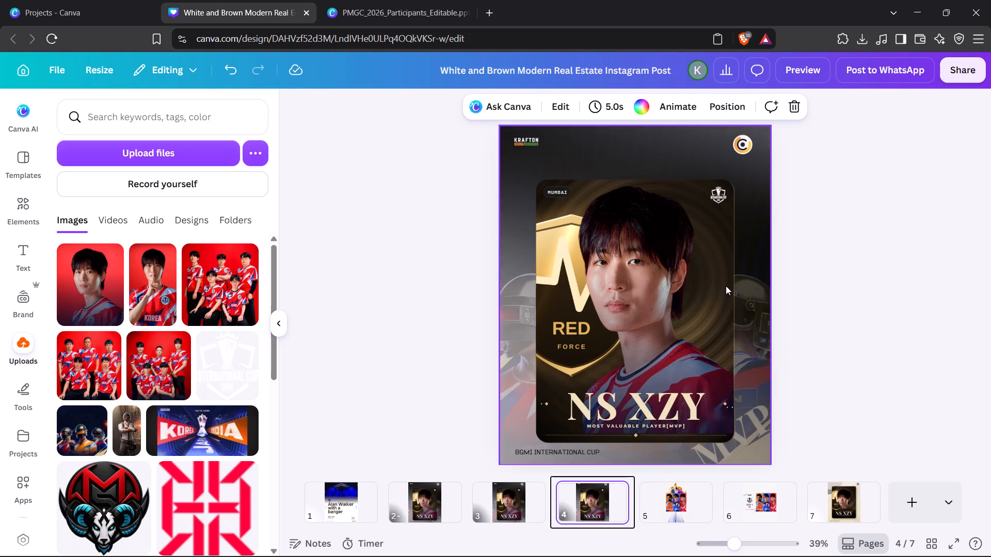
left_click(734, 105)
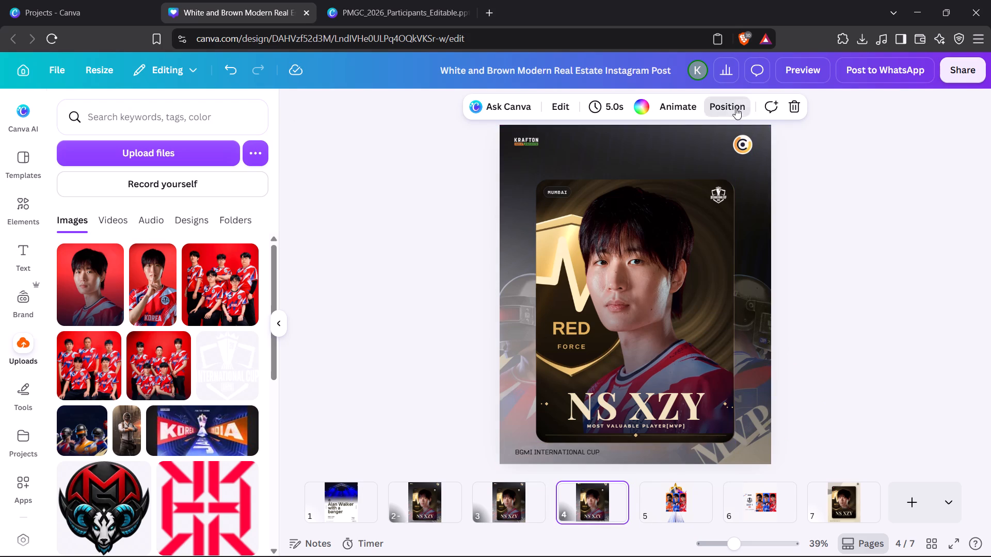
scroll(185, 526, "down", 12)
left_click_drag(172, 493, 172, 473)
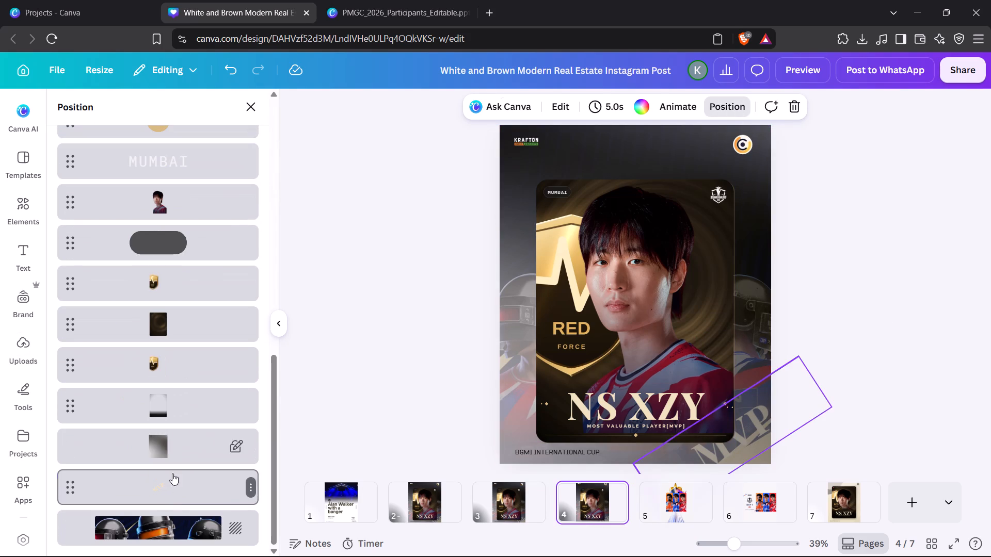
left_click_drag(172, 473, 171, 426)
Replace page 4's diagonal MVP text with BEST CLUTCH.
double_click(756, 428)
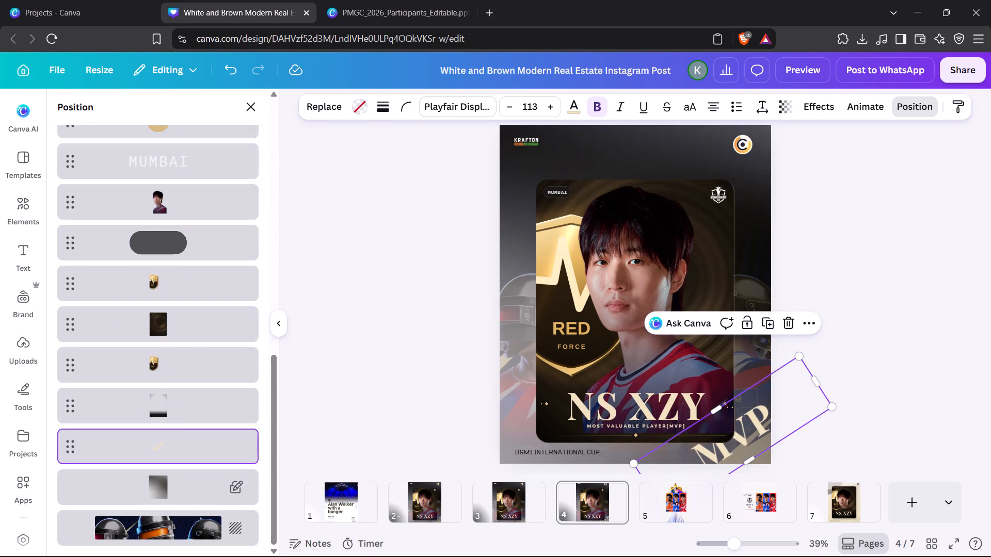
key("ctrl+a")
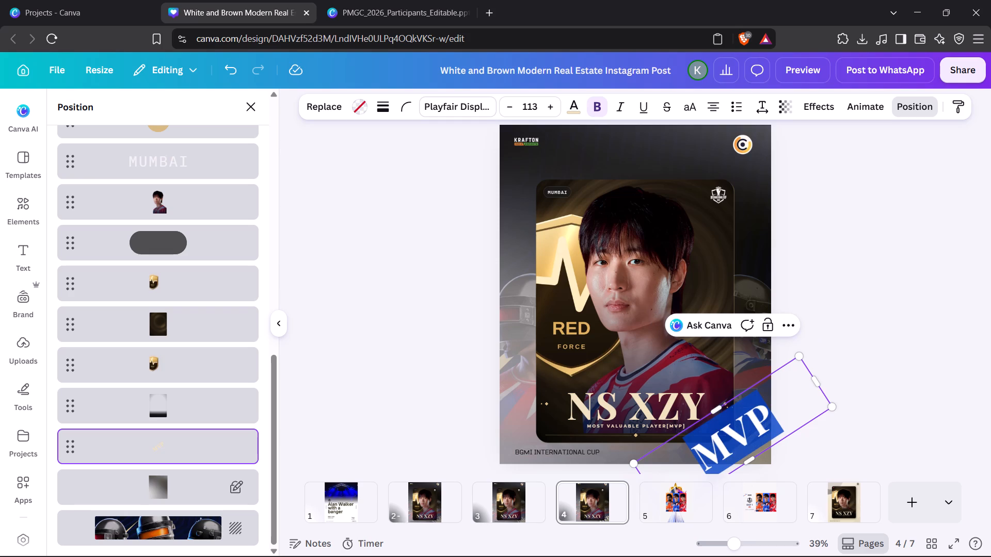
type("BEST")
key("space")
type("C;")
key("BackSpace")
type("LUTCH")
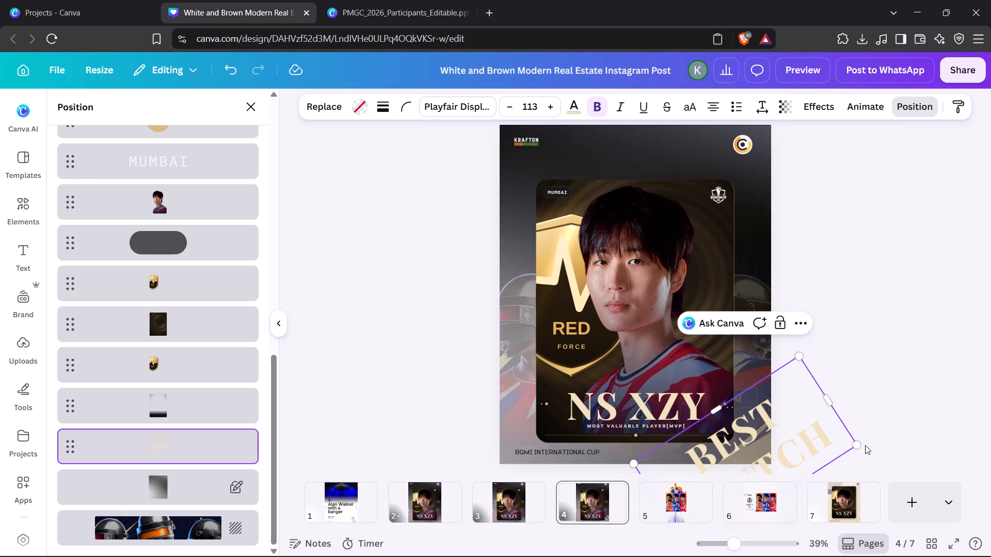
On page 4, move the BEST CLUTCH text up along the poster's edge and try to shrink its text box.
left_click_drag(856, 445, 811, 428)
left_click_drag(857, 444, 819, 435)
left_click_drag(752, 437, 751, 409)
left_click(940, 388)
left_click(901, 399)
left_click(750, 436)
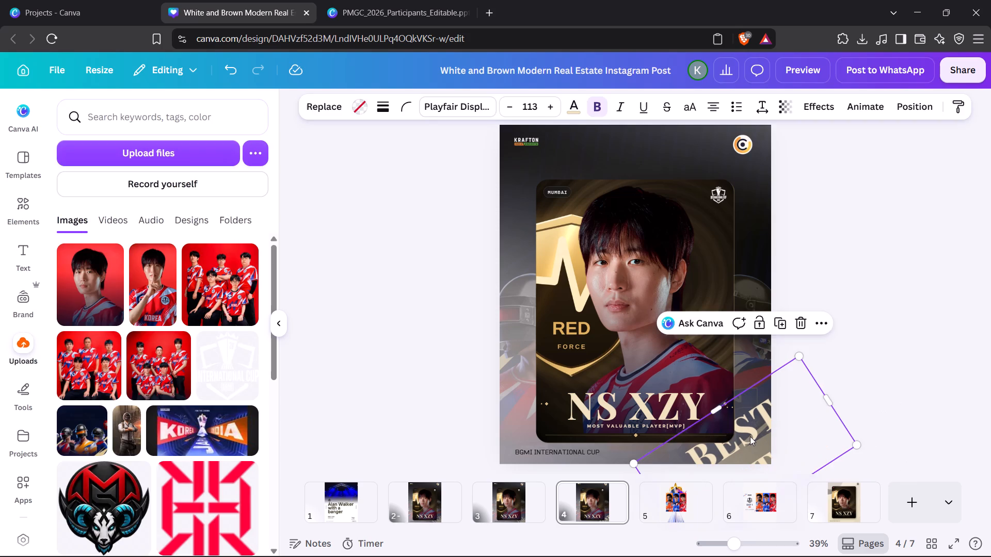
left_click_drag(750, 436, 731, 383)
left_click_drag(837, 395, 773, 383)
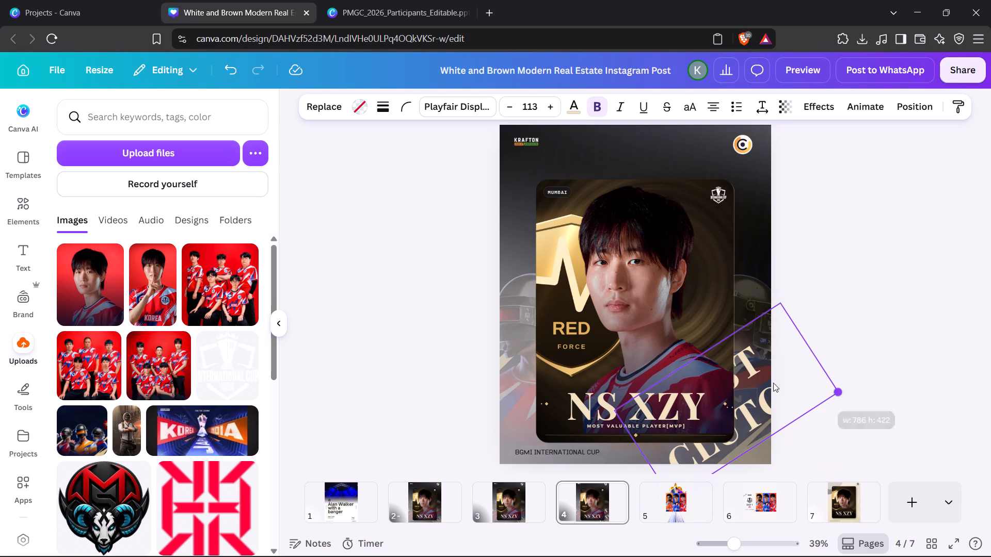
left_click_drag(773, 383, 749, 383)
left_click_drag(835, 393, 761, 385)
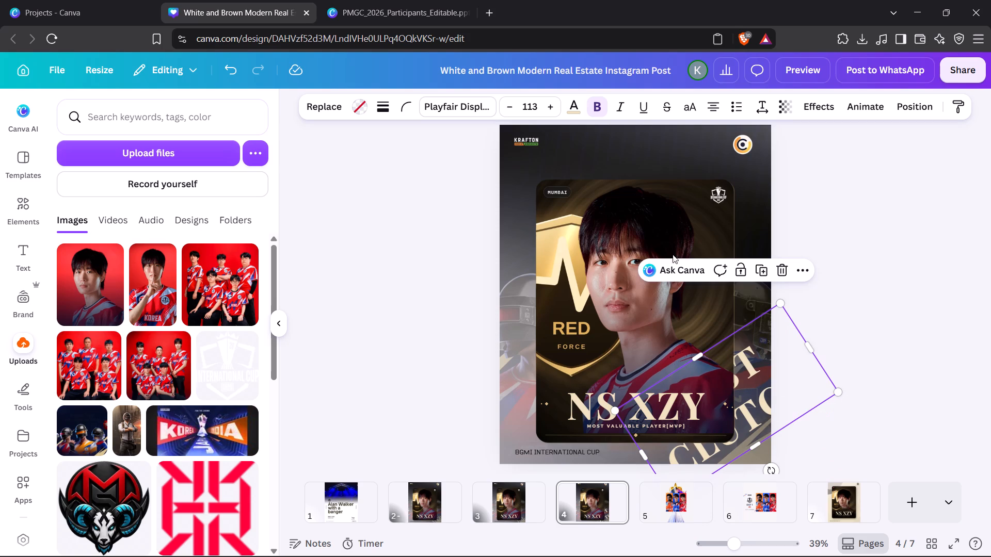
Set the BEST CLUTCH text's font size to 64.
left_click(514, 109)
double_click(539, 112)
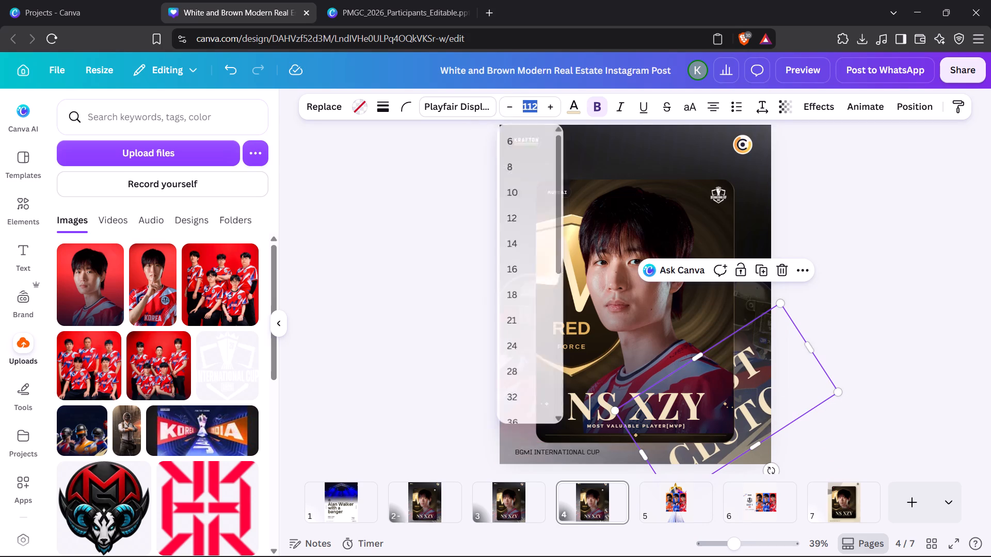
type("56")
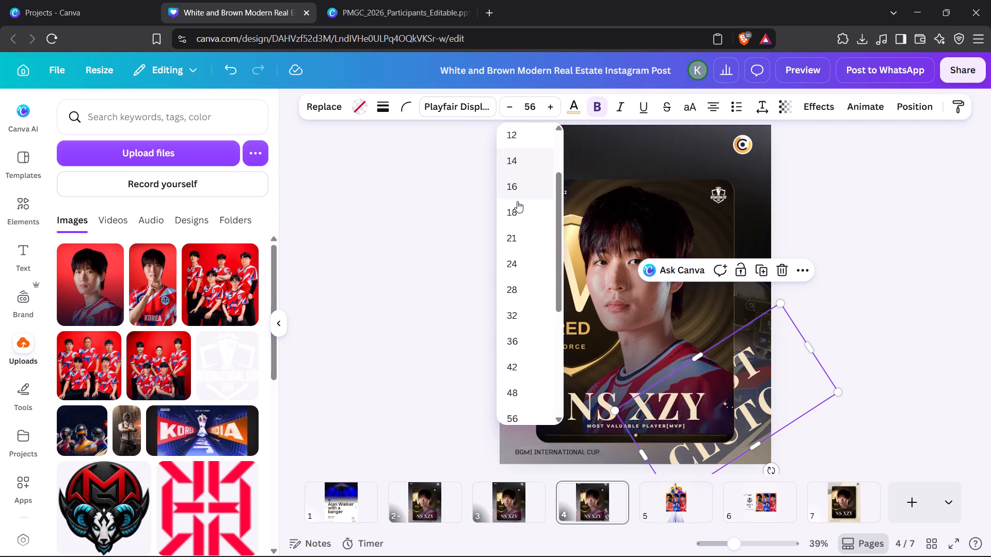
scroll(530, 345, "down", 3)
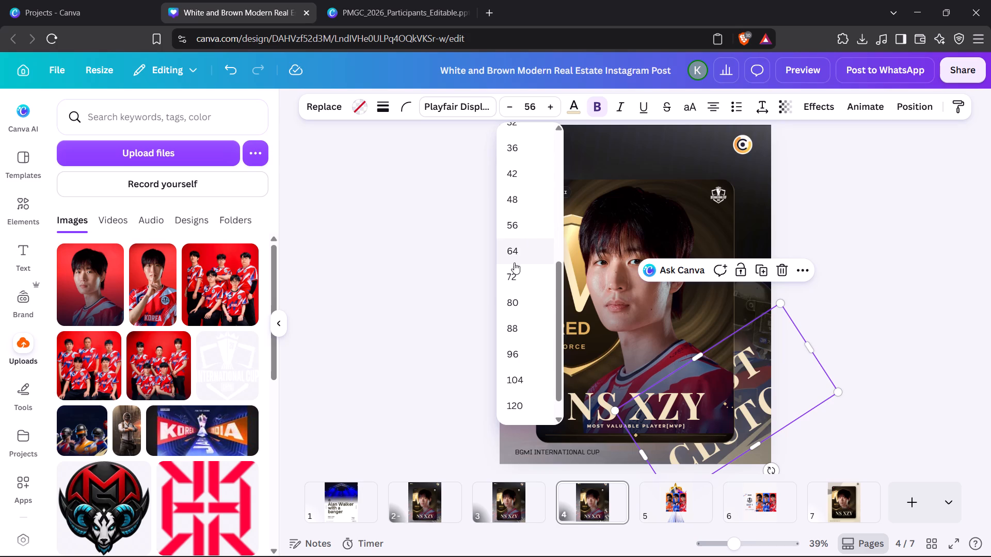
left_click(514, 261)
Shrink the BEST CLUTCH text box to fit two short lines and move it over the poster's lower-right corner.
left_click_drag(813, 346, 778, 395)
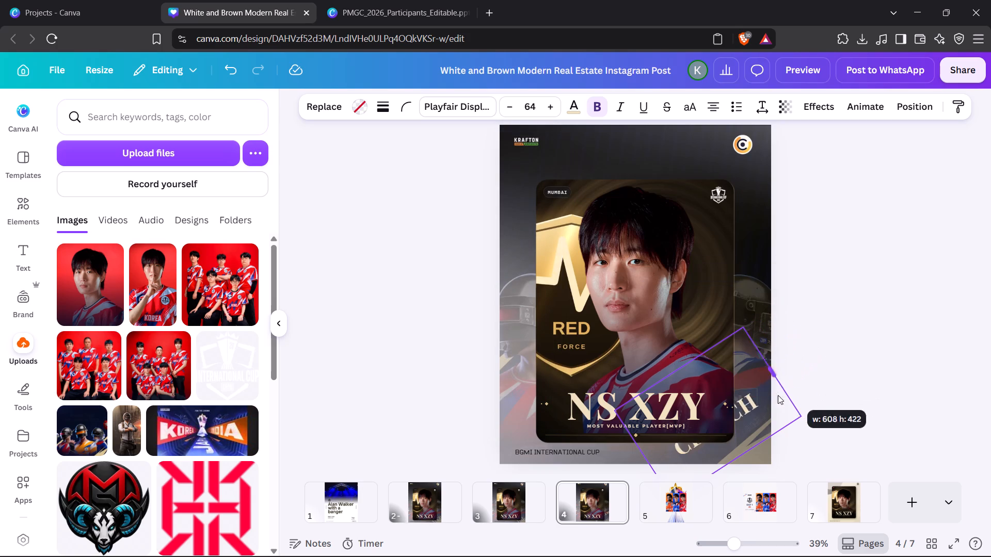
left_click_drag(778, 395, 749, 414)
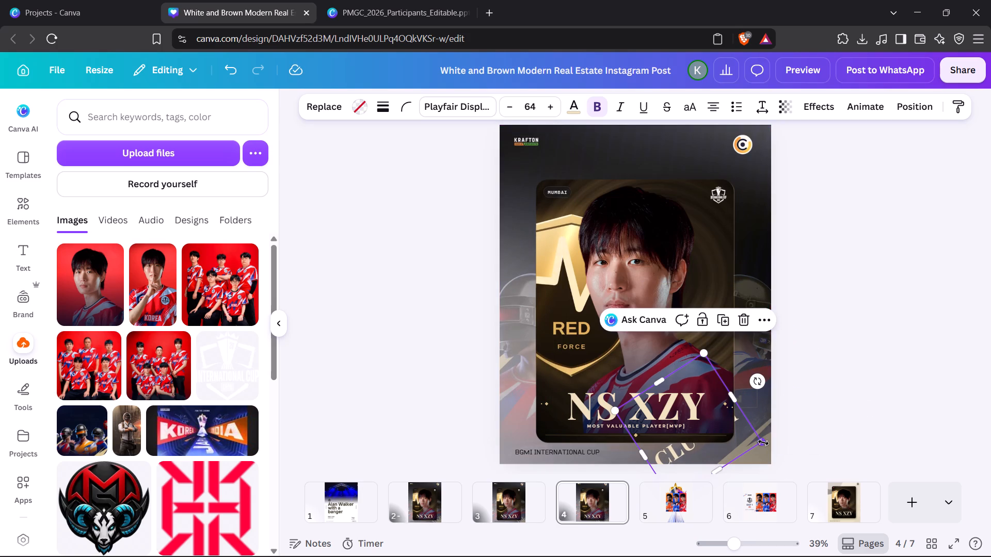
left_click_drag(763, 443, 706, 426)
left_click_drag(707, 402, 698, 409)
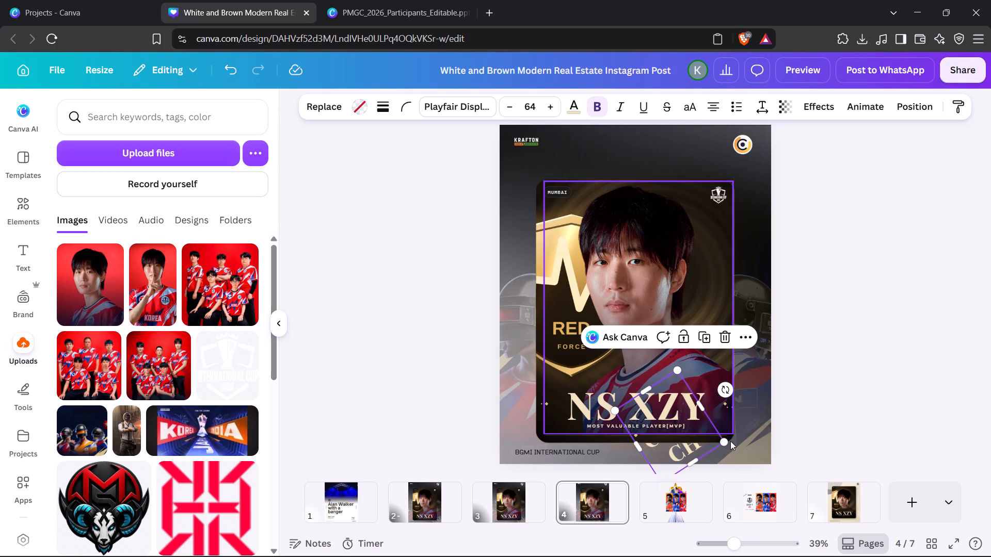
left_click_drag(724, 442, 680, 430)
left_click_drag(701, 407, 757, 367)
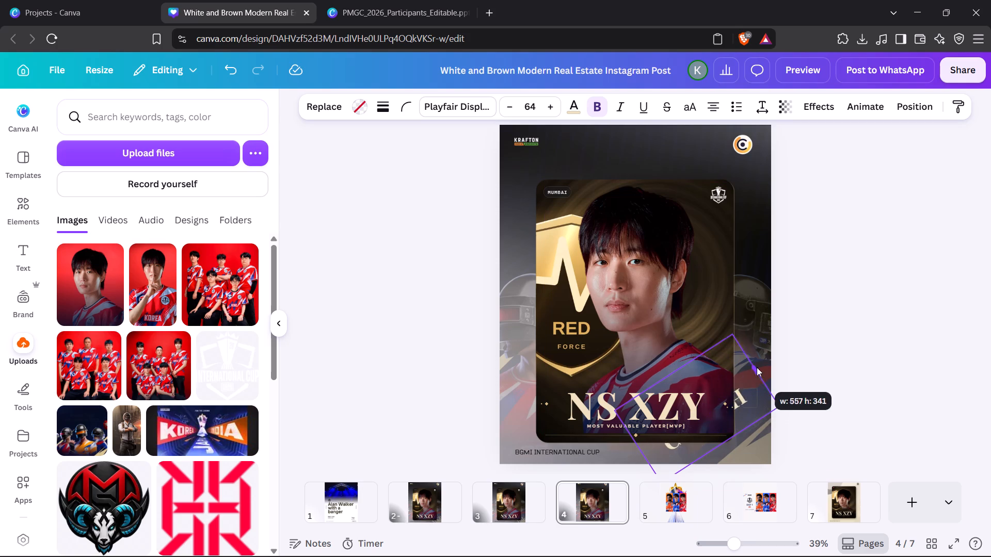
left_click_drag(757, 367, 811, 346)
left_click_drag(830, 375, 804, 374)
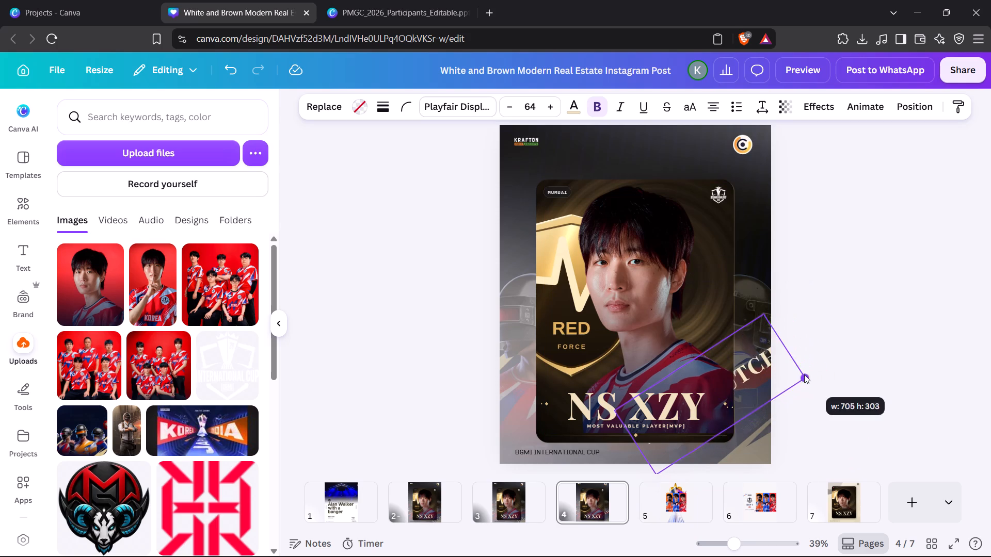
left_click_drag(804, 374, 737, 381)
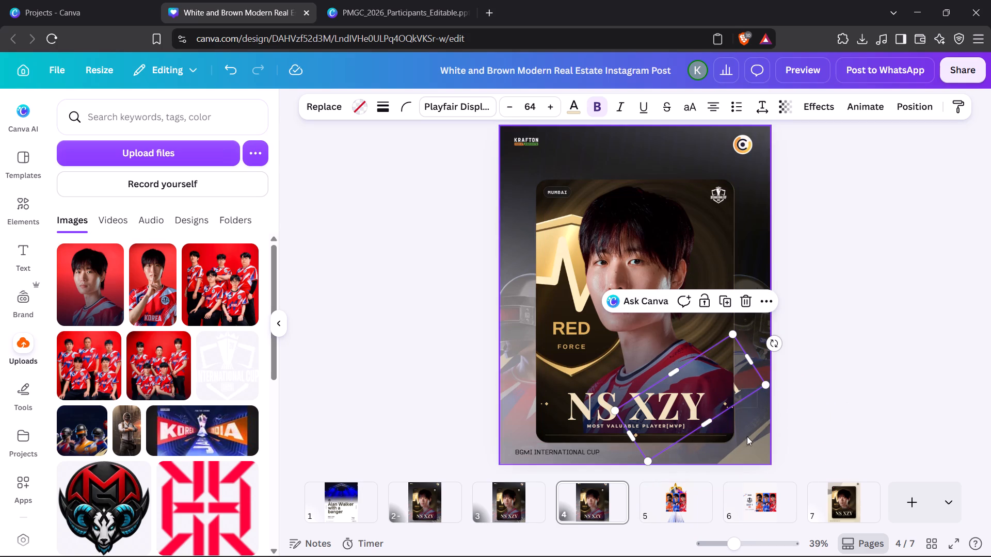
left_click_drag(742, 380, 777, 411)
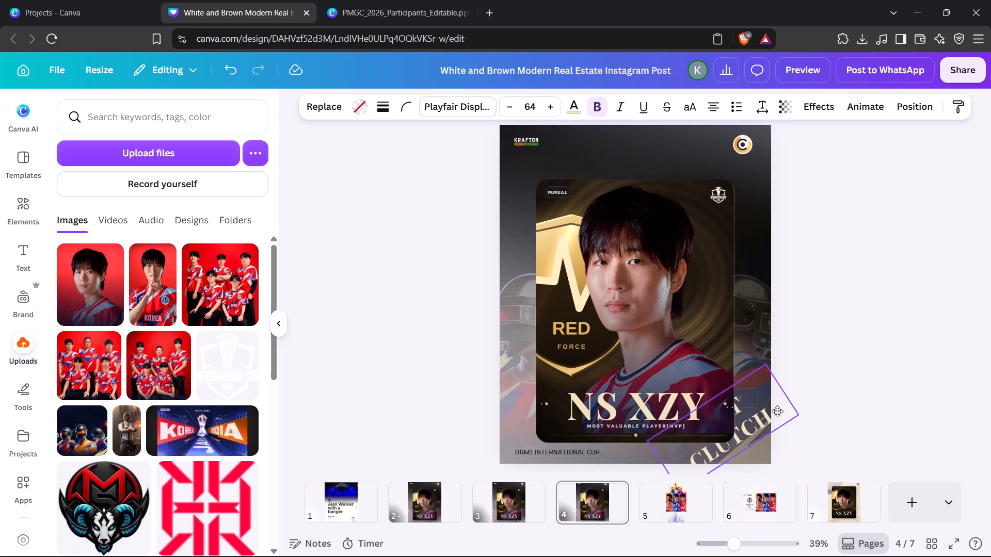
left_click_drag(777, 411, 793, 408)
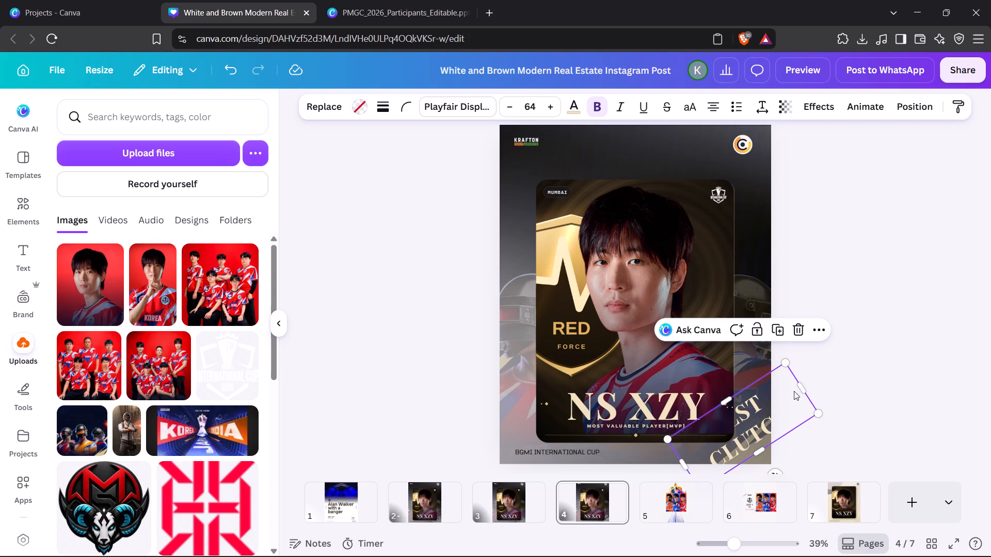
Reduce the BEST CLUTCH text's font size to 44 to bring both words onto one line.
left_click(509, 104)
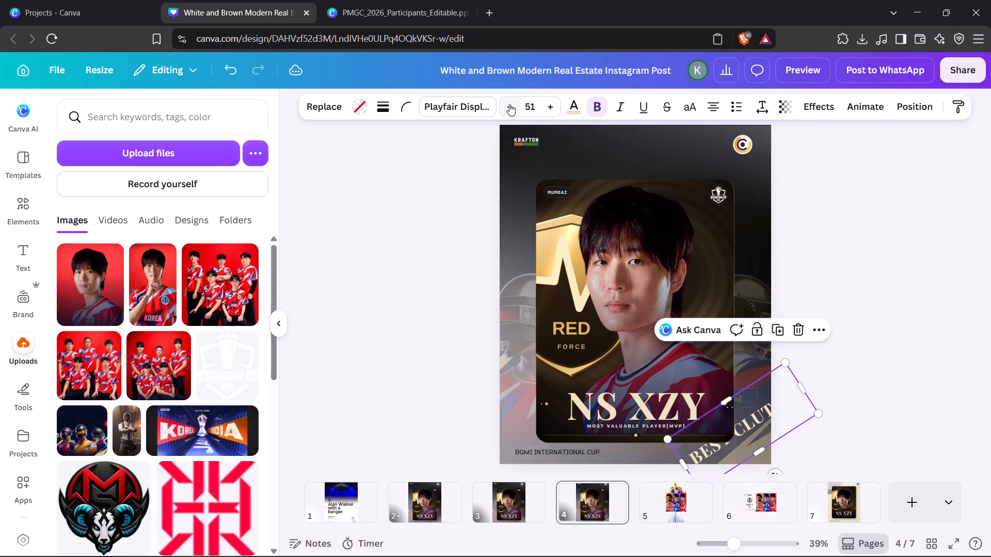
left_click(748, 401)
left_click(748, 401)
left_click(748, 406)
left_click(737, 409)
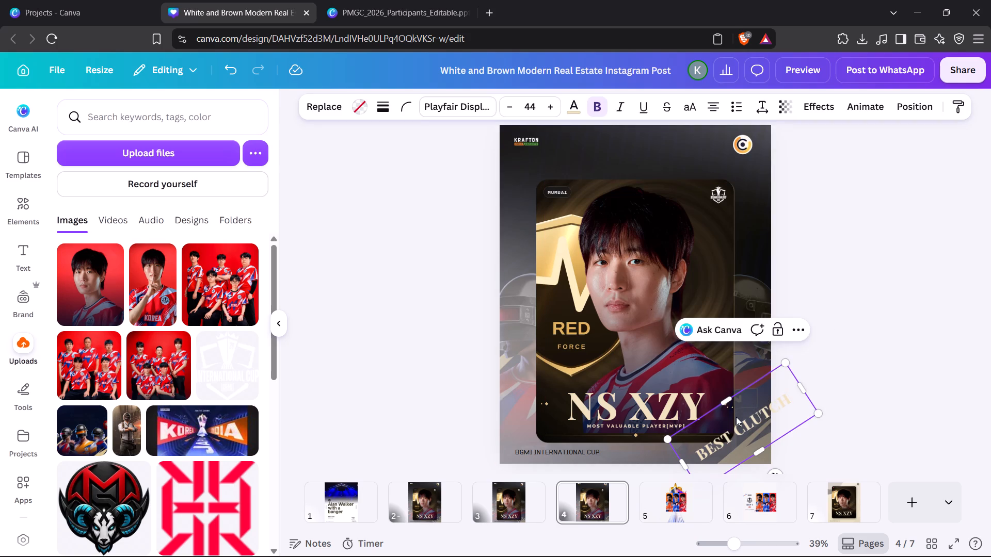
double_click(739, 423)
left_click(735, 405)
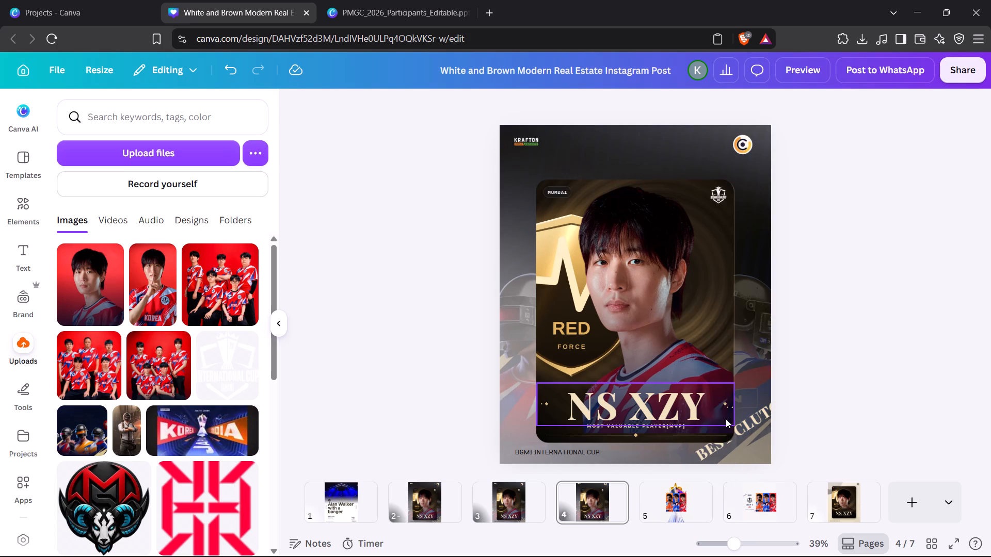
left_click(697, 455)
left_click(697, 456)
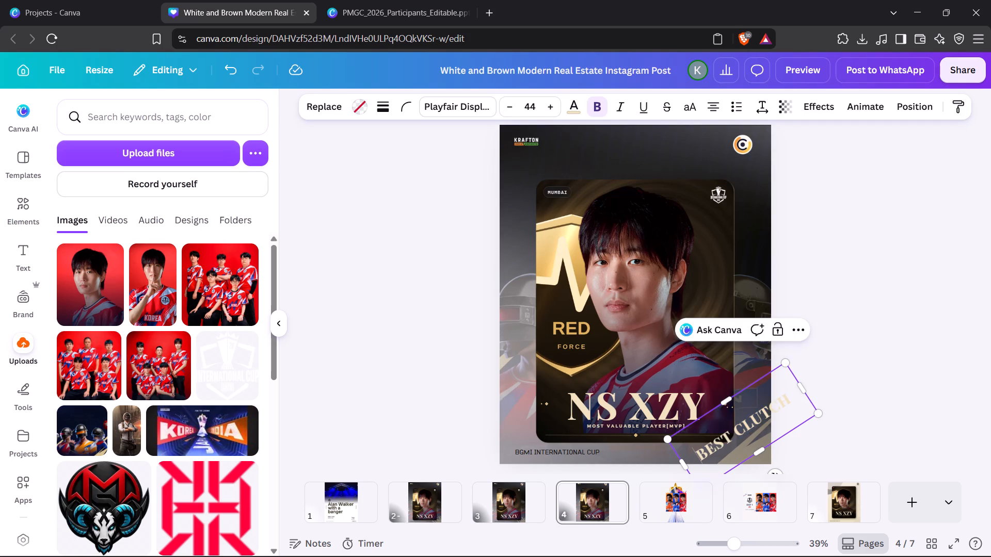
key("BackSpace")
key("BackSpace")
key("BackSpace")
Reduce the BEST CLUTCH text's font size to 33.
left_click(505, 109)
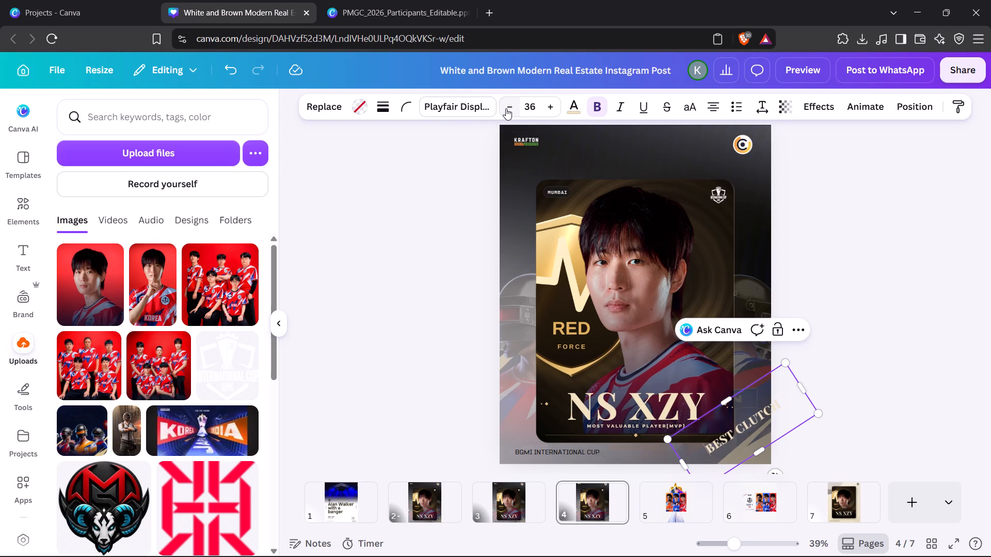
left_click(864, 247)
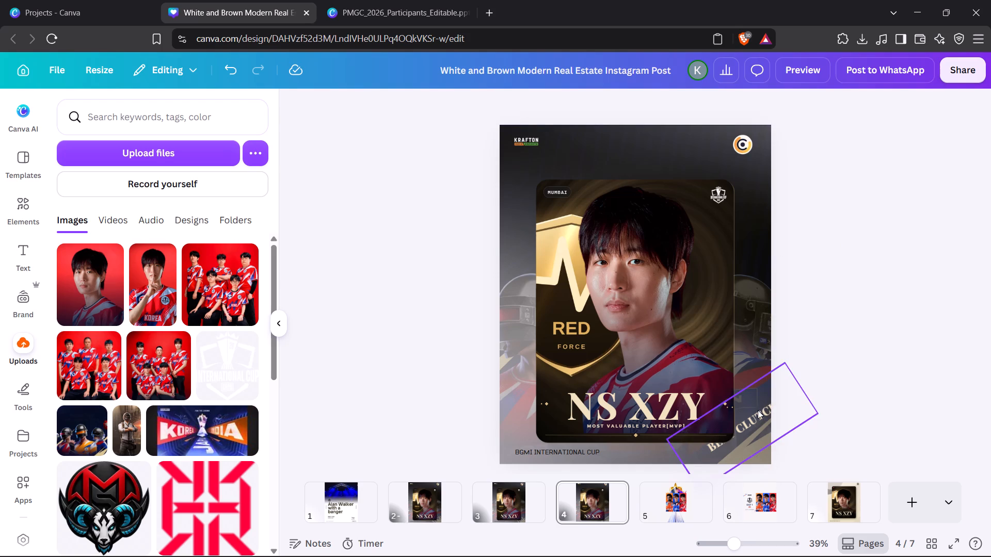
Shrink the BEST CLUTCH text box to about 371 by 159 and move it into the poster's lower-right corner.
left_click(758, 410)
left_click_drag(819, 413, 761, 418)
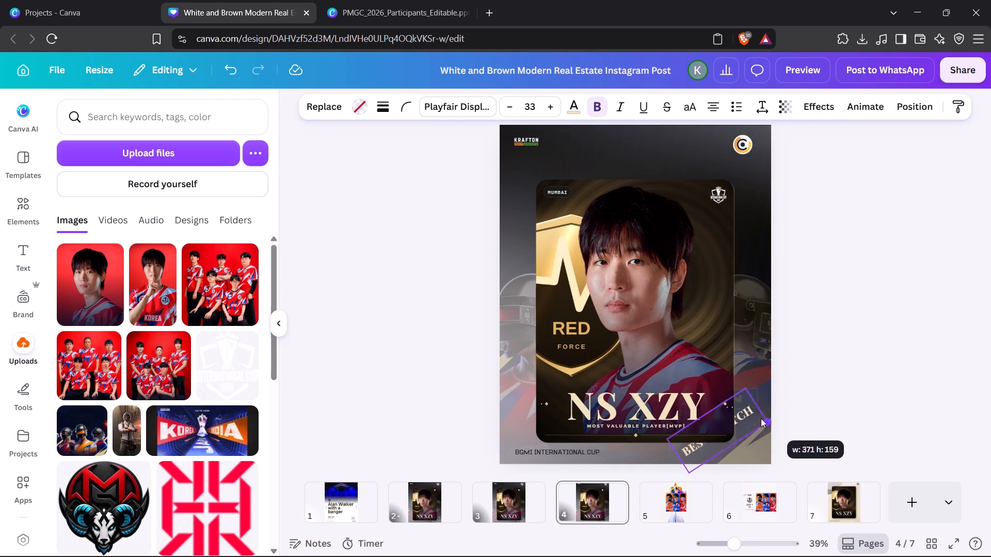
left_click_drag(761, 418, 760, 417)
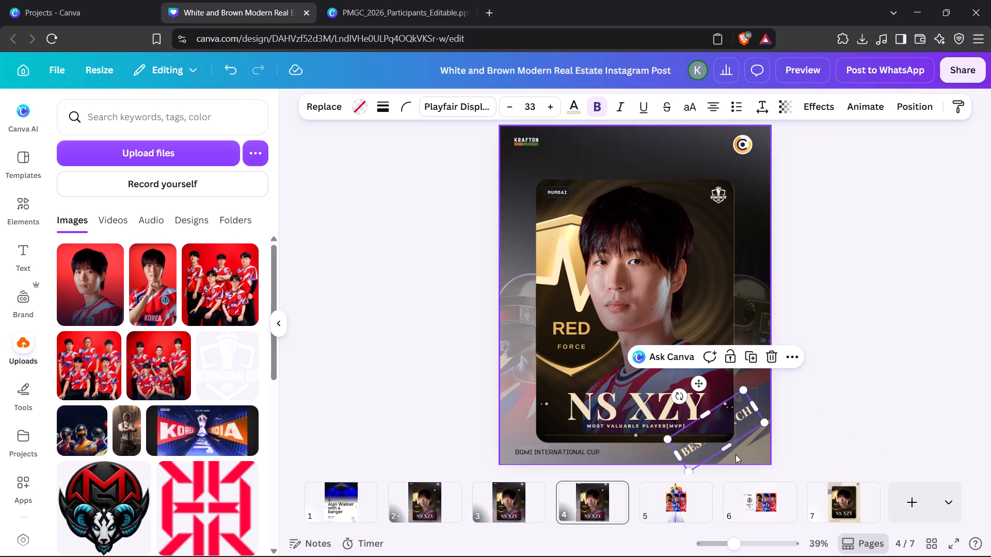
left_click_drag(742, 412, 768, 419)
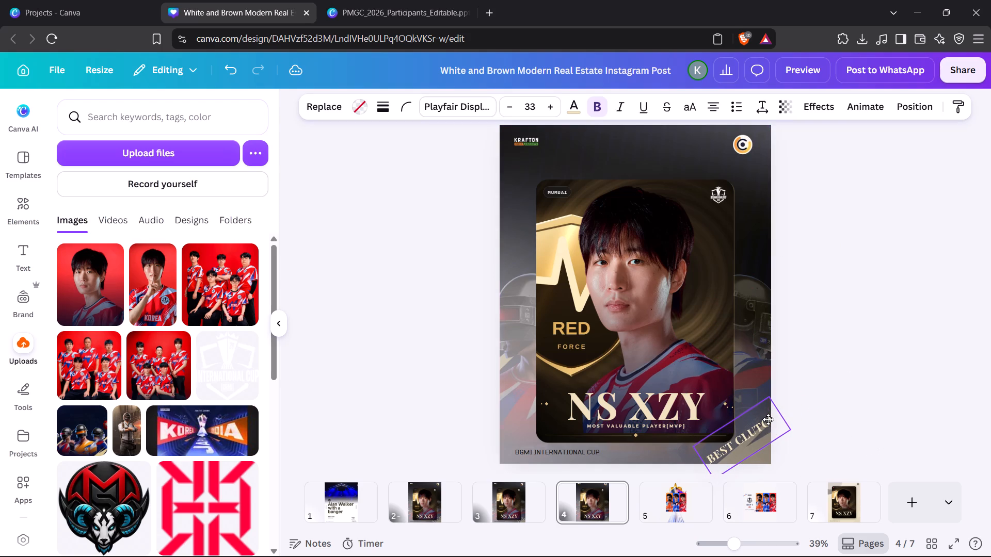
left_click_drag(768, 419, 766, 419)
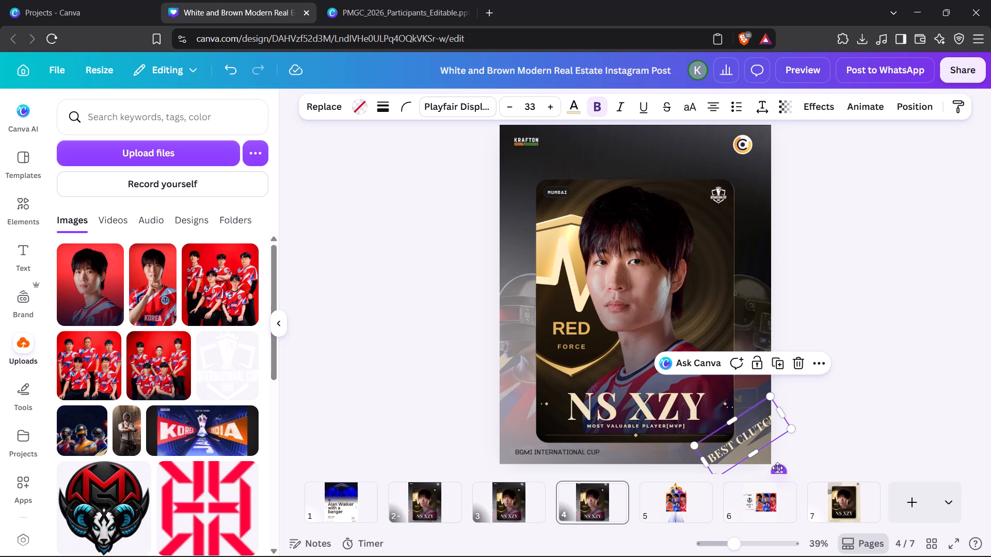
Move the BEST CLUTCH text slightly up from the corner and rotate it to about -36°.
left_click(776, 466)
scroll(823, 371, "down", 2)
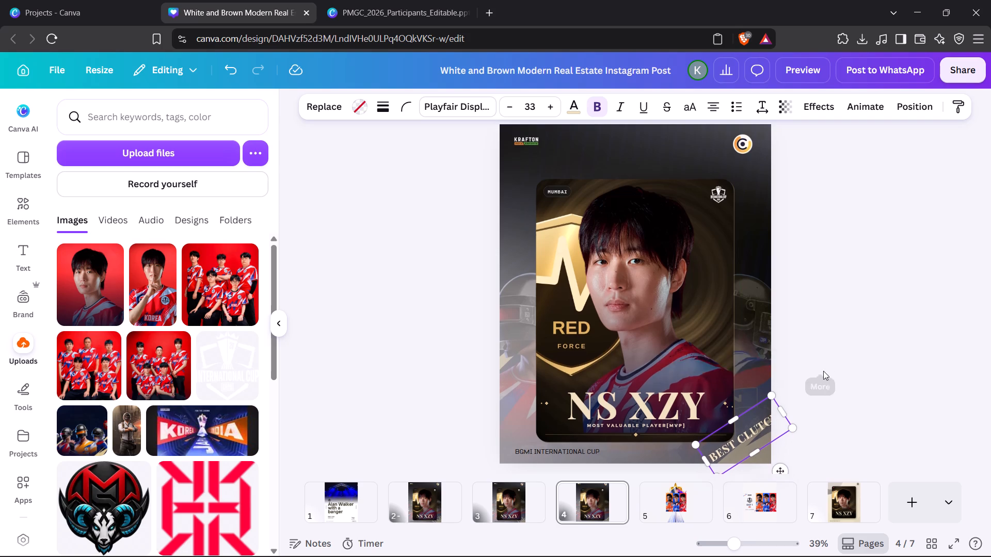
left_click_drag(744, 434, 741, 404)
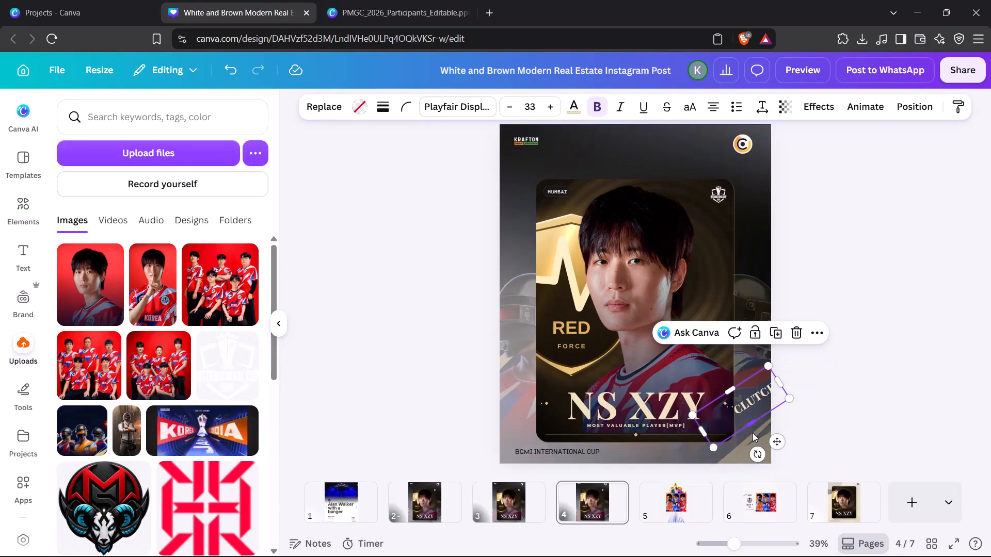
left_click(757, 453)
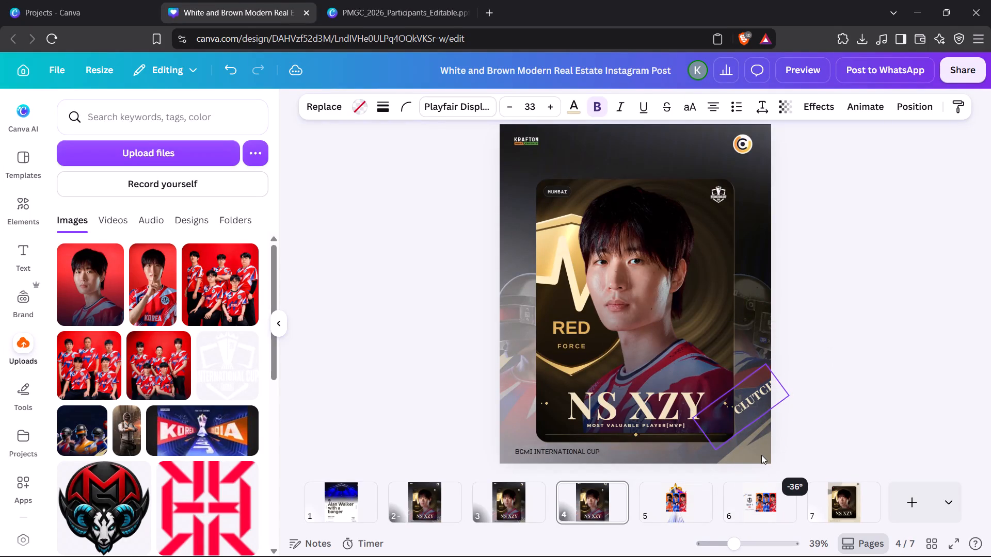
Move the rotated BEST CLUTCH text back down into the poster's lower-right corner.
left_click_drag(743, 400, 738, 434)
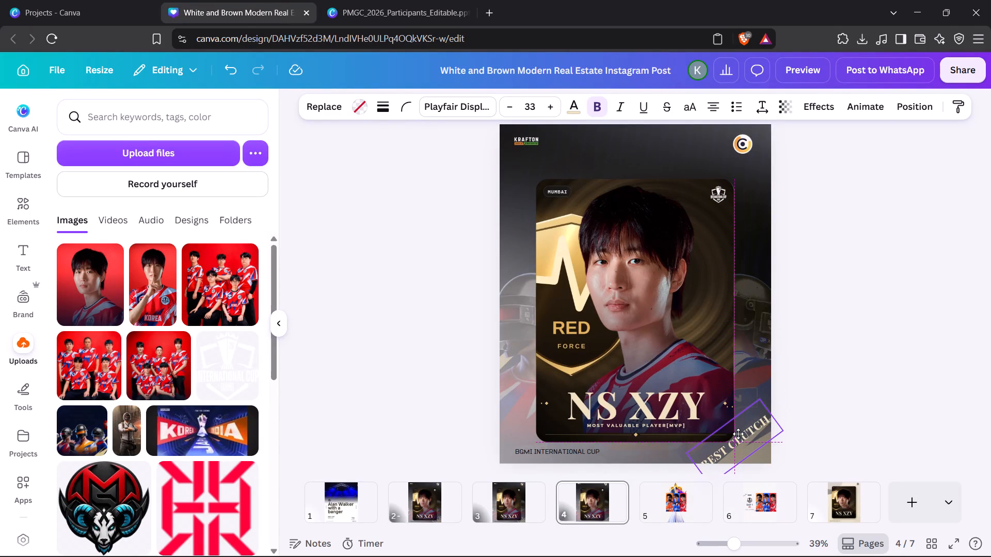
left_click_drag(738, 434, 739, 432)
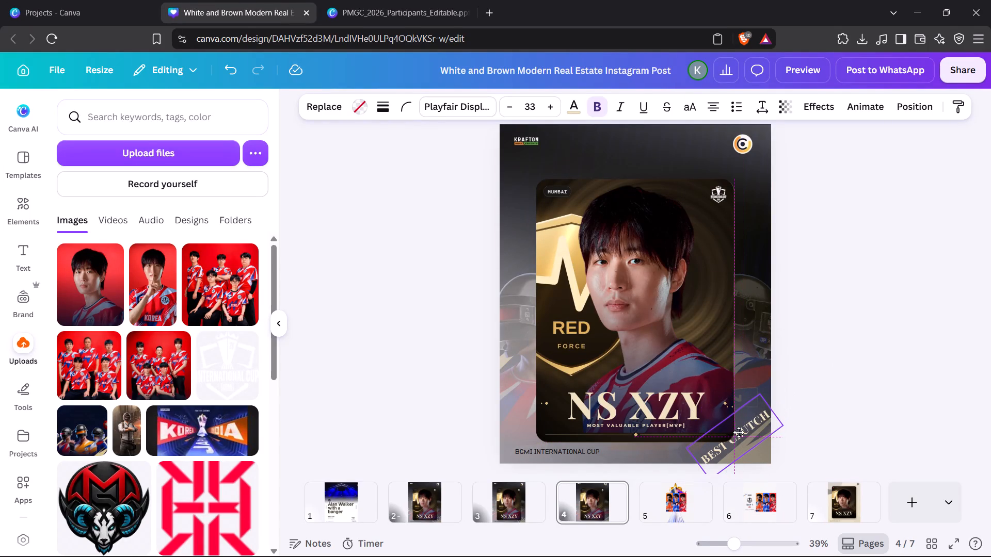
left_click_drag(739, 432, 742, 430)
left_click(831, 389)
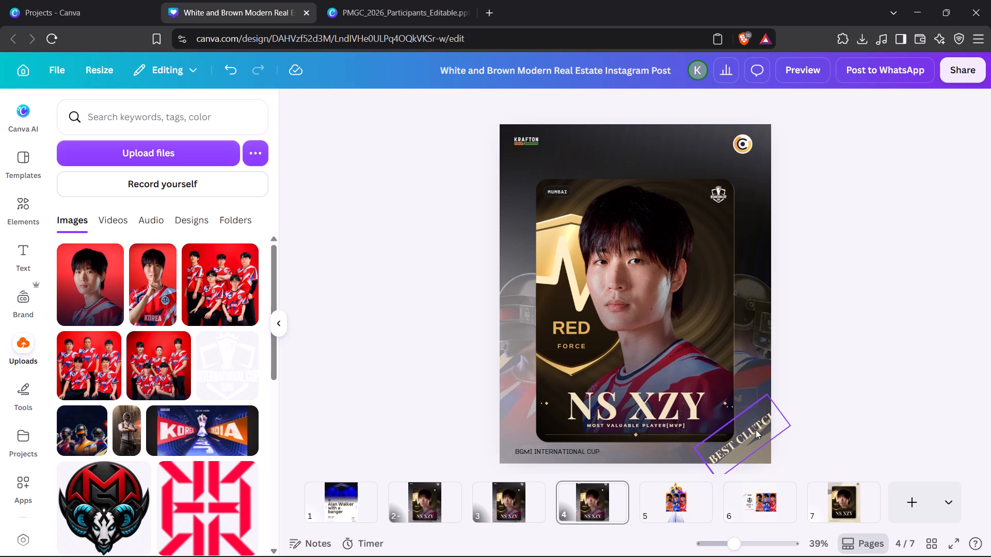
Nudge the BEST CLUTCH text left and slightly down to fit both words within the poster's lower-right corner.
left_click(755, 430)
key("Left")
key("Left")
key("Left")
key("Left")
key("Left")
key("Left")
key("Left")
key("Left")
key("Left")
key("Left")
key("Left")
key("Left")
key("Left")
key("Left")
key("Left")
key("Left")
key("Left")
key("Left")
key("Left")
key("Left")
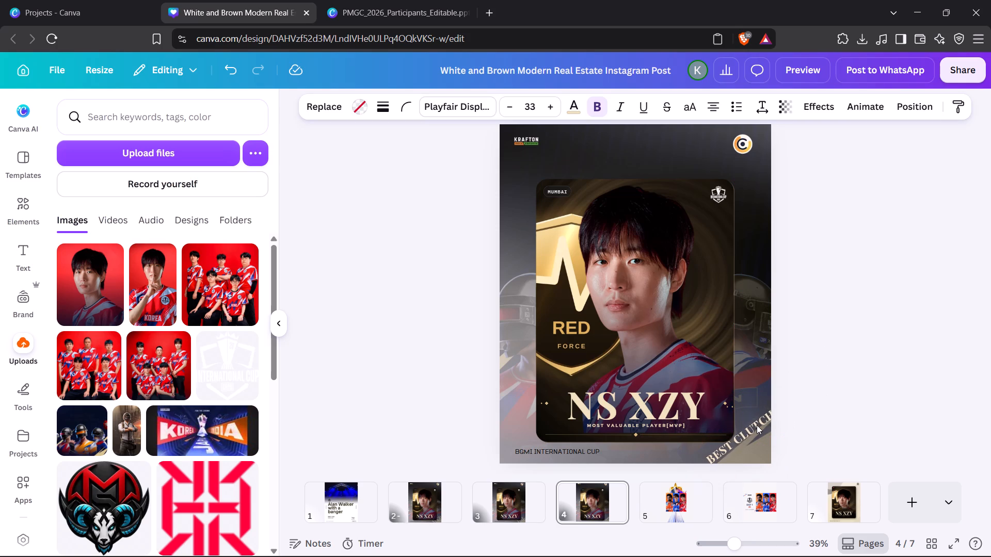
key("Down")
key("Down")
key("Down")
key("Down")
key("Down")
key("Down")
key("Down")
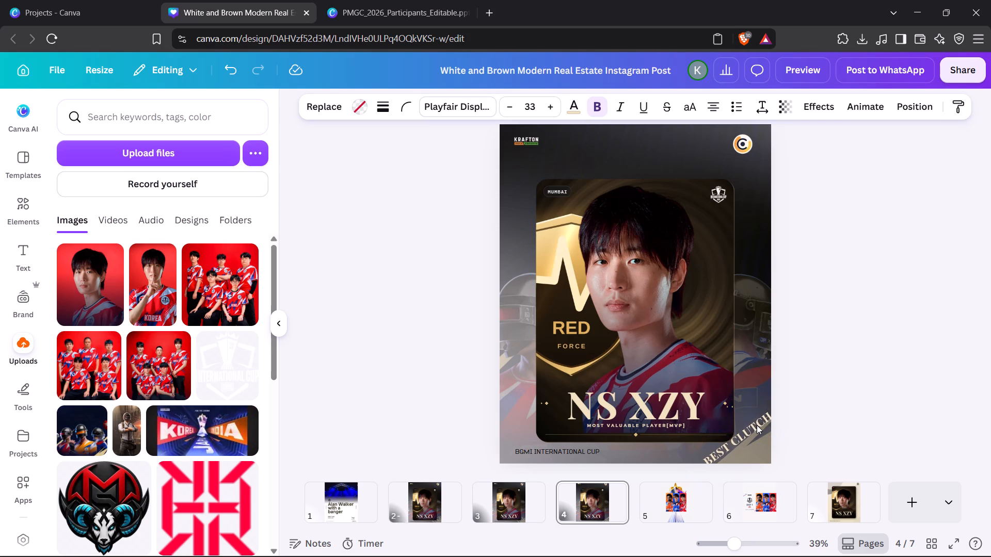
Nudge the rotated BEST CLUTCH text slightly right within the poster's lower-right corner.
key("Right")
key("Right")
key("Right")
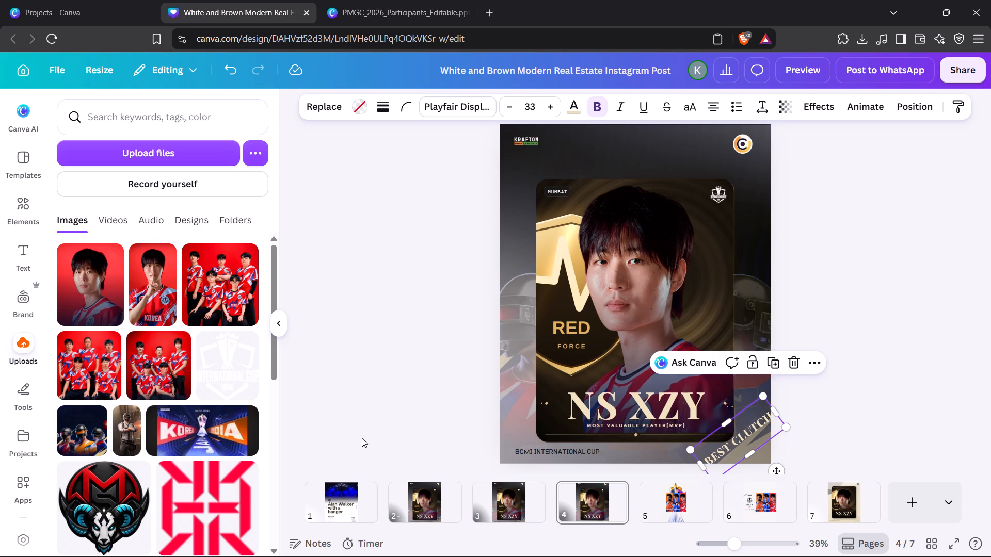
Move the BEST CLUTCH text layer beneath the grey gradient overlay, just above the background photo.
left_click(918, 106)
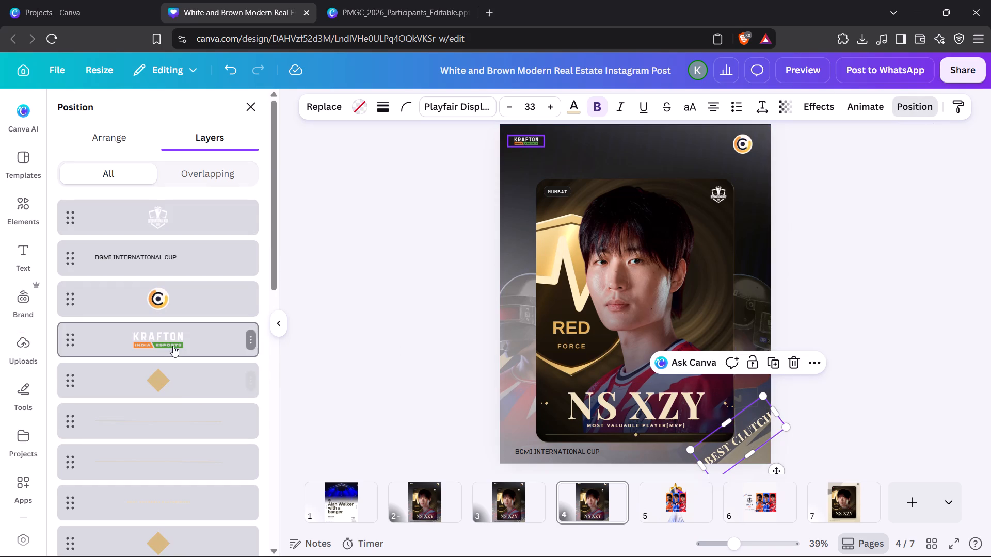
scroll(173, 346, "down", 17)
left_click_drag(173, 452, 174, 508)
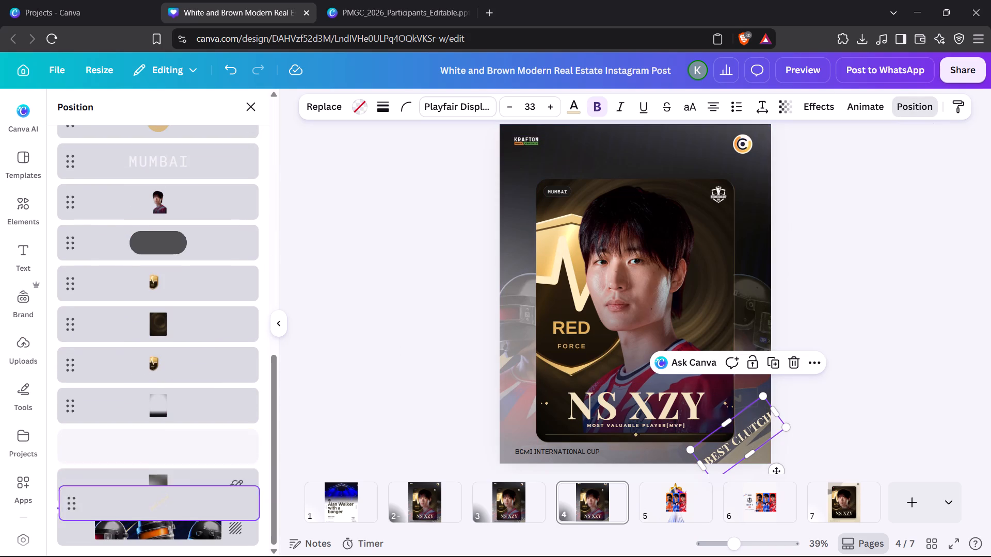
left_click_drag(174, 508, 173, 507)
left_click(864, 408)
left_click(864, 408)
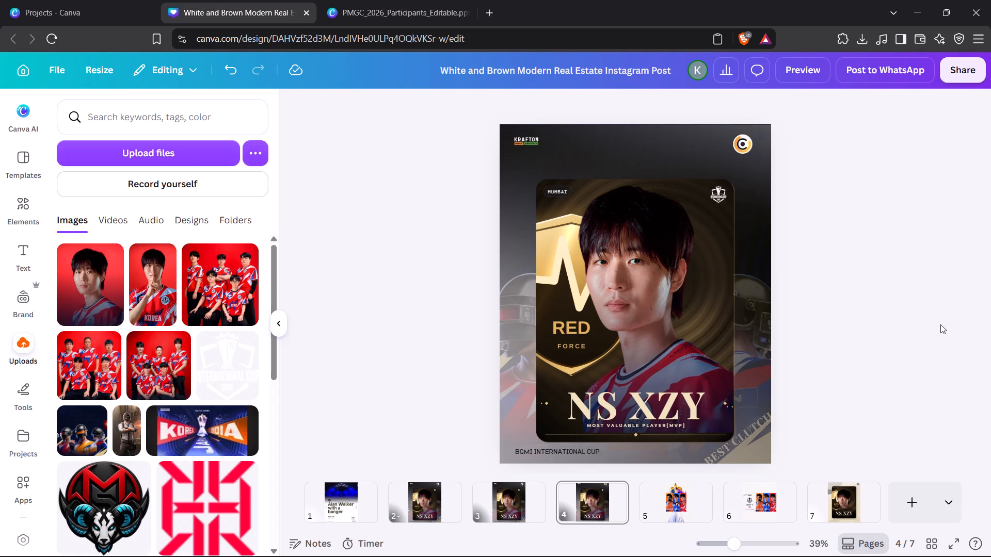
left_click(901, 293)
Switch to the Black and White Professional Minimalist design window to view its page 5 Champions poster.
key("alt+Tab")
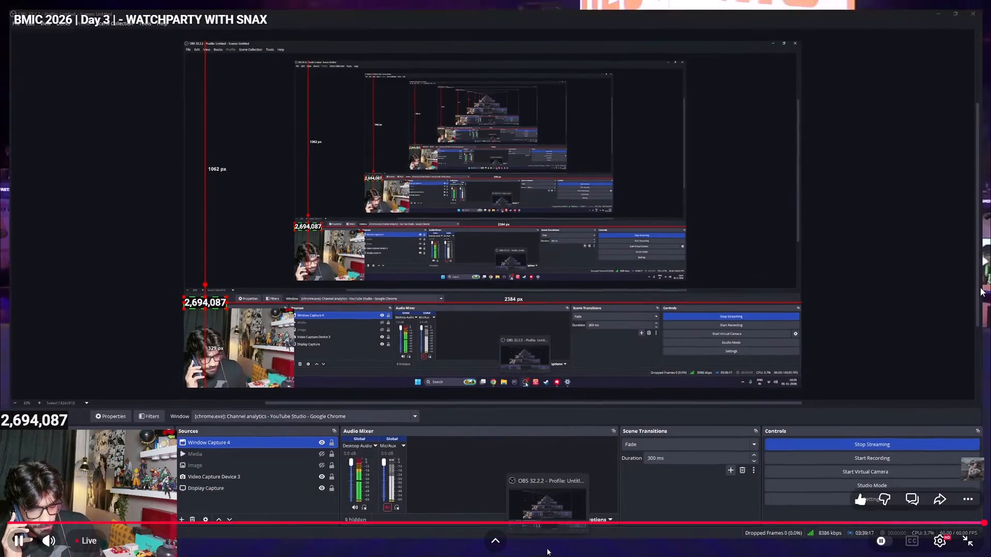
key("alt+Tab")
key("alt+Tab")
left_click(841, 369)
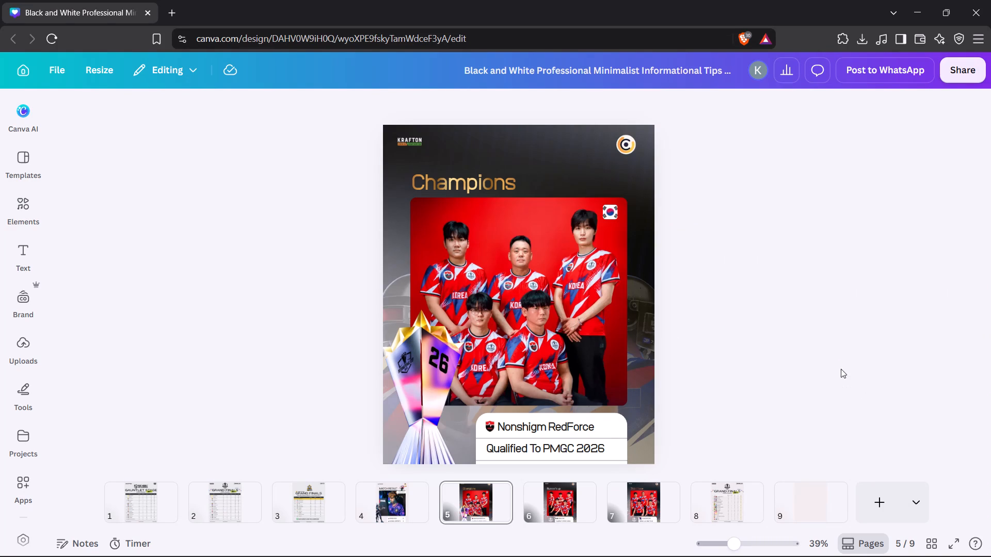